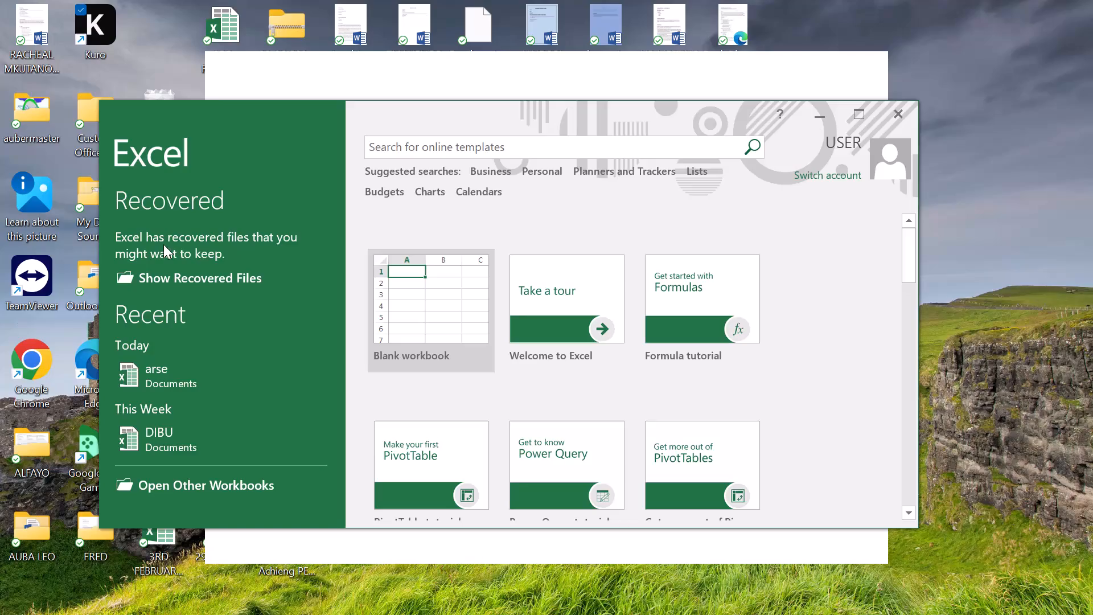
# Open the recent workbook arse and maximize its window.
pyautogui.click(178, 378)
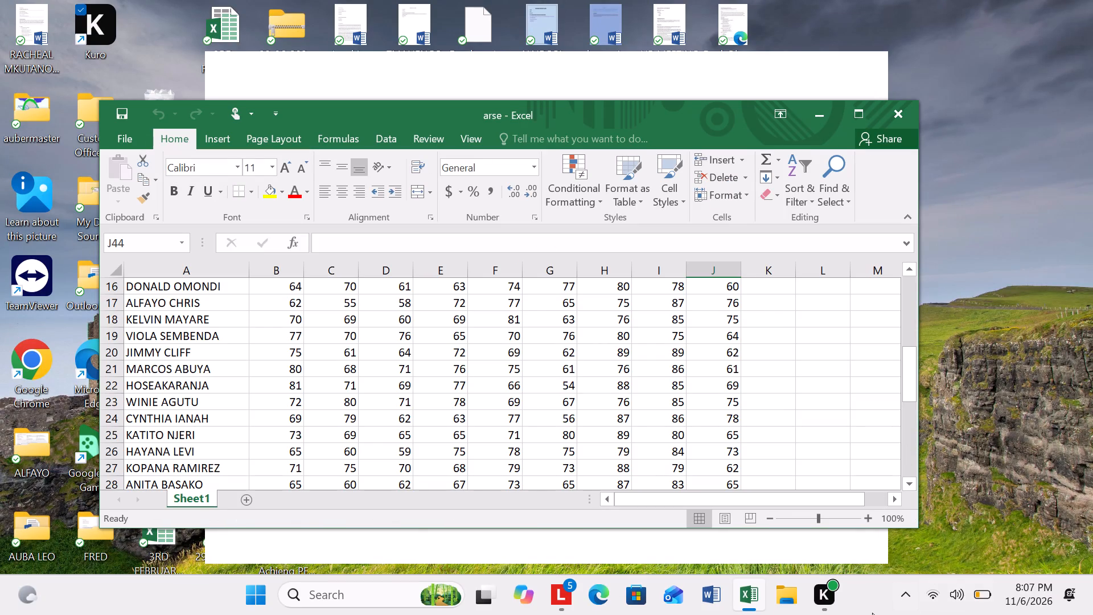
pyautogui.click(855, 118)
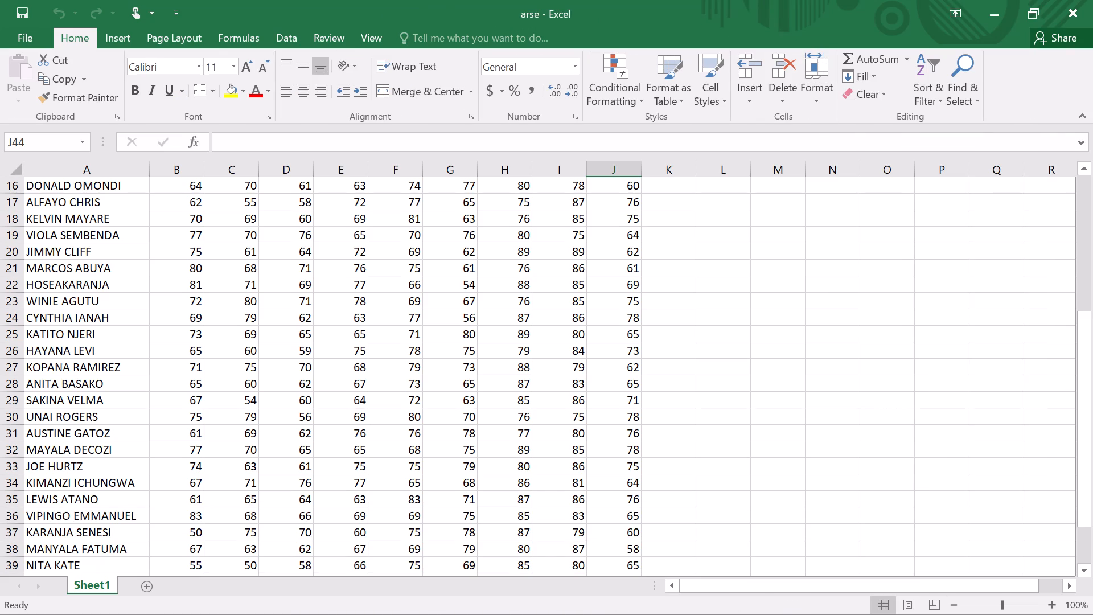
# Enter the BUS marks 75, 70, 67, 64 and 75 in cells K2 to K6.
pyautogui.scroll(6, 677, 204)
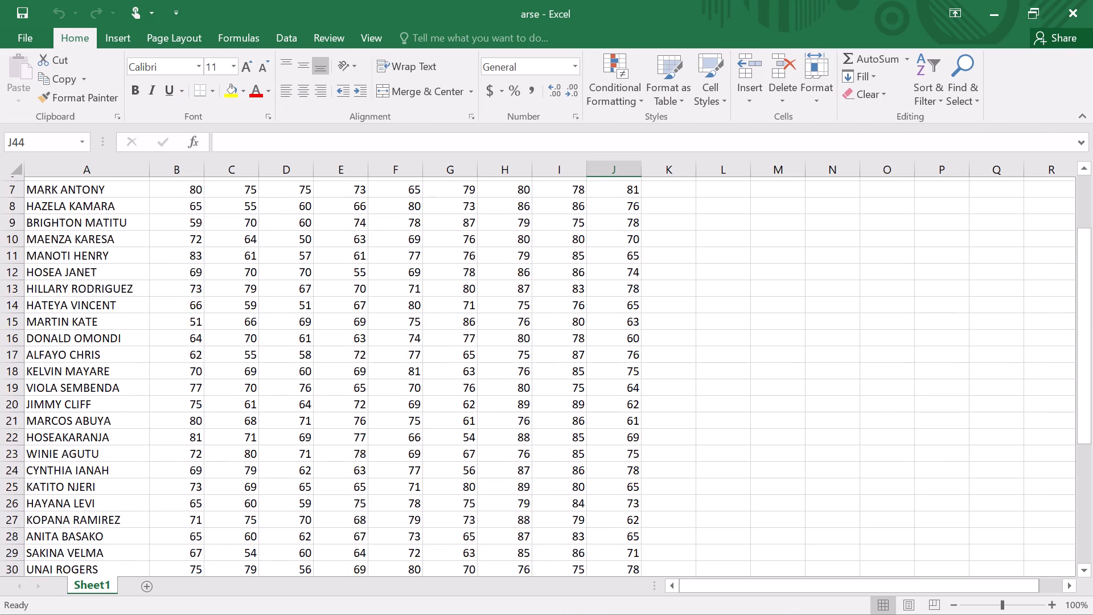
pyautogui.scroll(4, 677, 204)
pyautogui.click(677, 204)
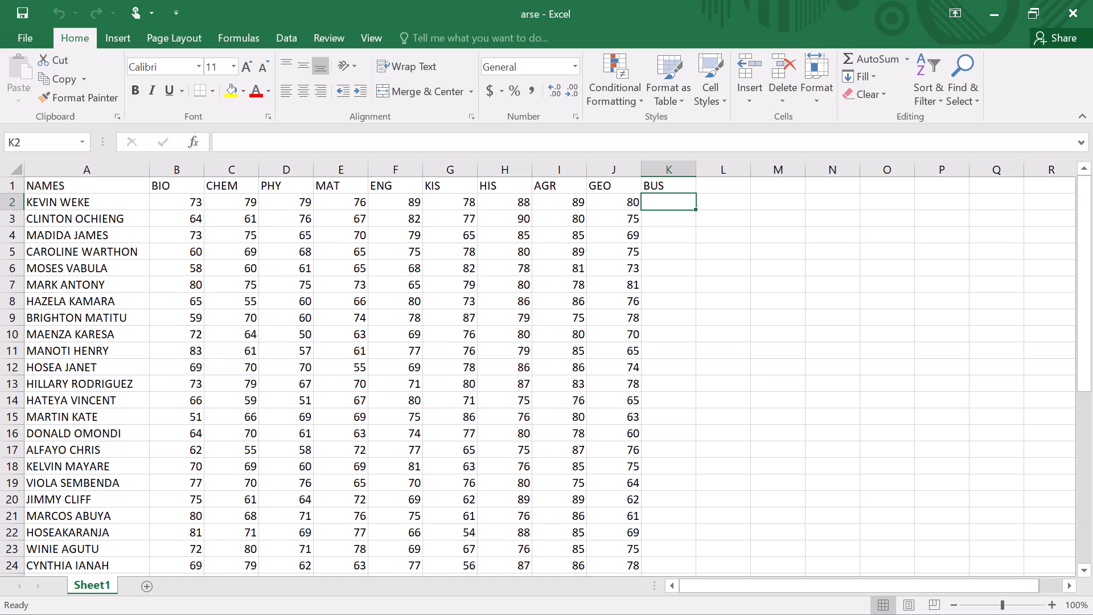
pyautogui.press('7')
pyautogui.press('5')
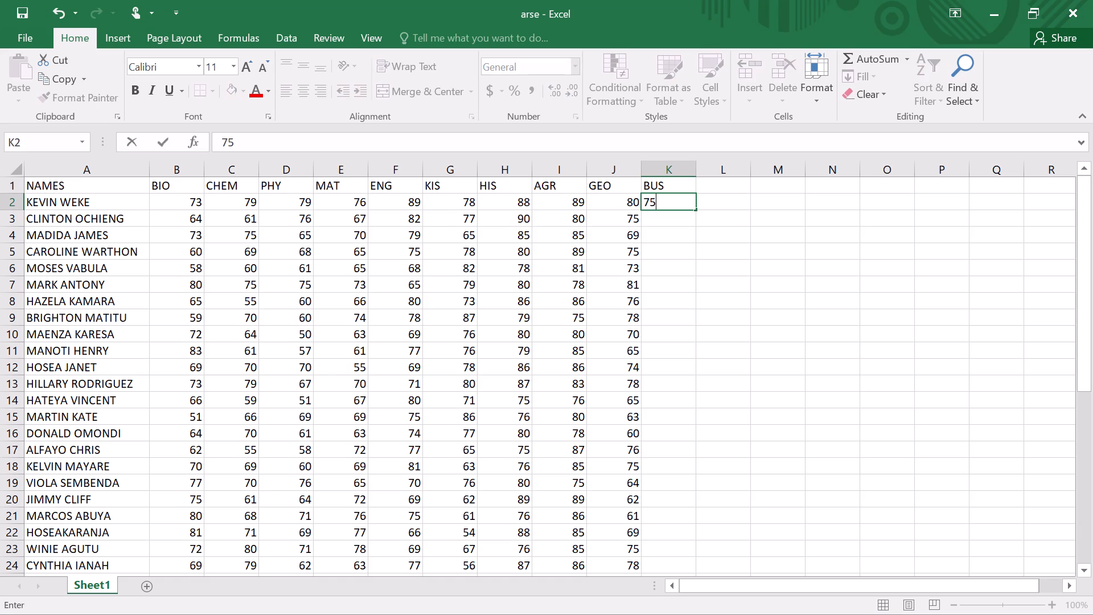
pyautogui.press('Down')
pyautogui.write('70')
pyautogui.press('Down')
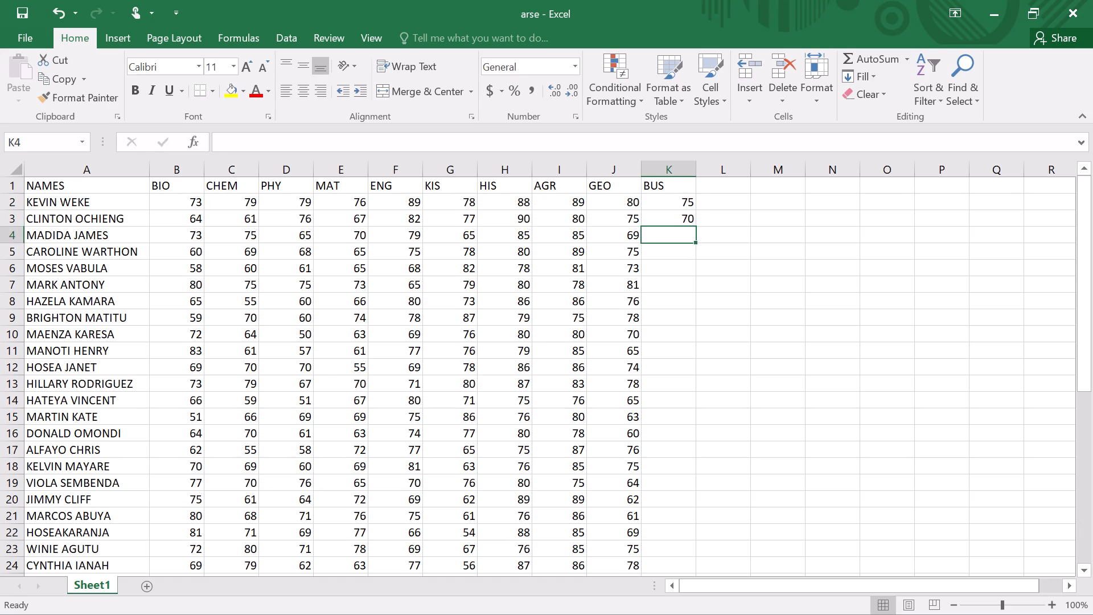
pyautogui.write('67')
pyautogui.press('Down')
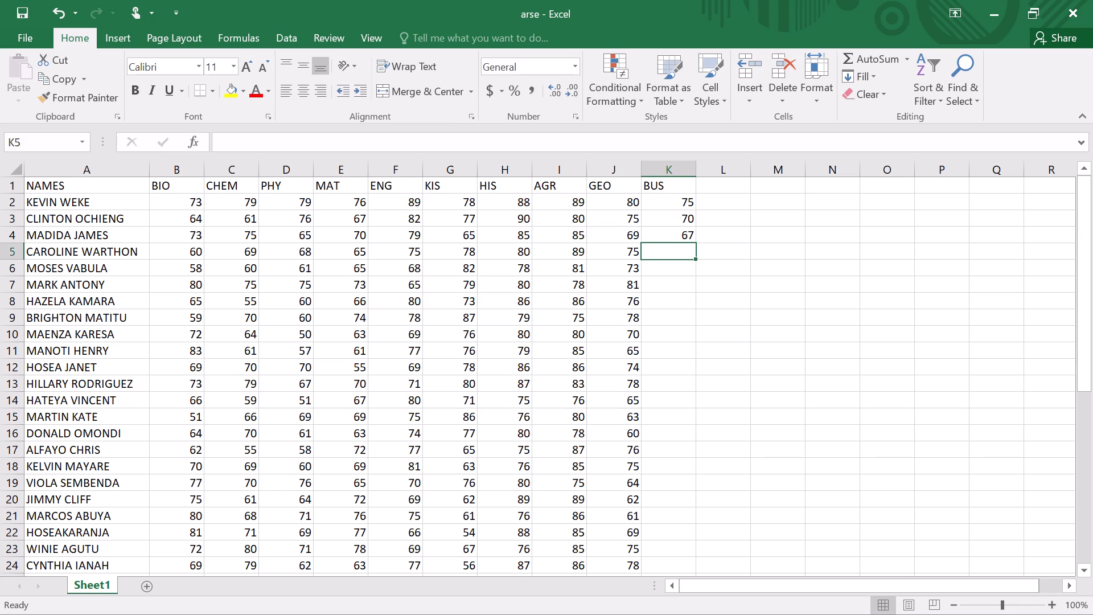
pyautogui.write('64')
pyautogui.press('Down')
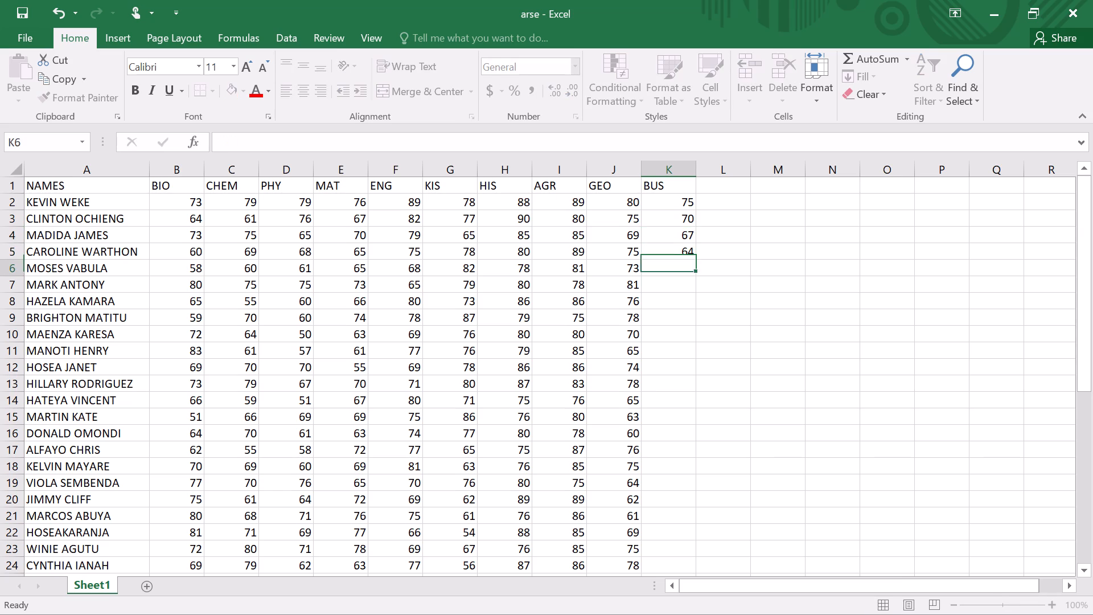
pyautogui.write('75')
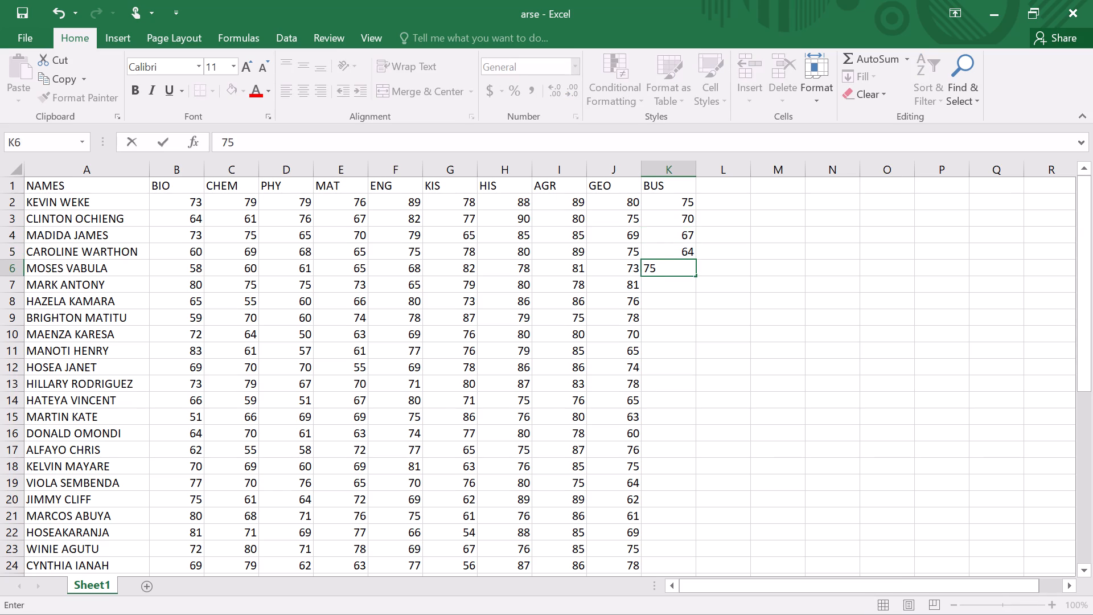
pyautogui.press('Down')
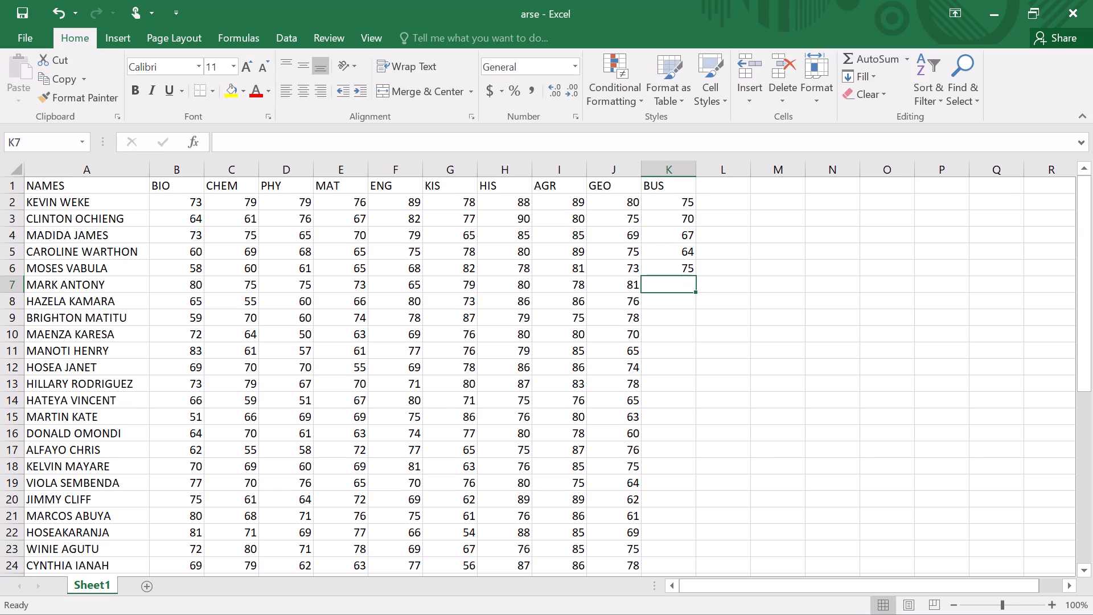
# Enter the BUS marks 64, 80, 75, 88 and 81 in cells K7 to K11.
pyautogui.press('6')
pyautogui.press('4')
pyautogui.press('Down')
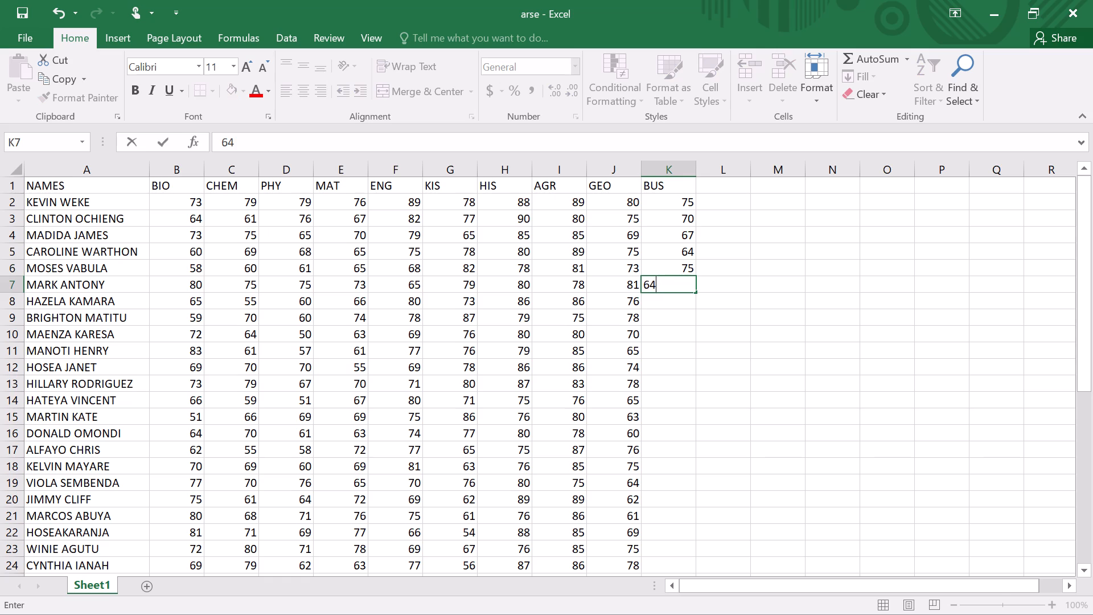
pyautogui.write('80')
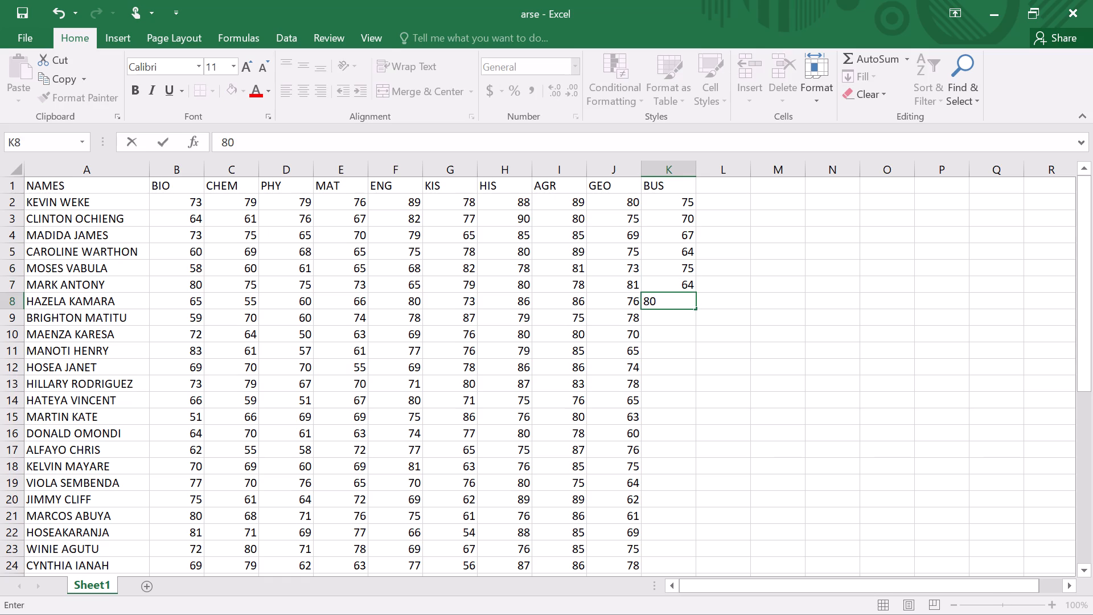
pyautogui.press('XF86Forward')
pyautogui.press('Right')
pyautogui.press('Down')
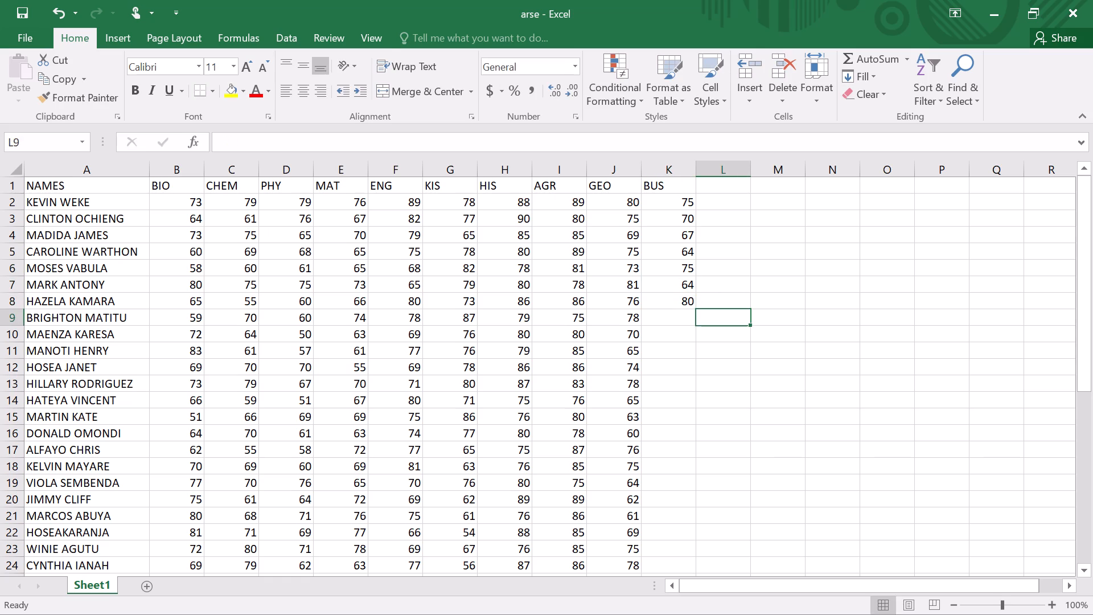
pyautogui.press('Left')
pyautogui.write('75')
pyautogui.press('Down')
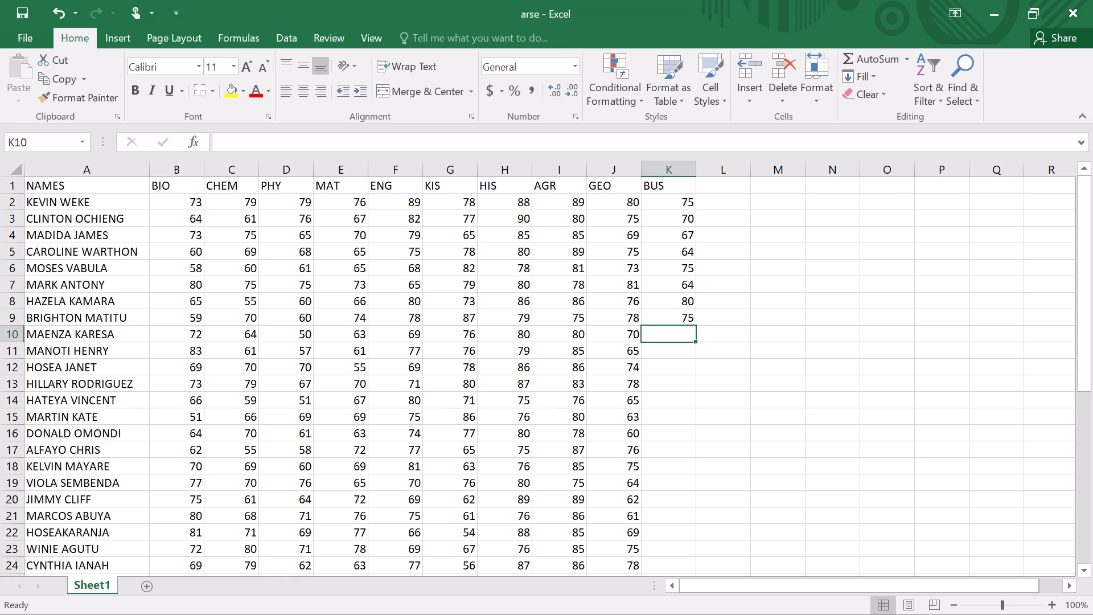
pyautogui.write('88')
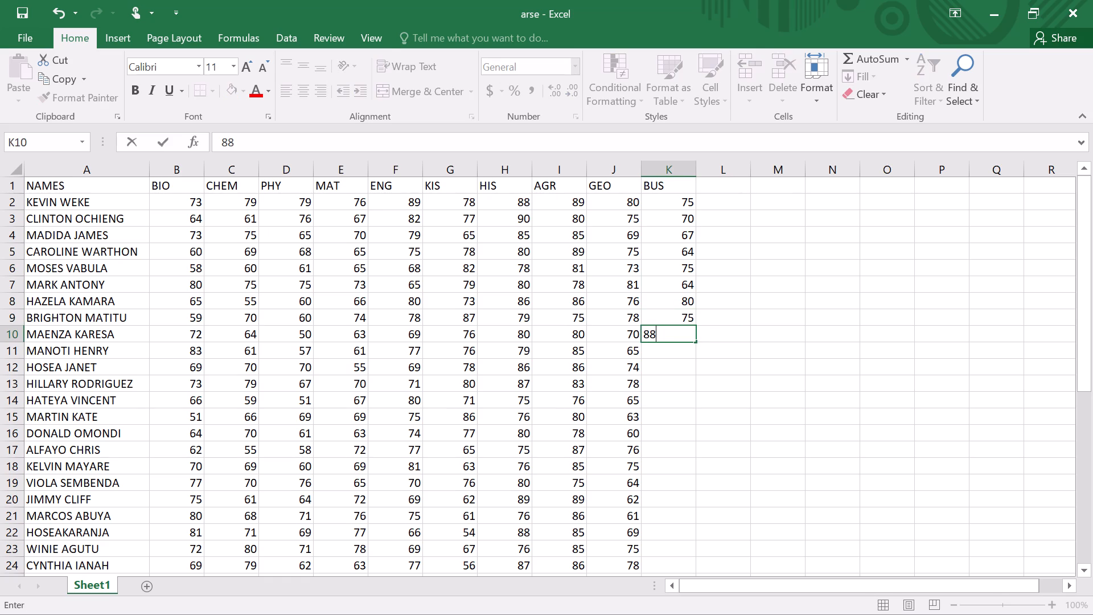
pyautogui.press('Down')
pyautogui.write('81')
pyautogui.press('Down')
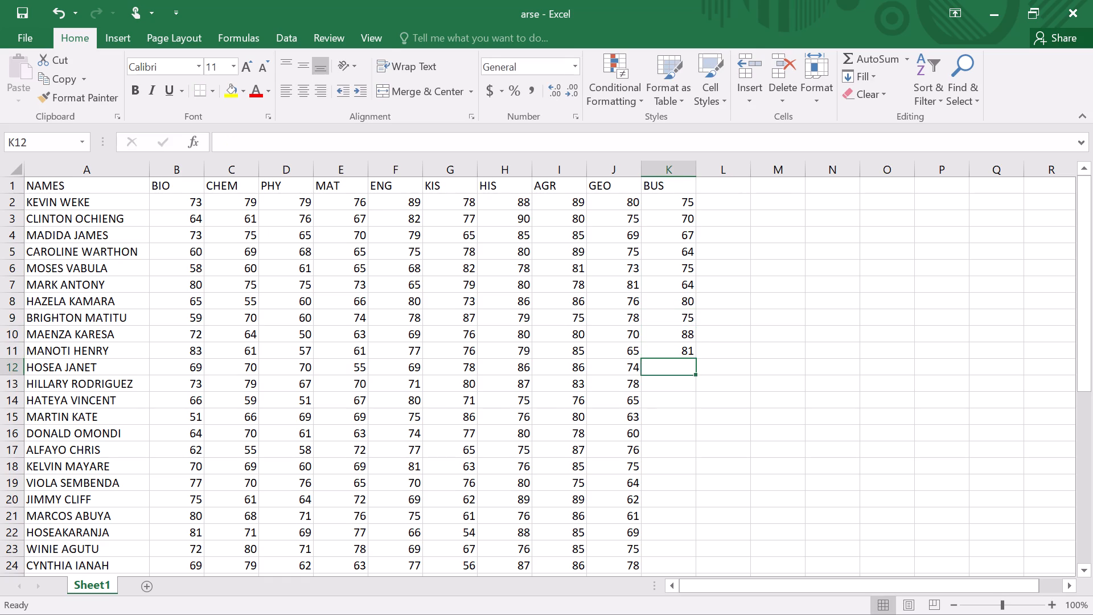
# Enter the BUS marks 79, 75, 79, 75 and 82 in cells K12 to K16.
pyautogui.write('79')
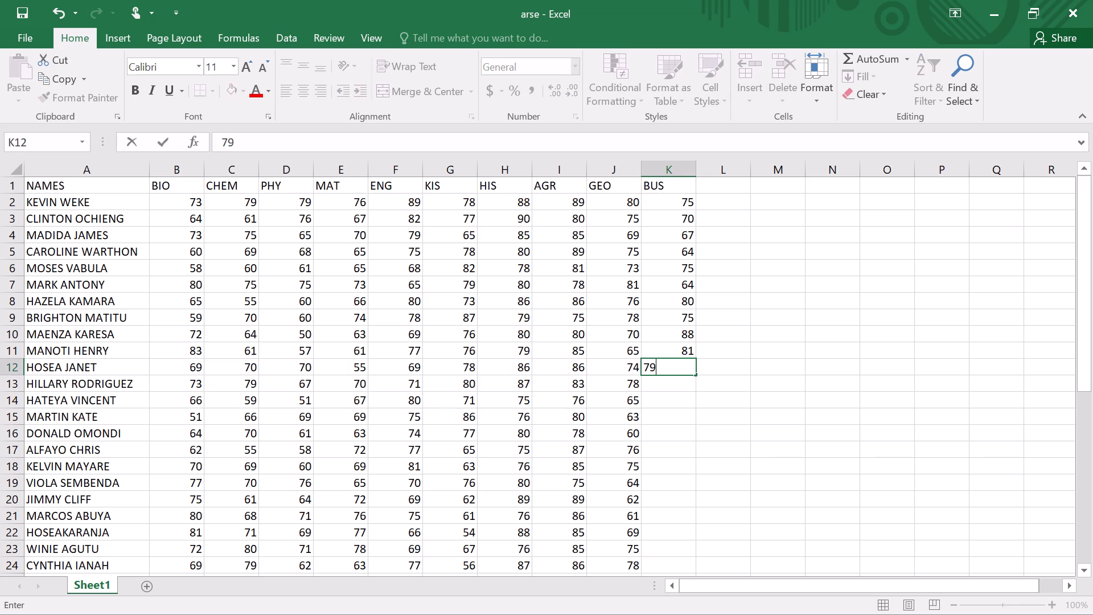
pyautogui.press('Down')
pyautogui.press('7')
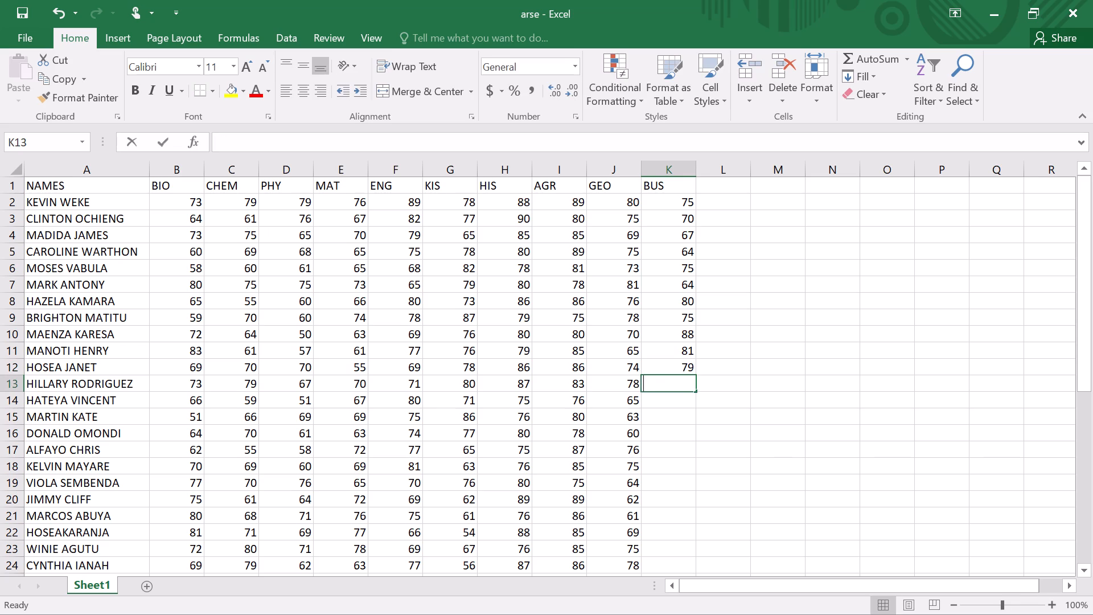
pyautogui.press('5')
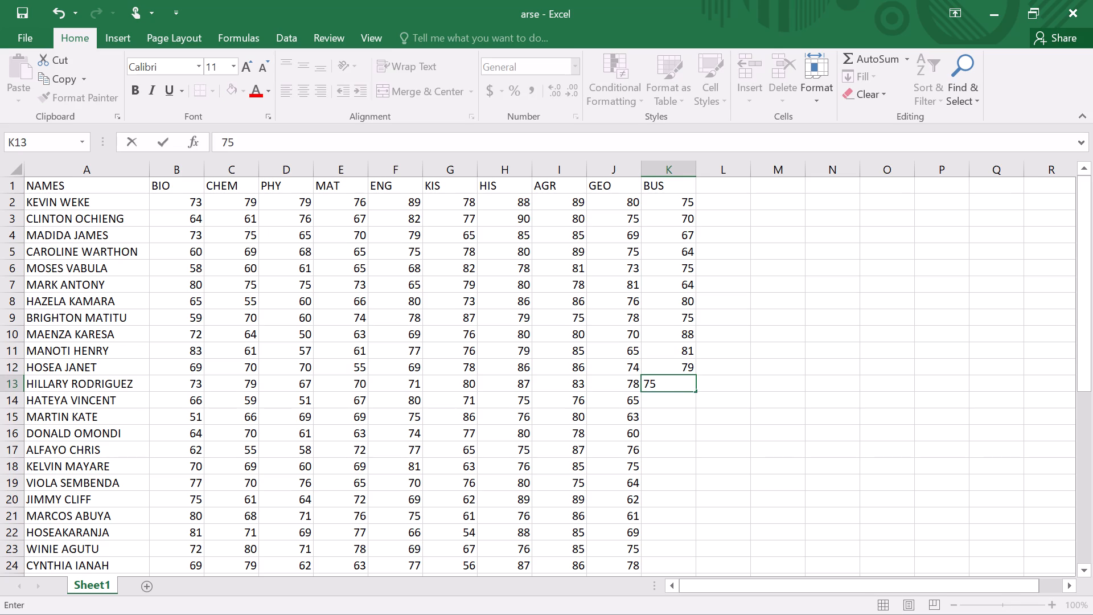
pyautogui.press('Down')
pyautogui.write('79')
pyautogui.press('Down')
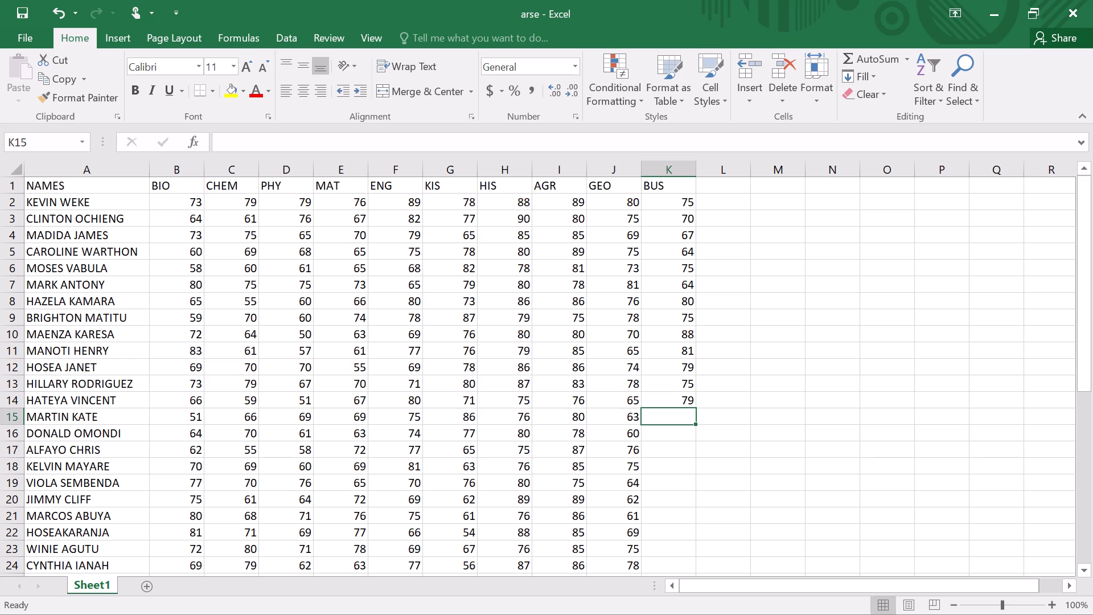
pyautogui.write('75')
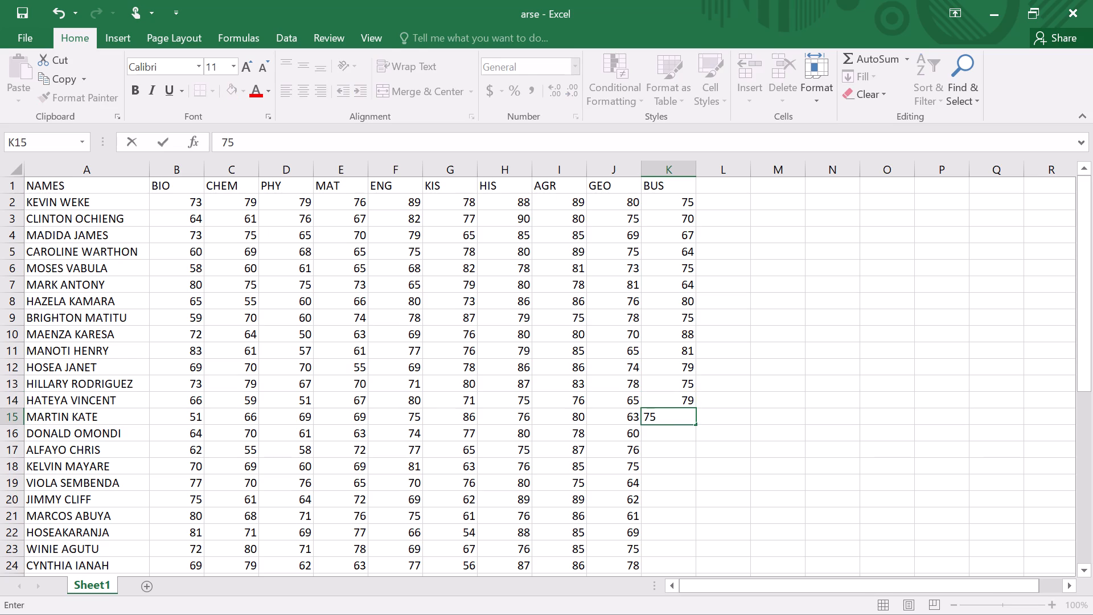
pyautogui.press('Down')
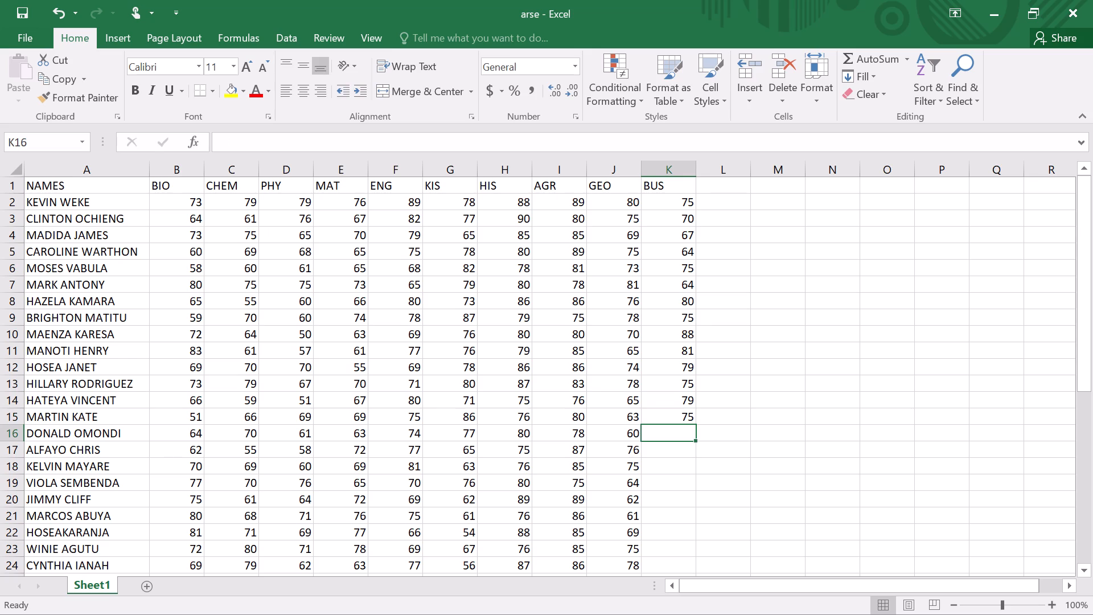
pyautogui.press('8')
pyautogui.press('2')
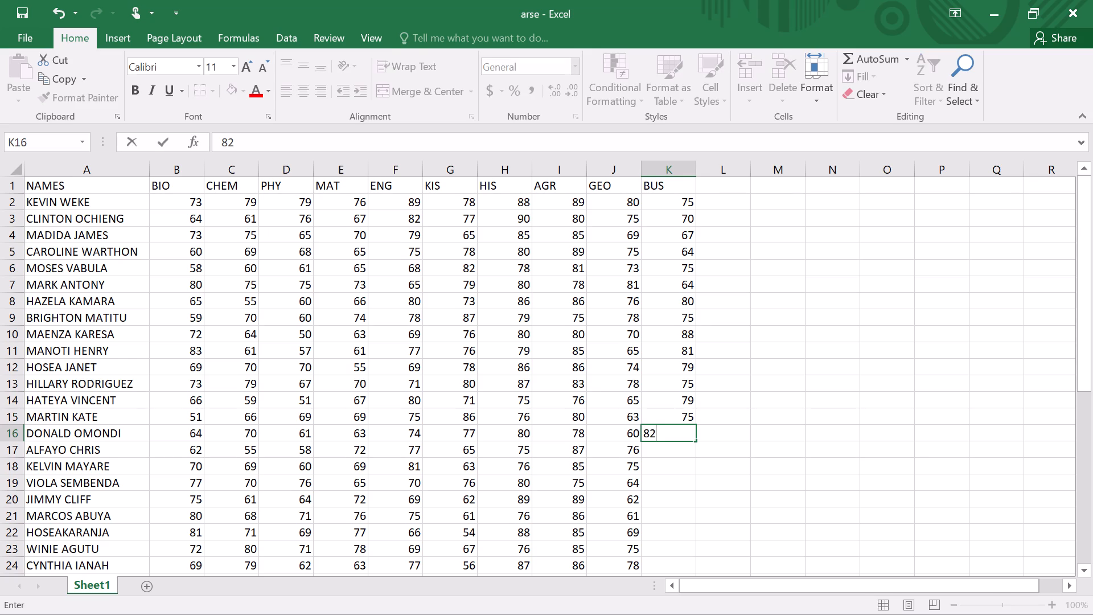
pyautogui.press('Down')
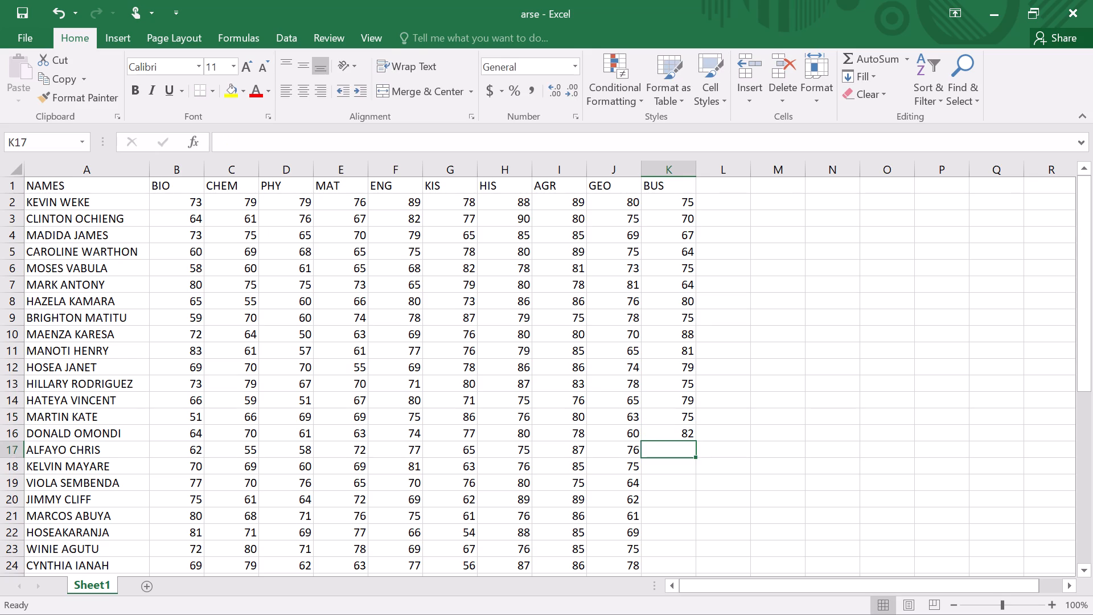
# Enter the BUS marks 80, 75, 79, 74, 77 and 75 in cells K17 to K22.
pyautogui.write('80')
pyautogui.press('Down')
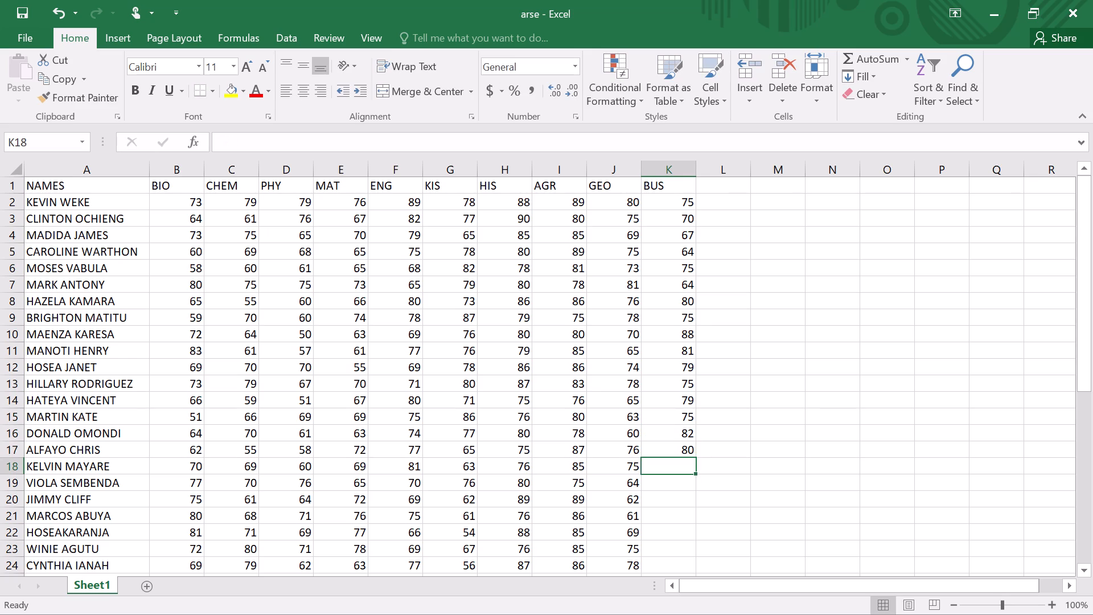
pyautogui.write('75')
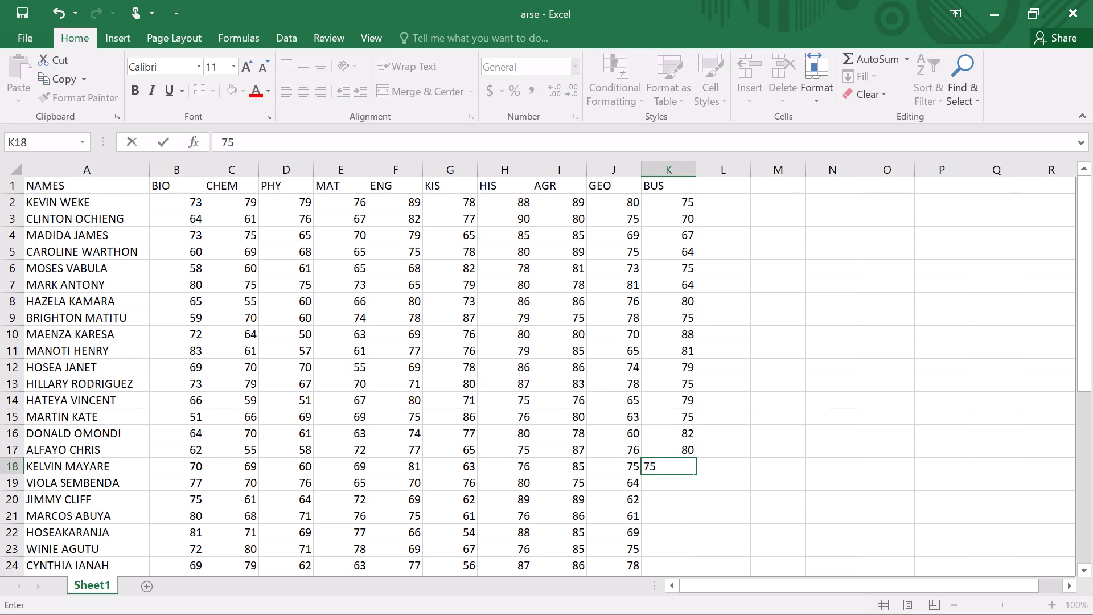
pyautogui.press('Down')
pyautogui.write('79')
pyautogui.press('Down')
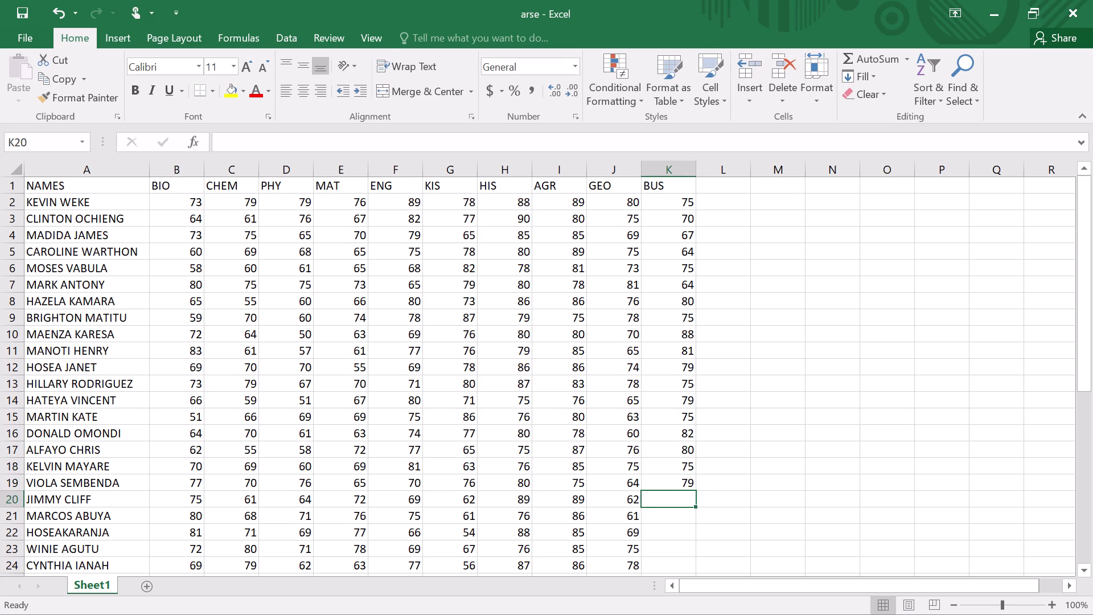
pyautogui.press('7')
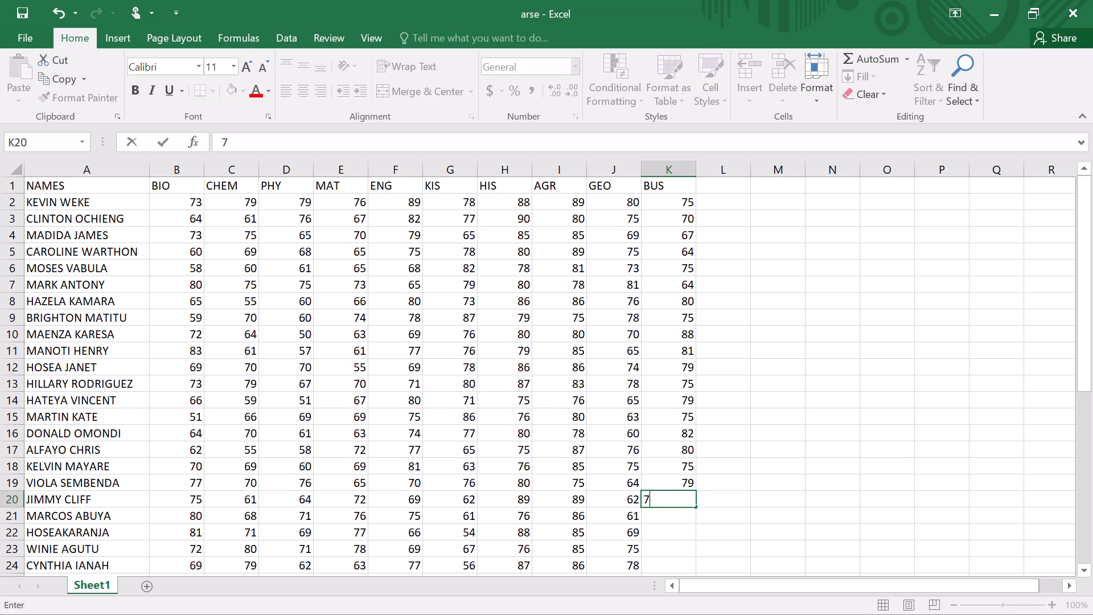
pyautogui.press('4')
pyautogui.press('Down')
pyautogui.write('77')
pyautogui.press('Down')
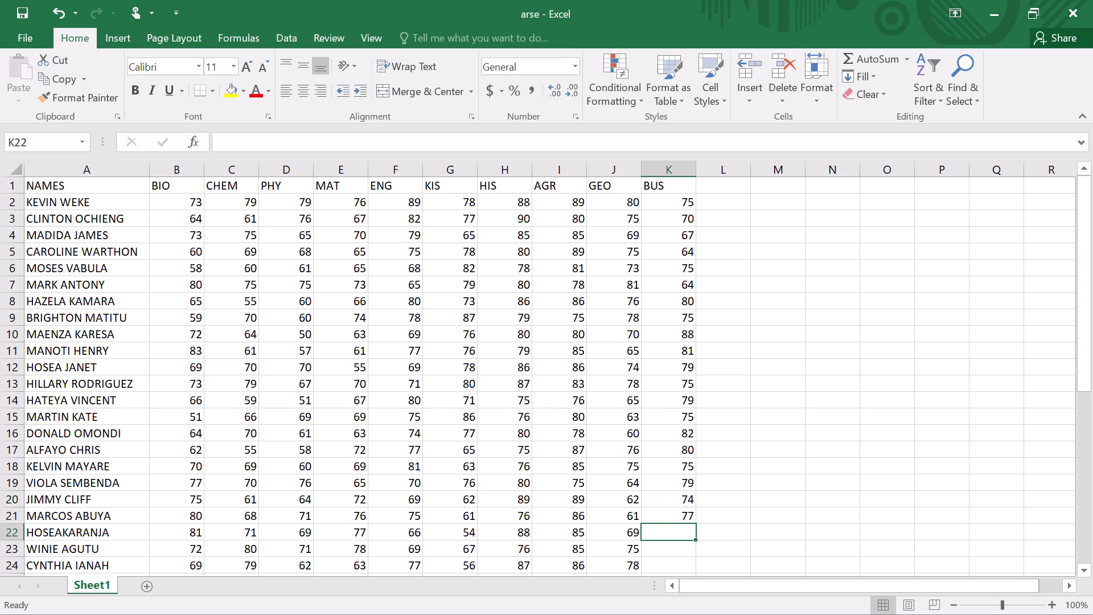
pyautogui.press('7')
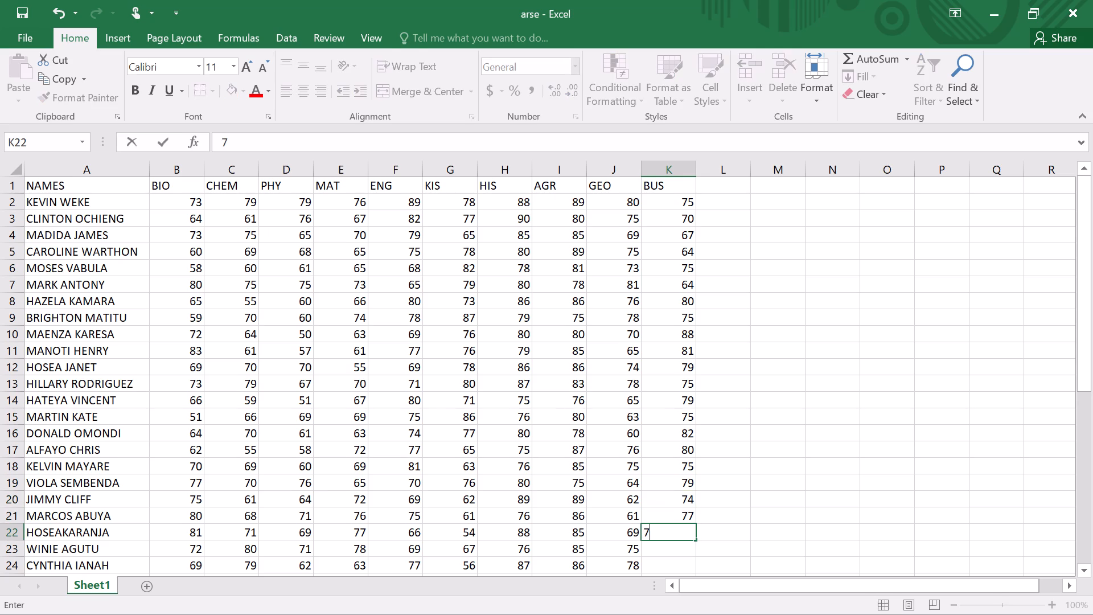
pyautogui.press('5')
pyautogui.press('Down')
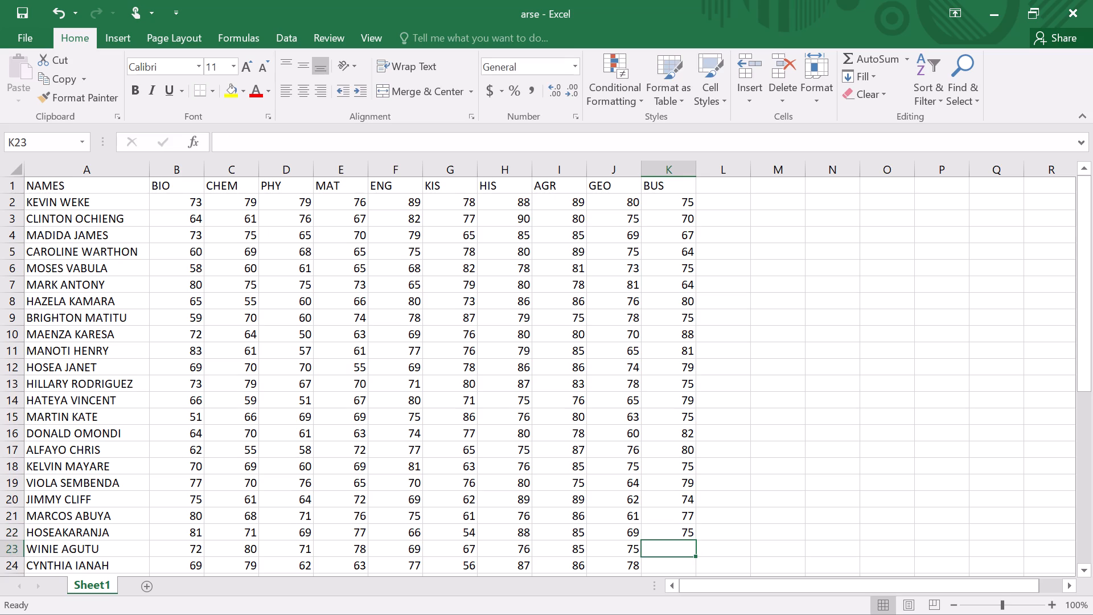
# Enter the BUS marks 73, 85, 80 and 70 in cells K23 to K26.
pyautogui.scroll(-4, 677, 204)
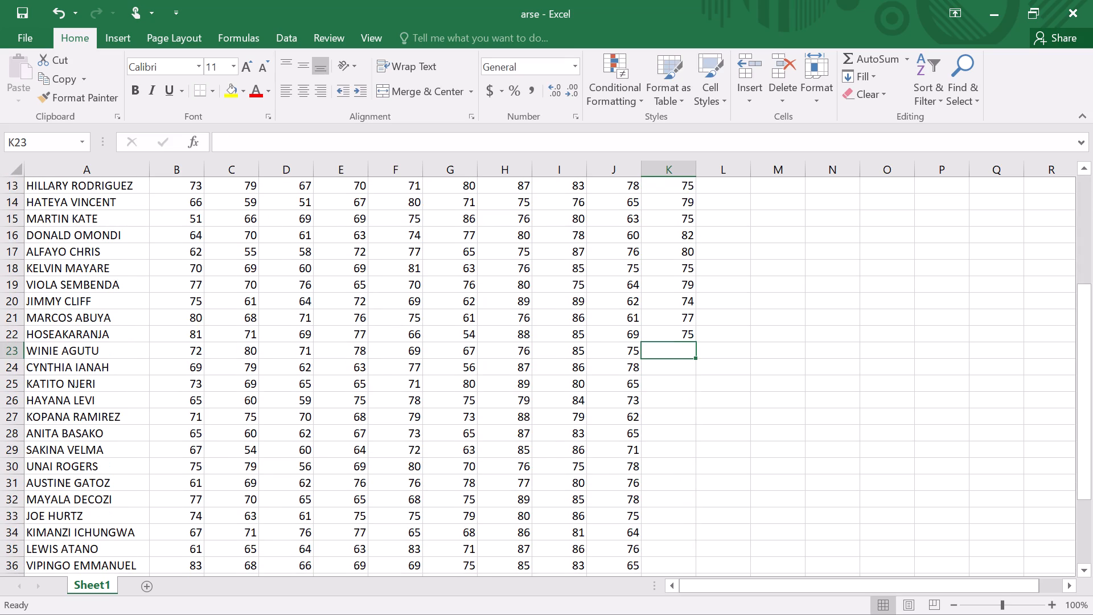
pyautogui.scroll(-3, 677, 204)
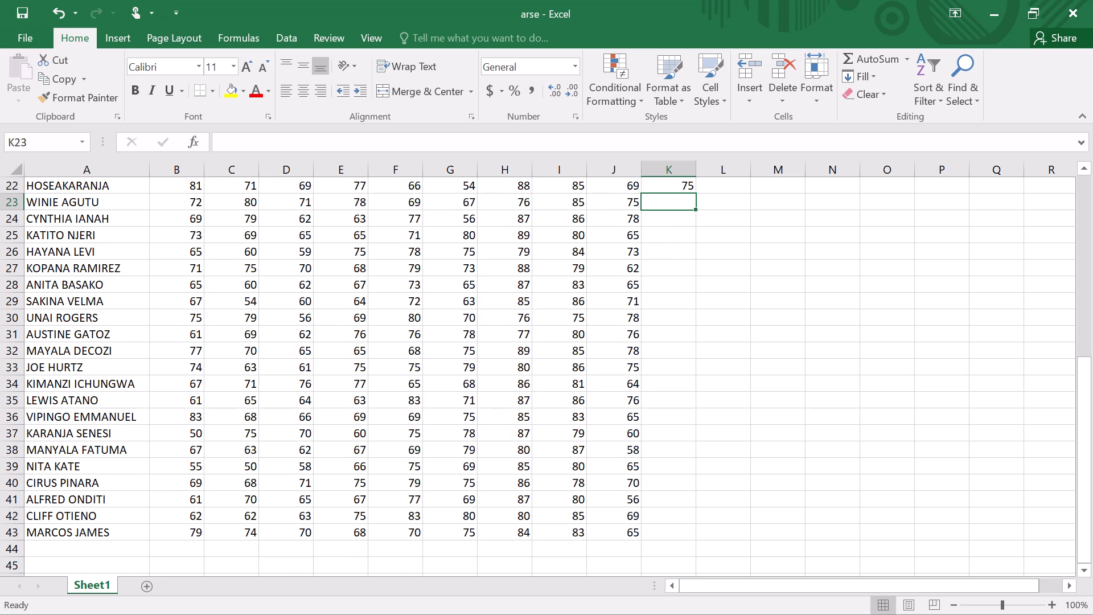
pyautogui.press('7')
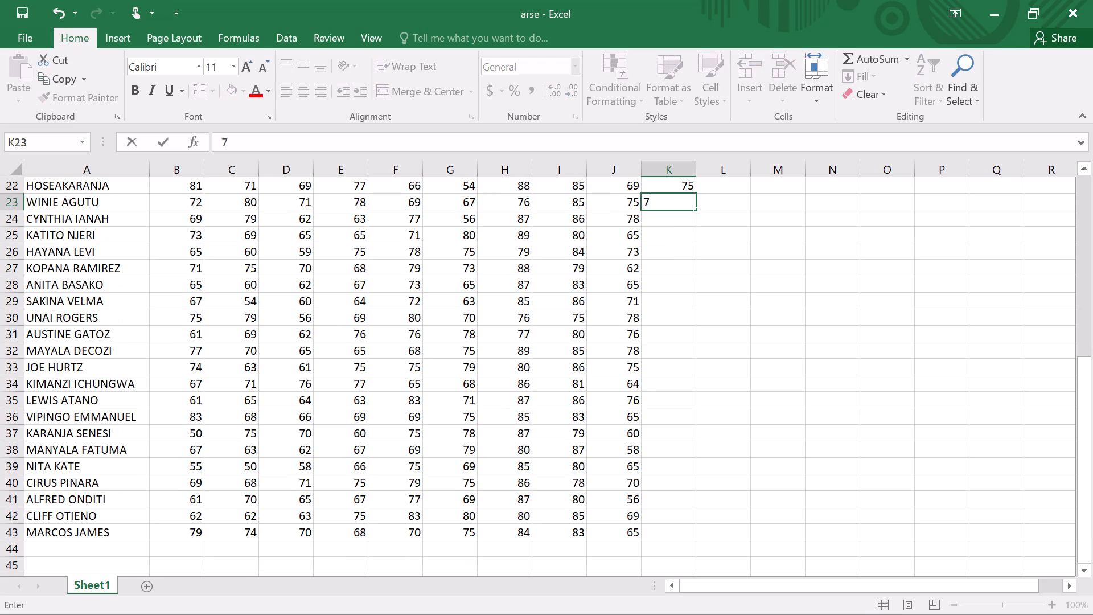
pyautogui.press('3')
pyautogui.press('Down')
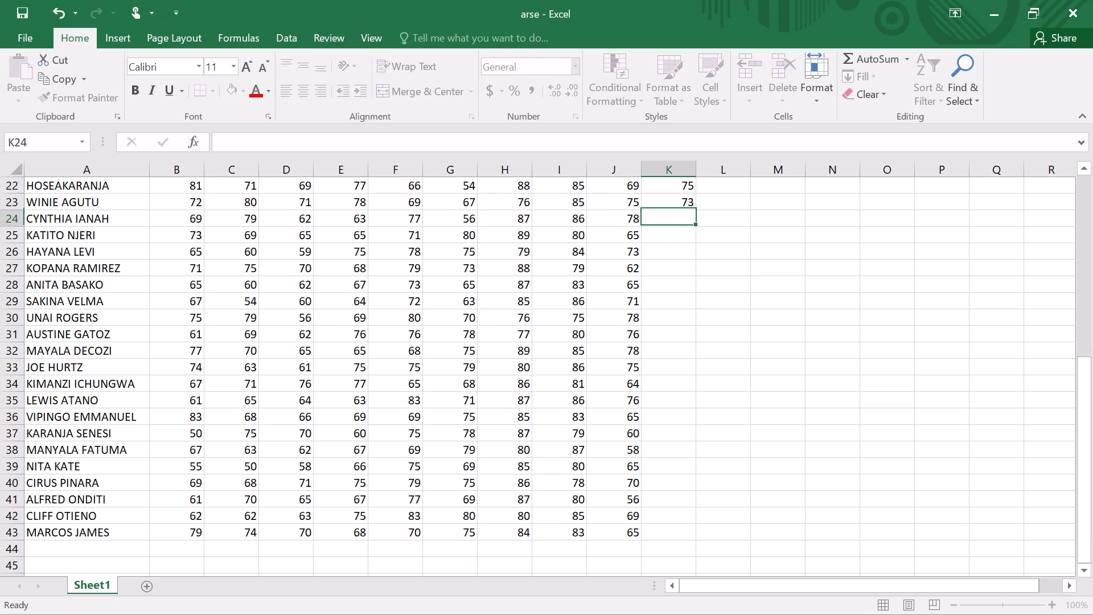
pyautogui.press('8')
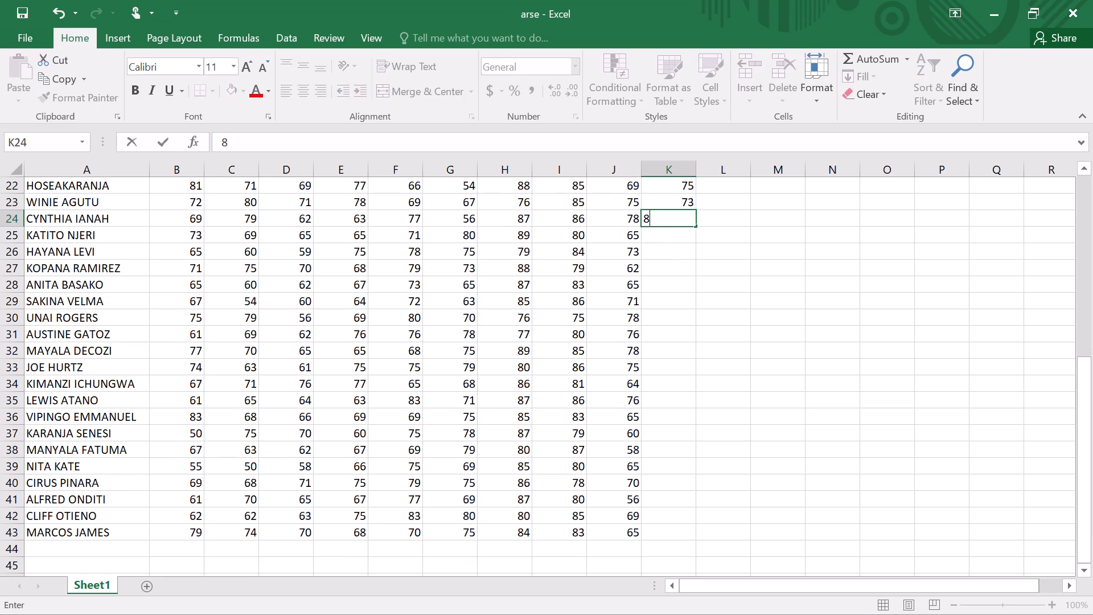
pyautogui.press('5')
pyautogui.press('Down')
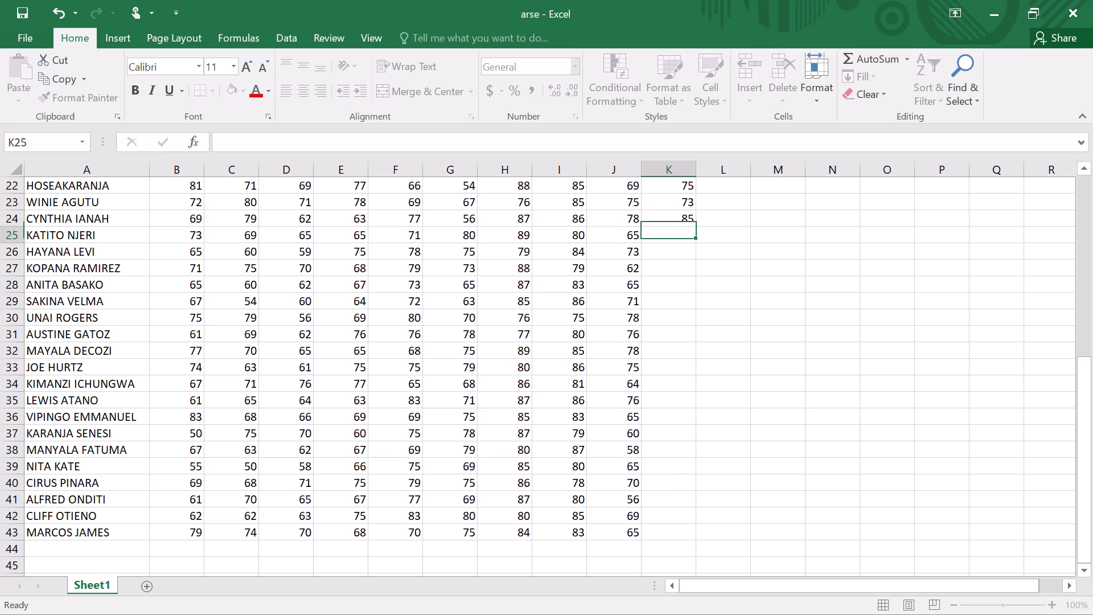
pyautogui.write('80')
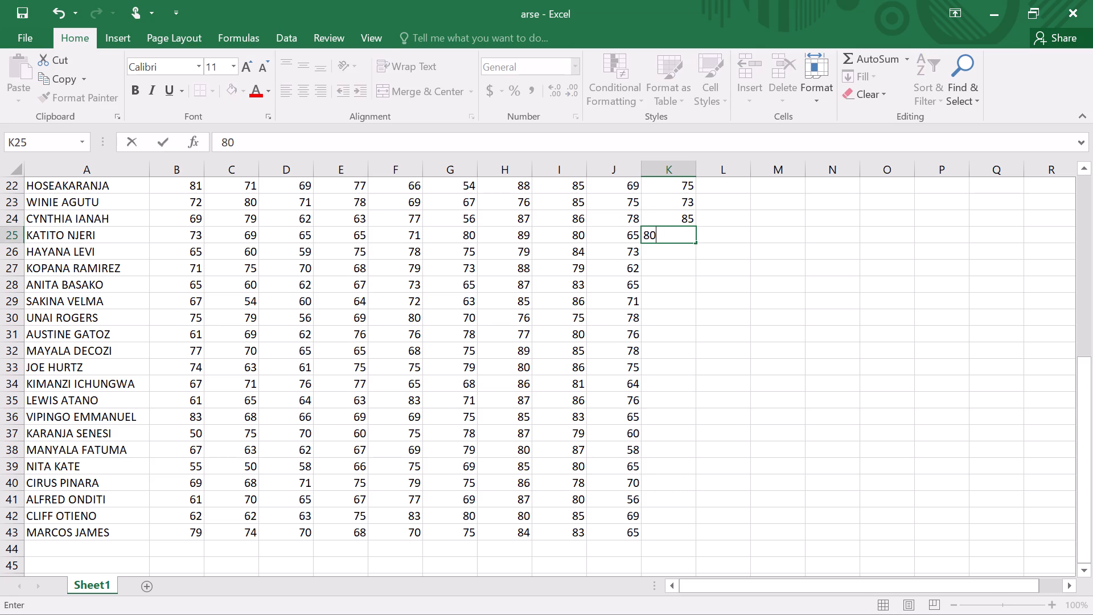
pyautogui.press('Down')
pyautogui.write('70')
pyautogui.press('Down')
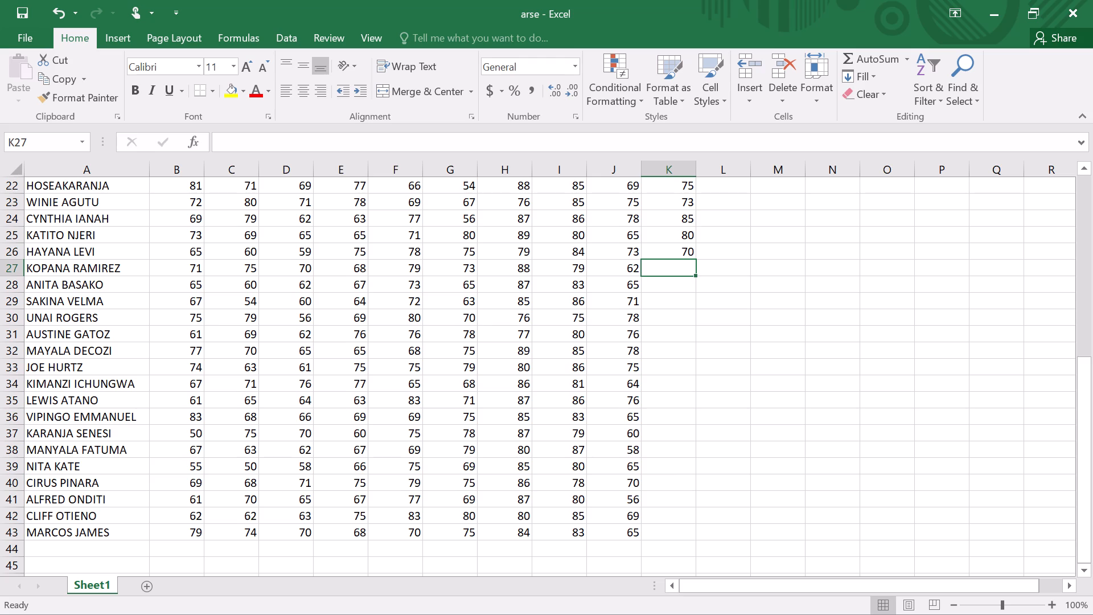
# Enter the BUS marks 76, 69, 81 and 75 in cells K27 to K30.
pyautogui.press('7')
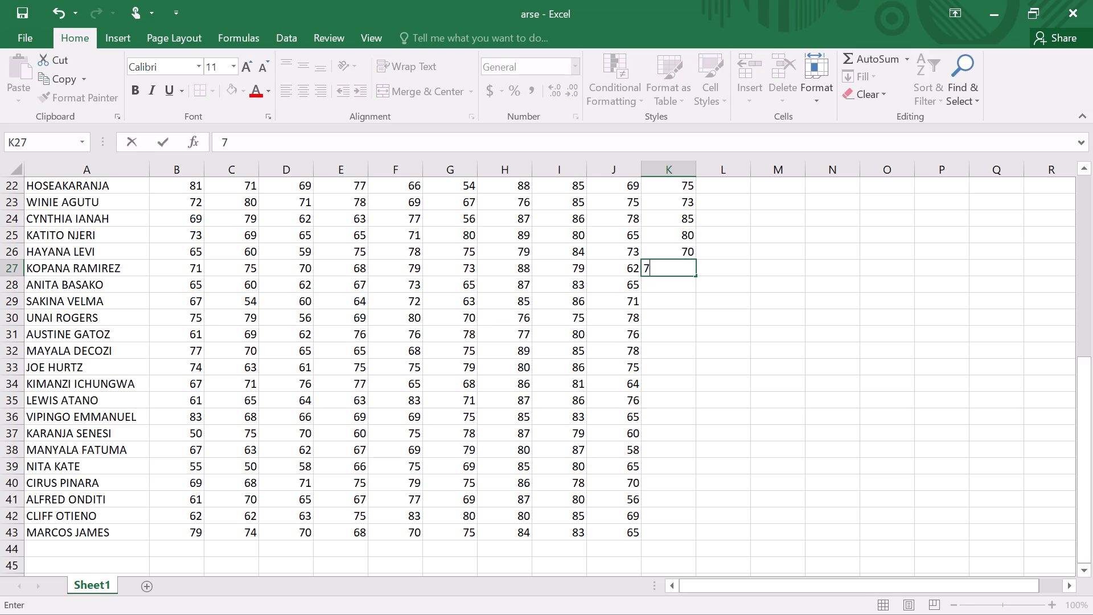
pyautogui.press('6')
pyautogui.press('Down')
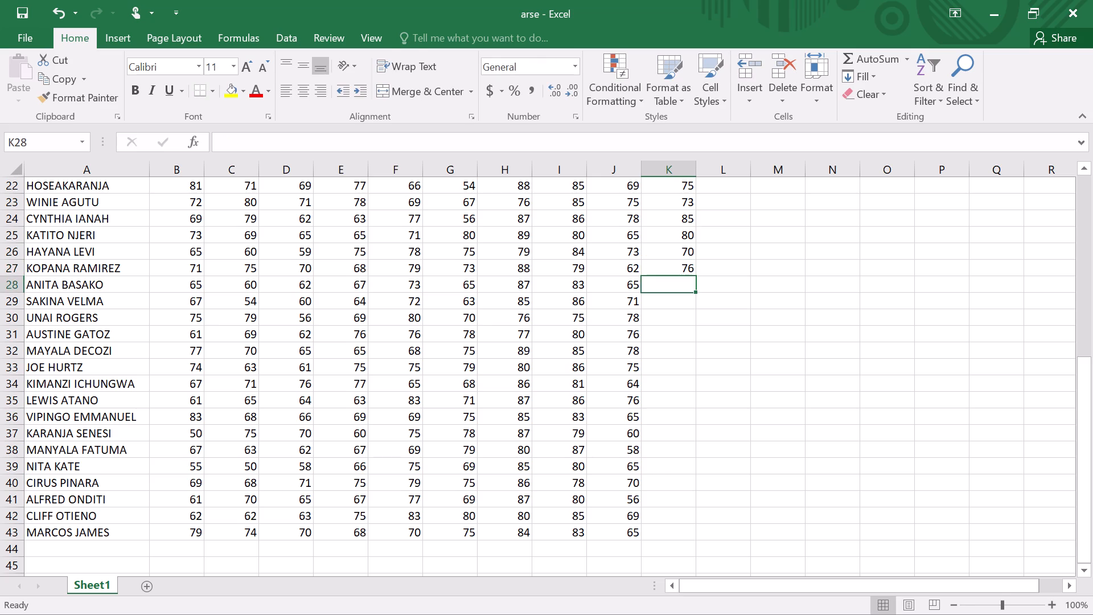
pyautogui.press('6')
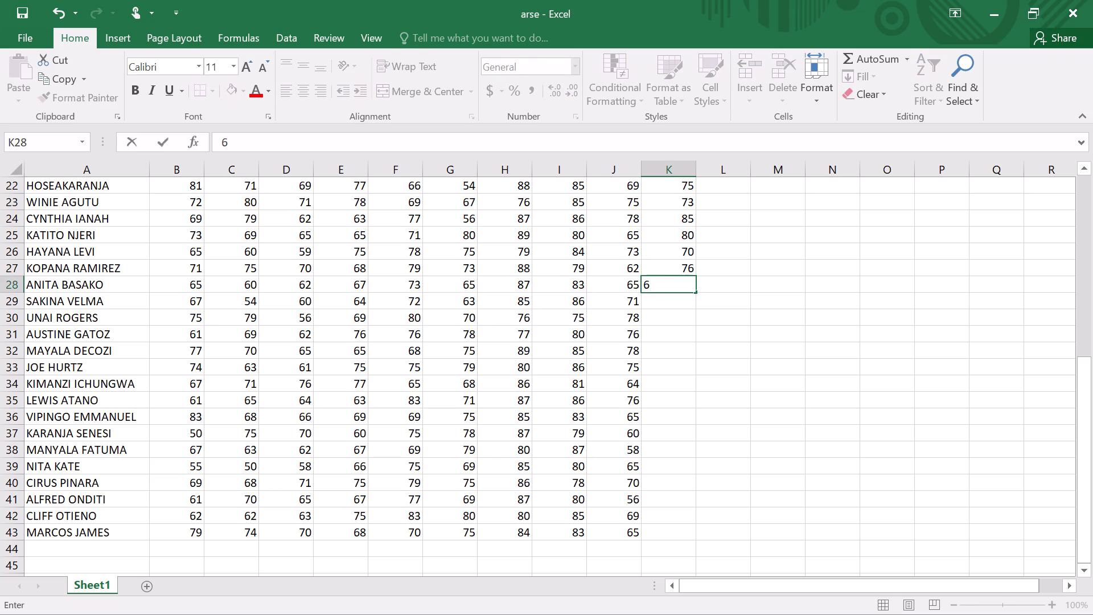
pyautogui.press('9')
pyautogui.press('Down')
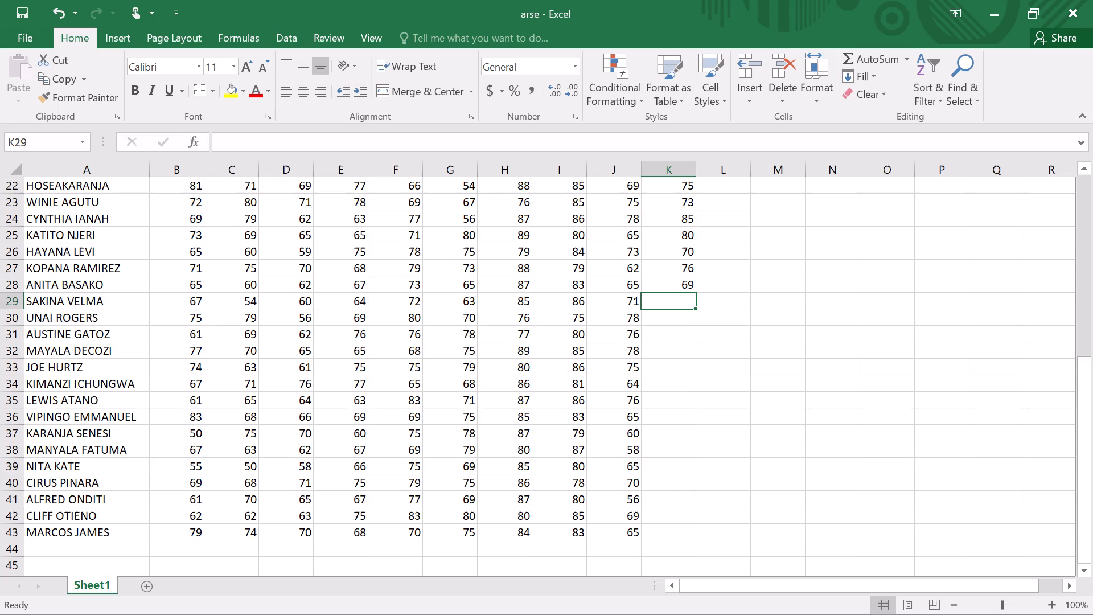
pyautogui.press('8')
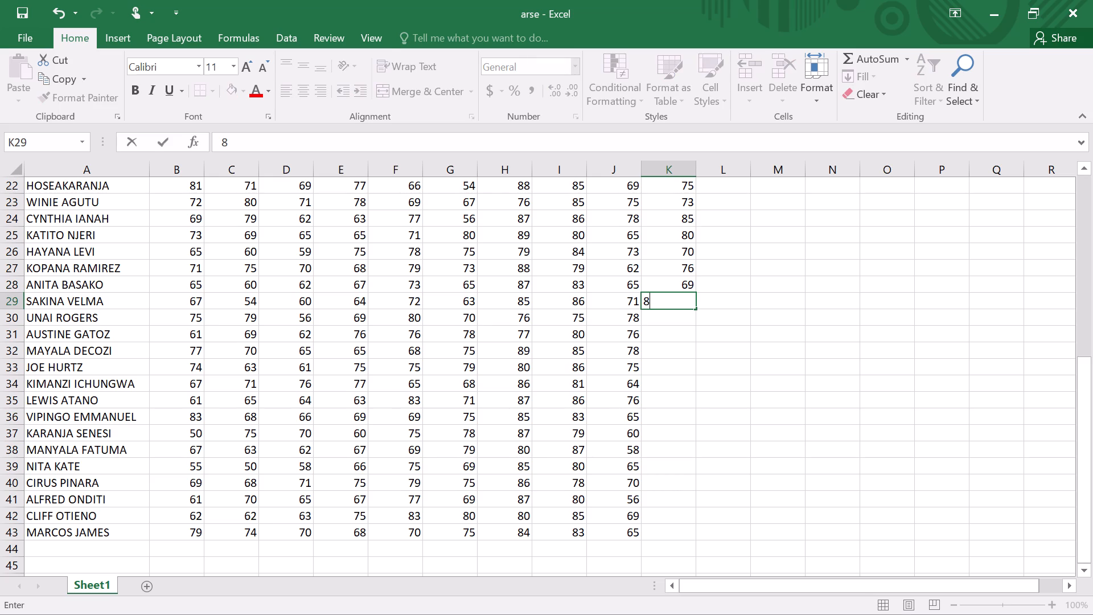
pyautogui.press('1')
pyautogui.press('Down')
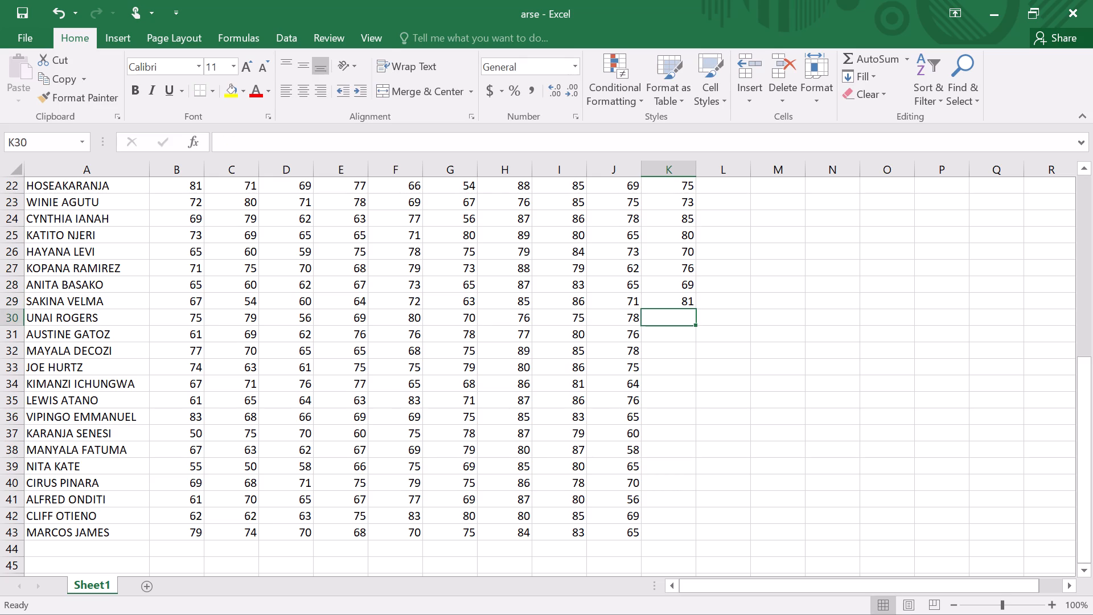
pyautogui.write('75')
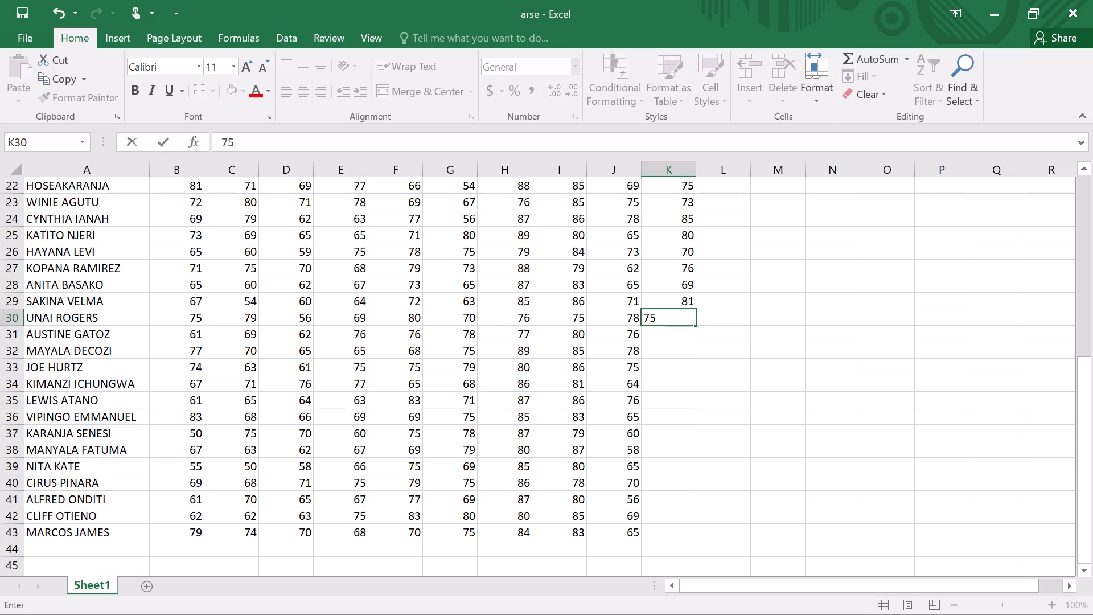
pyautogui.press('Down')
# Enter the BUS marks 79, 71, 79 and 73 in cells K31 to K34.
pyautogui.press('7')
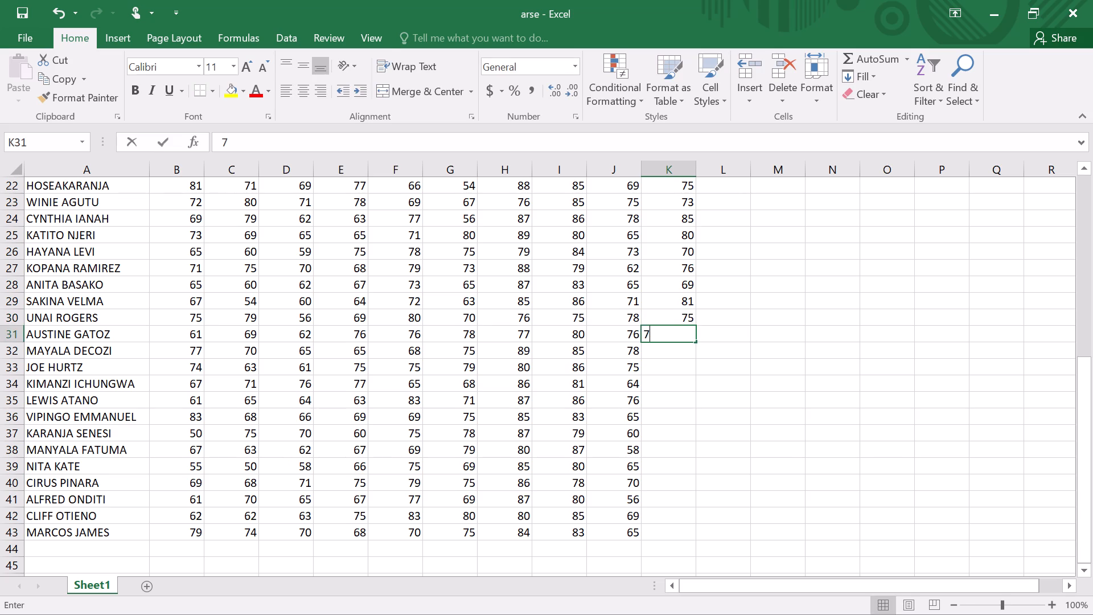
pyautogui.press('9')
pyautogui.press('Down')
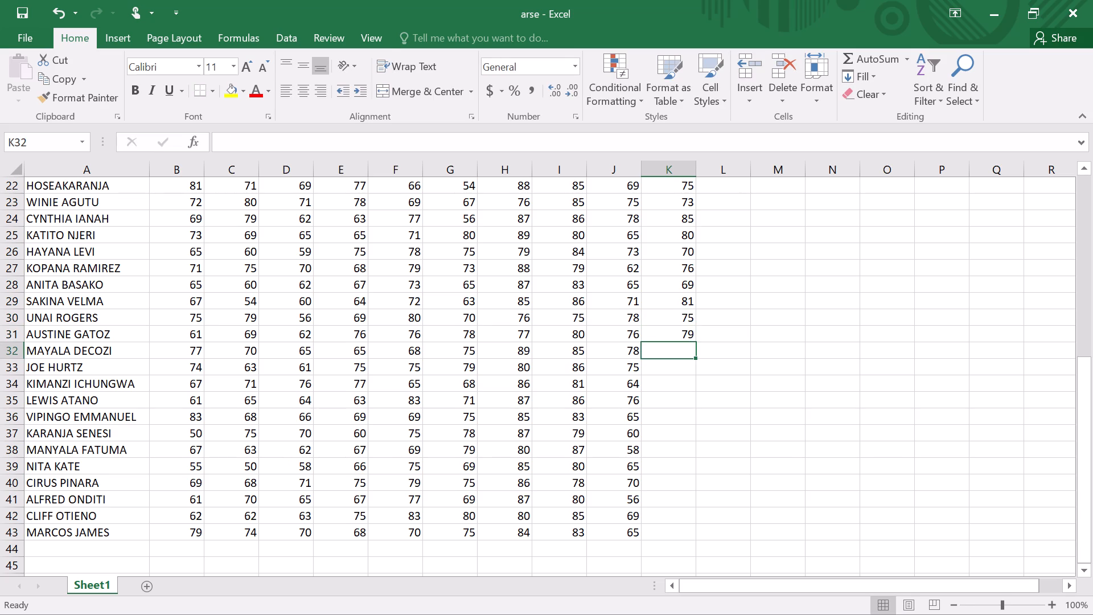
pyautogui.press('7')
pyautogui.press('1')
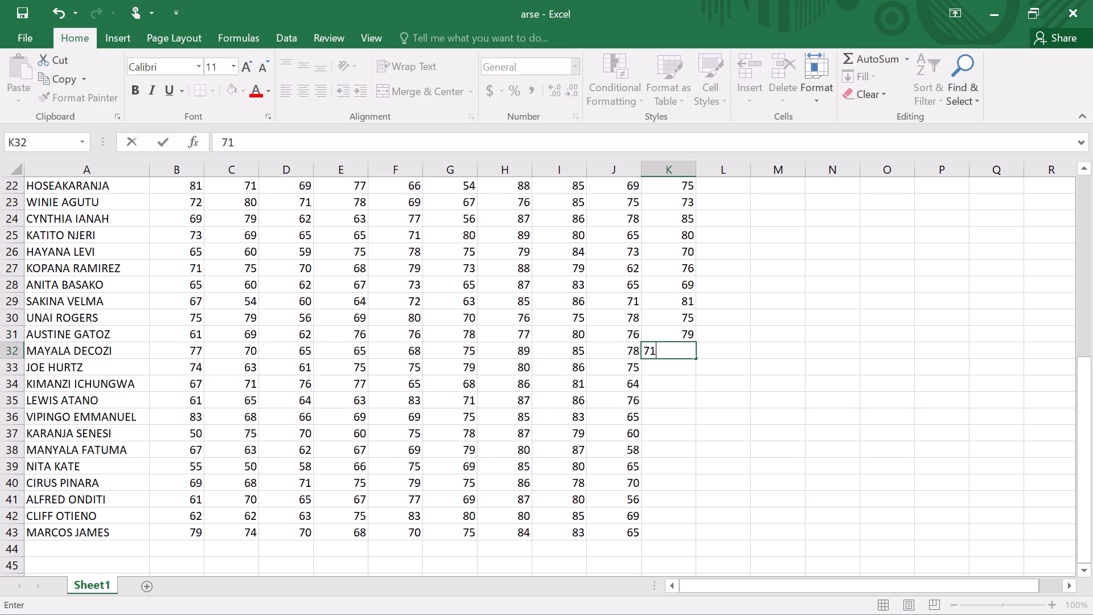
pyautogui.press('Down')
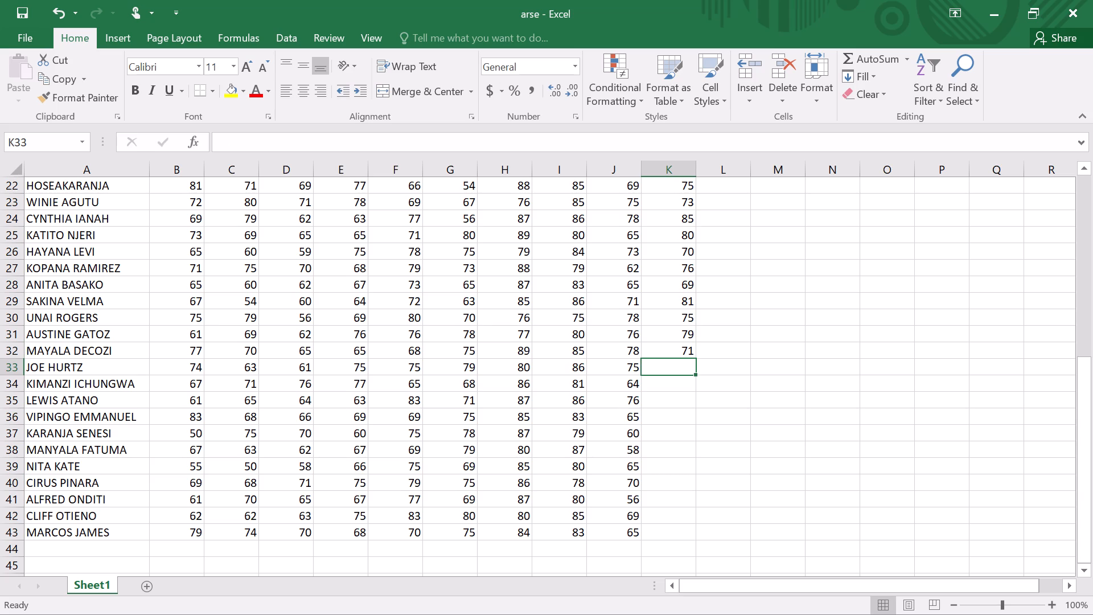
pyautogui.press('7')
pyautogui.press('9')
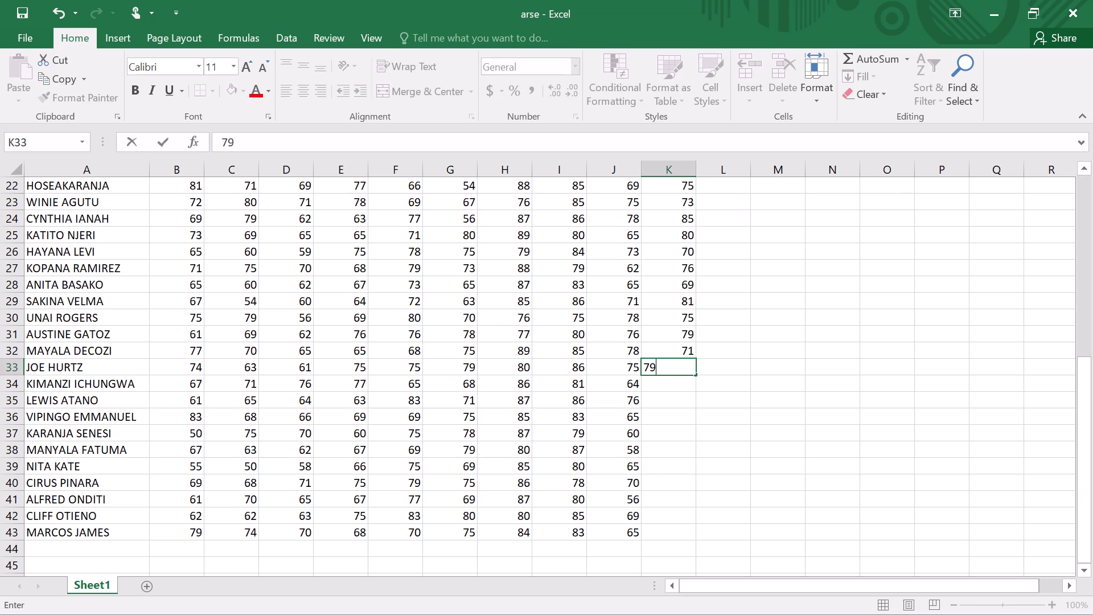
pyautogui.press('Down')
pyautogui.press('7')
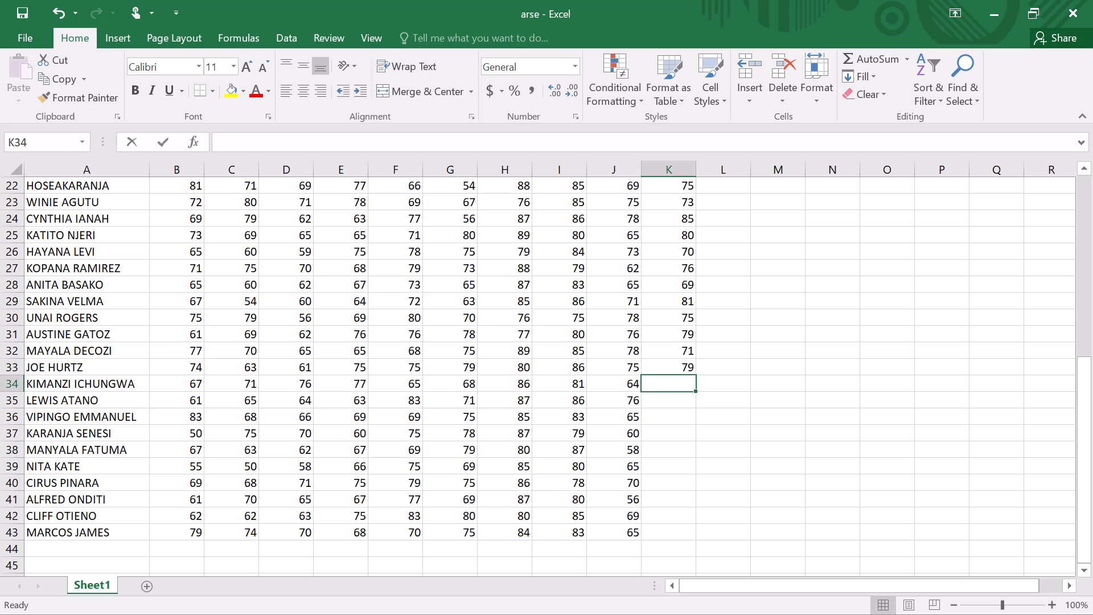
pyautogui.press('3')
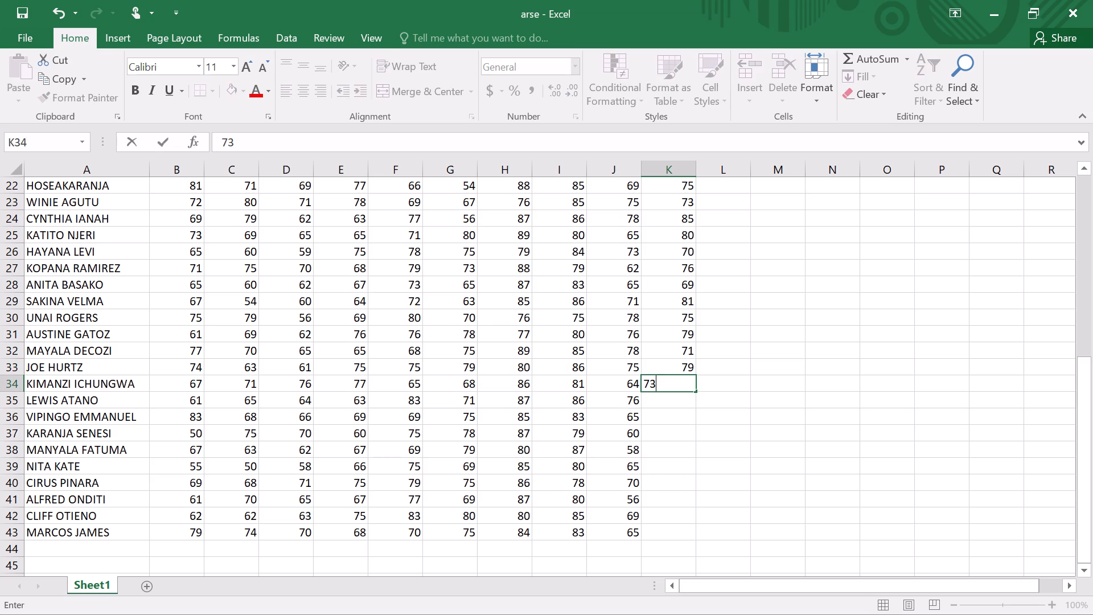
pyautogui.press('Down')
# Enter the BUS marks 80, 84, 79 and 78 in cells K35 to K38.
pyautogui.press('8')
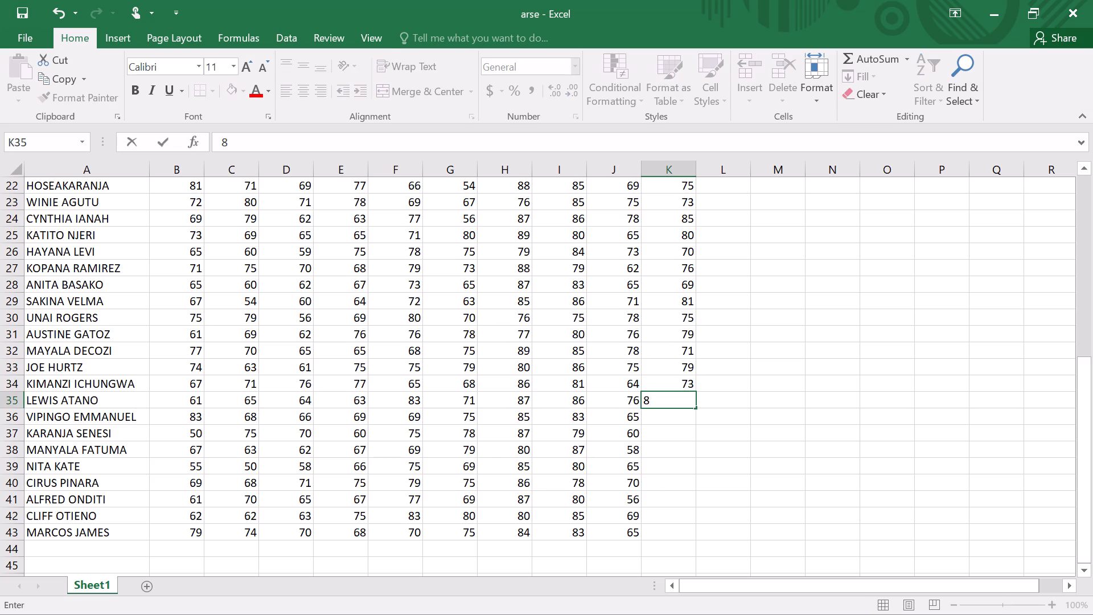
pyautogui.press('0')
pyautogui.press('Down')
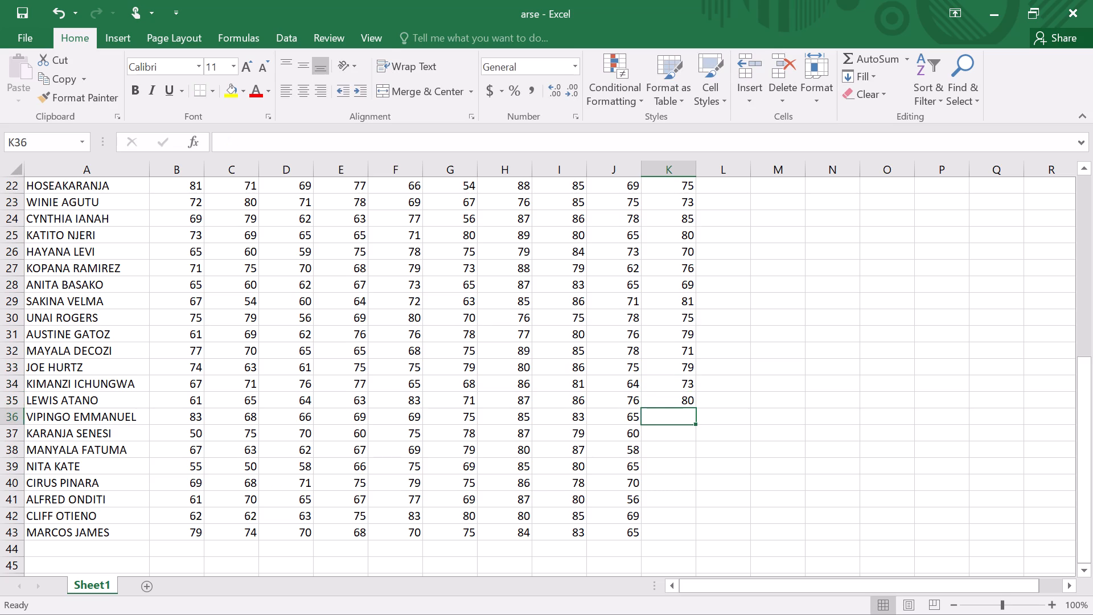
pyautogui.press('8')
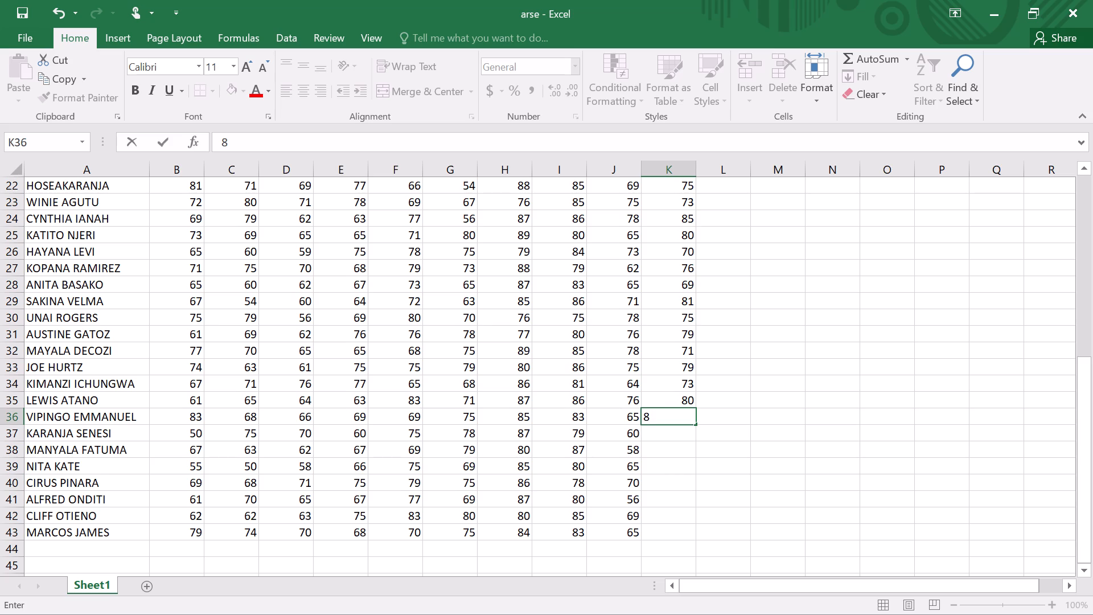
pyautogui.press('4')
pyautogui.press('Down')
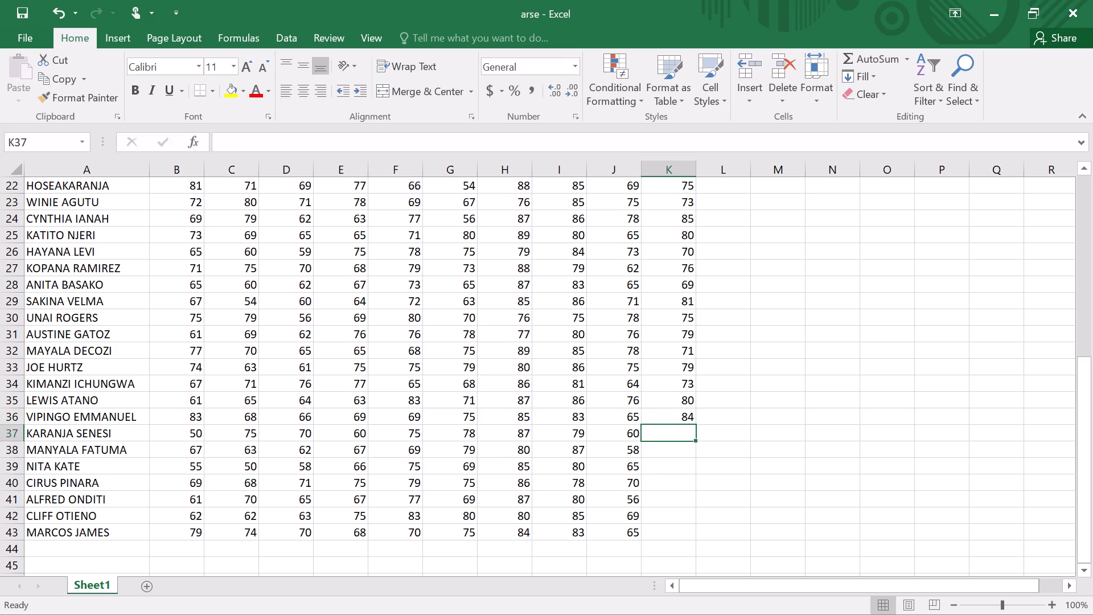
pyautogui.press('7')
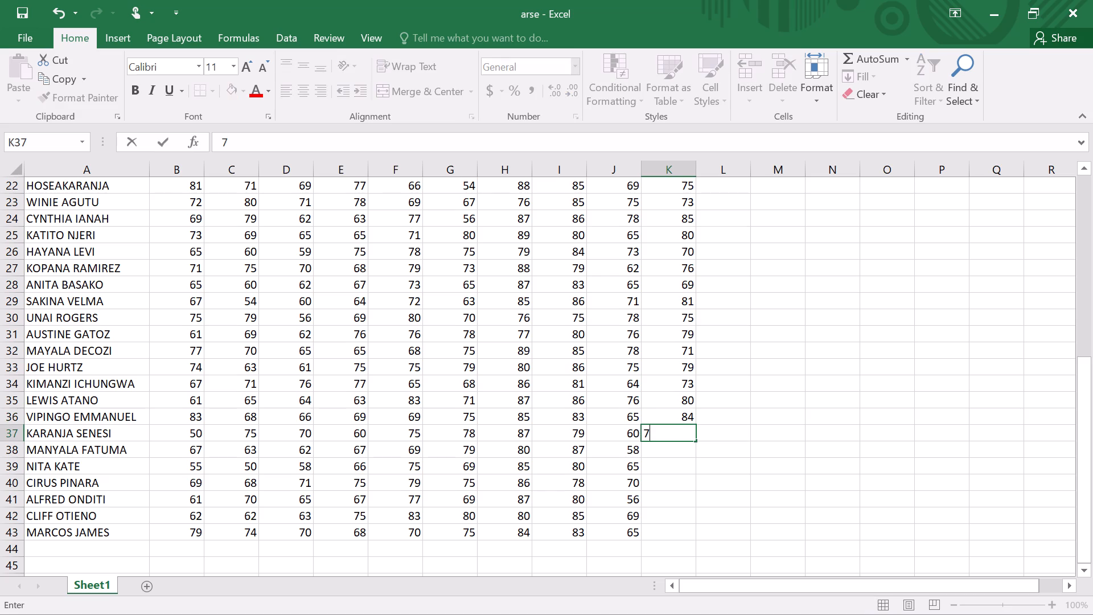
pyautogui.press('9')
pyautogui.press('Down')
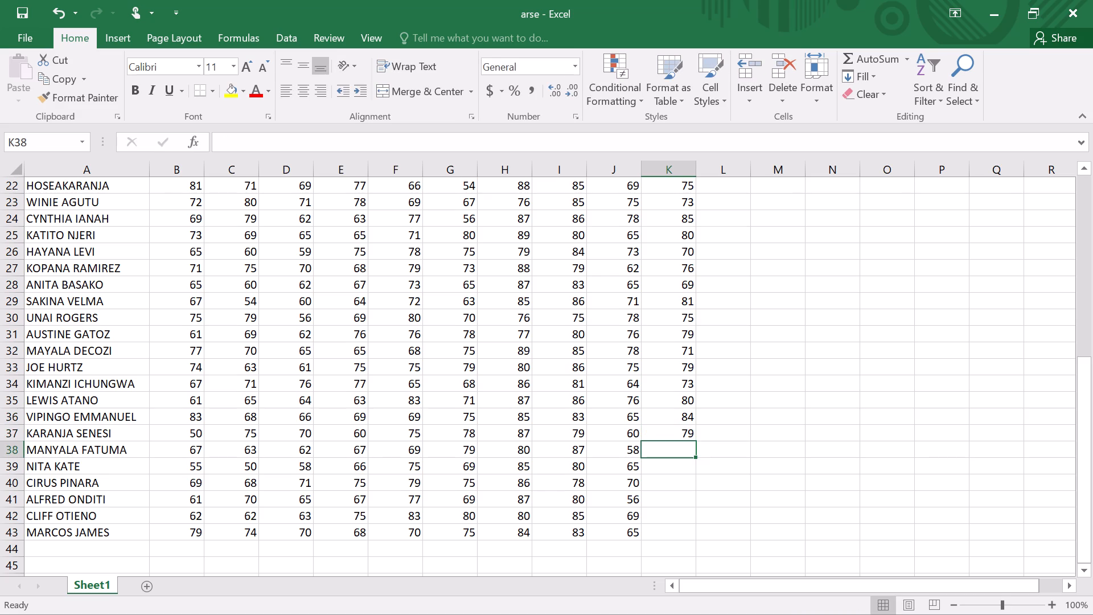
pyautogui.write('78')
pyautogui.press('Down')
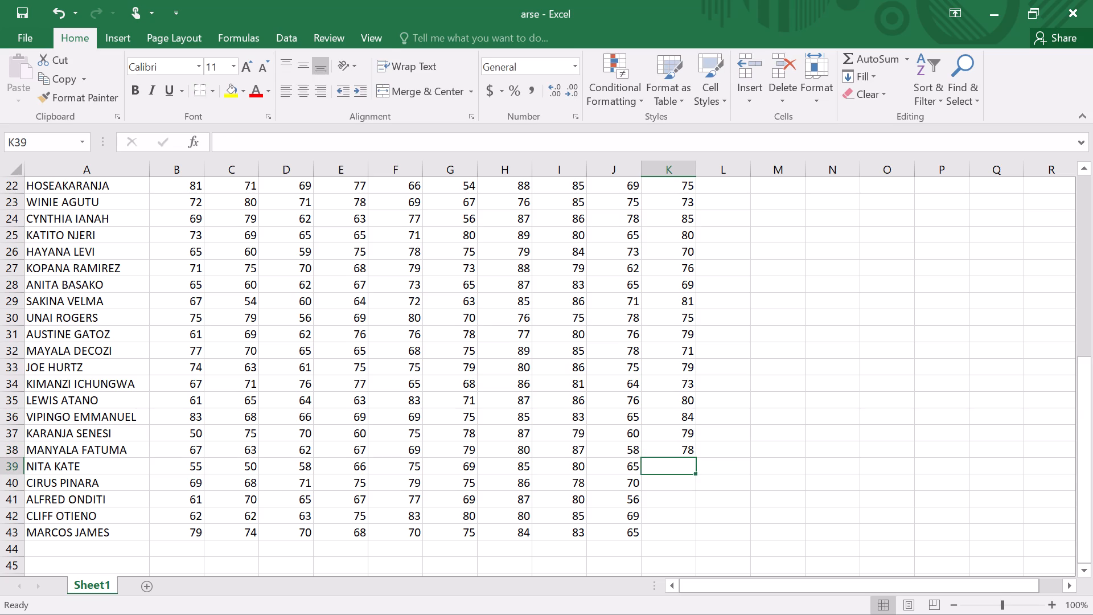
# Enter the BUS marks 70, 75, 80, 75 and 77 in cells K39 to K43.
pyautogui.write('70')
pyautogui.press('Down')
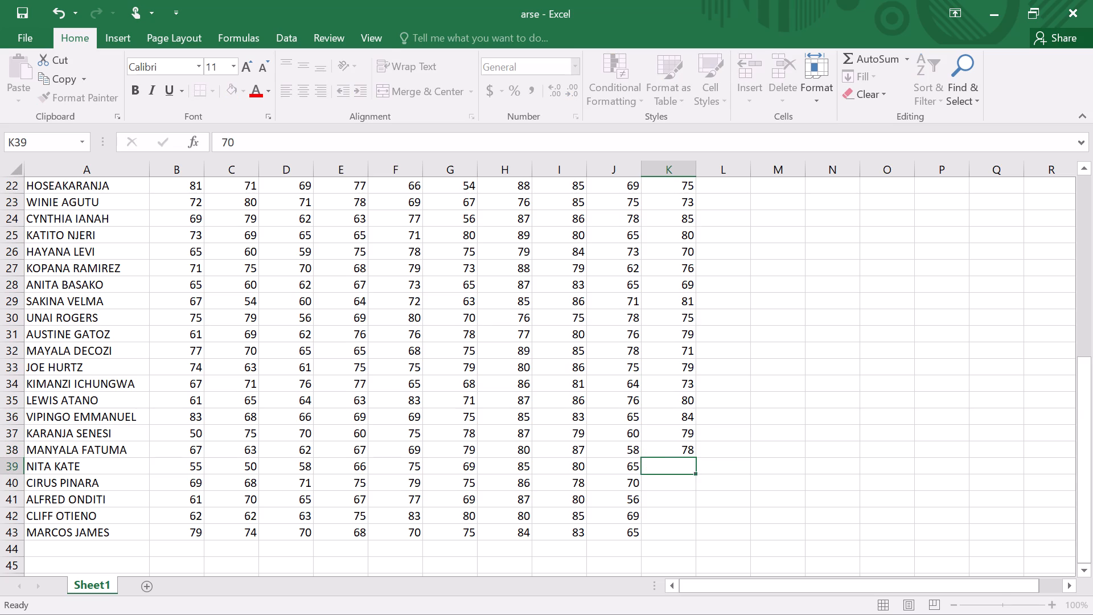
pyautogui.write('75')
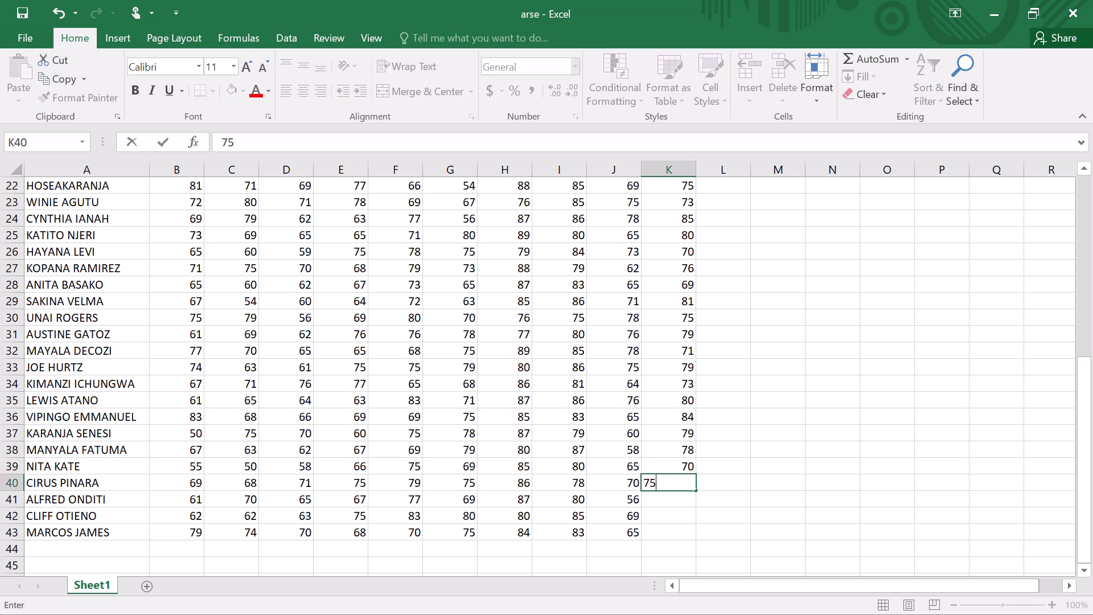
pyautogui.press('Down')
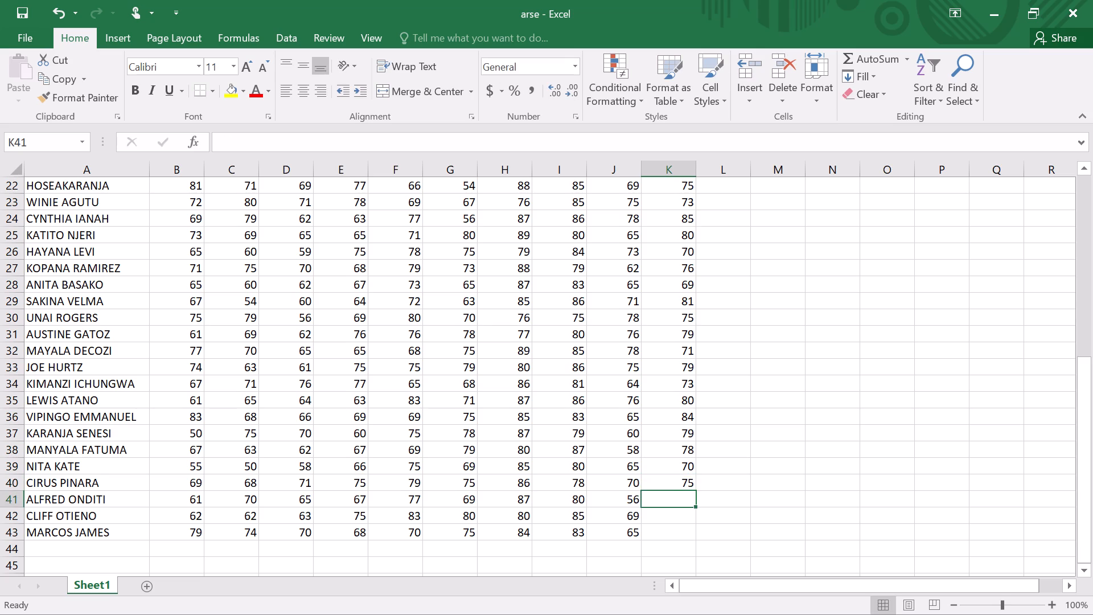
pyautogui.write('80')
pyautogui.press('Down')
pyautogui.write('75')
pyautogui.press('Down')
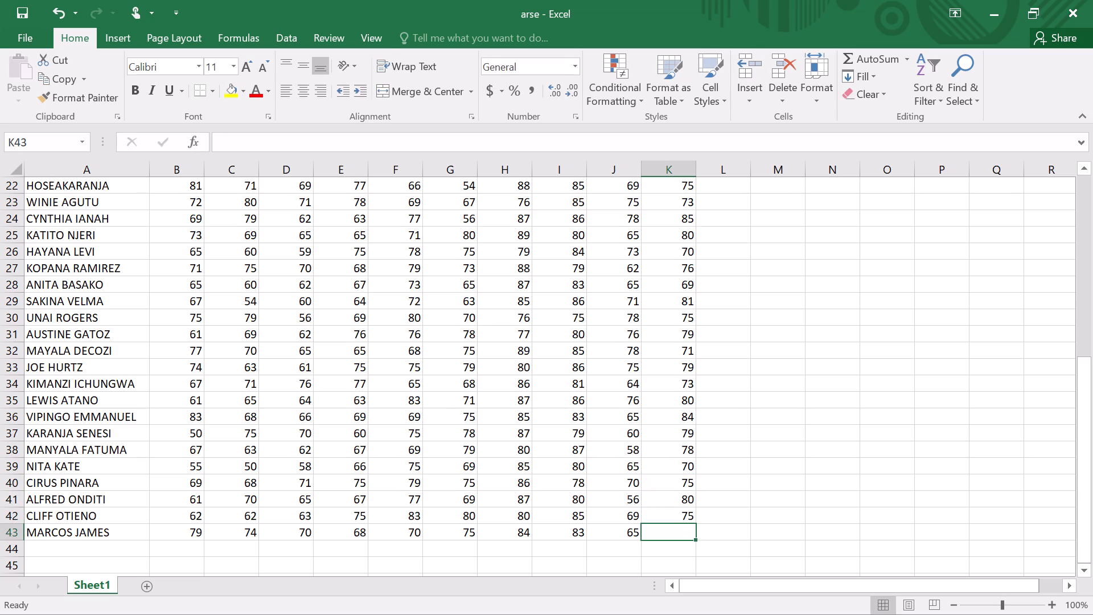
pyautogui.write('77')
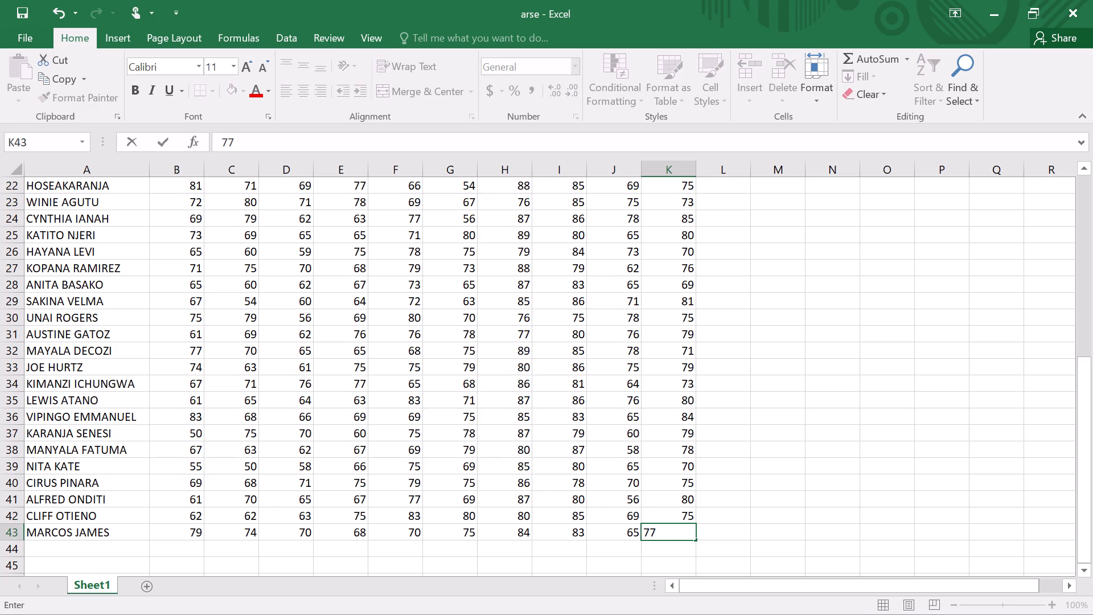
# Add the column heading TOTAL in cell L1, beside the BUS heading.
pyautogui.scroll(16, 504, 378)
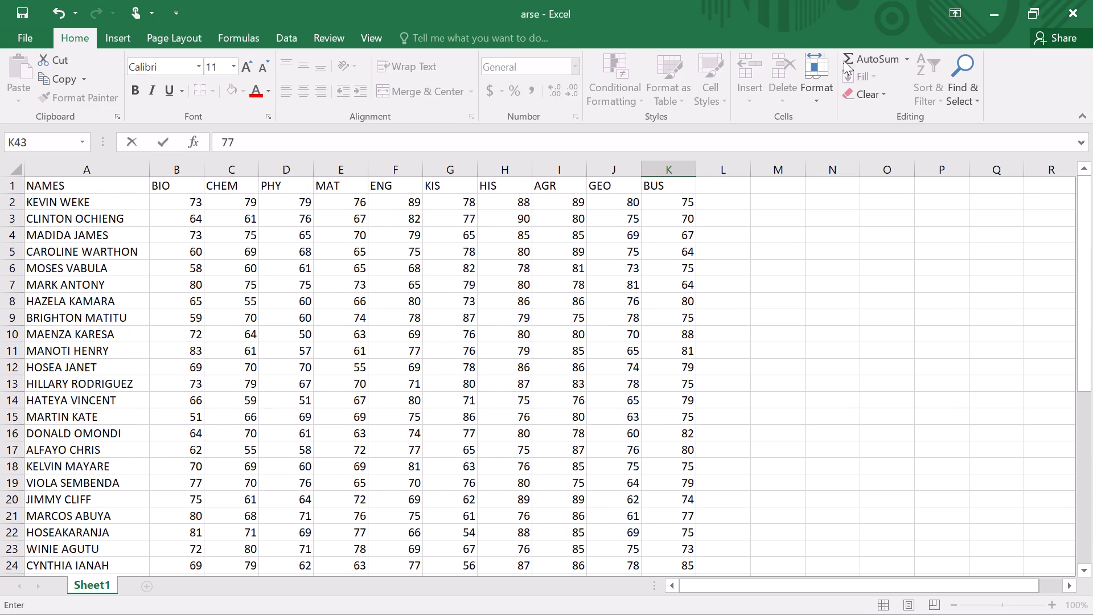
pyautogui.click(718, 186)
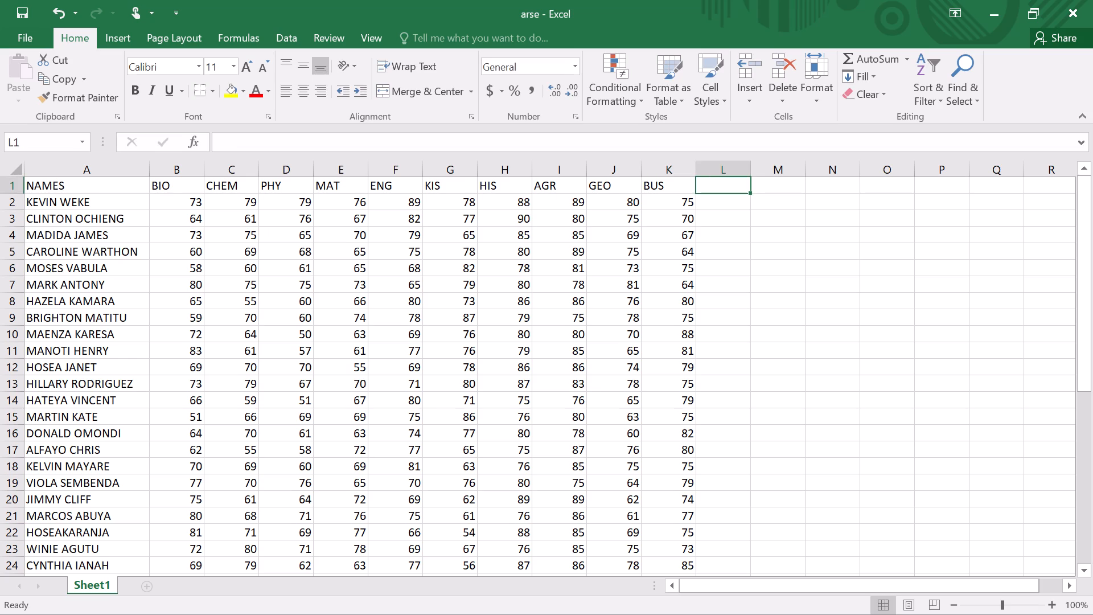
pyautogui.press('t')
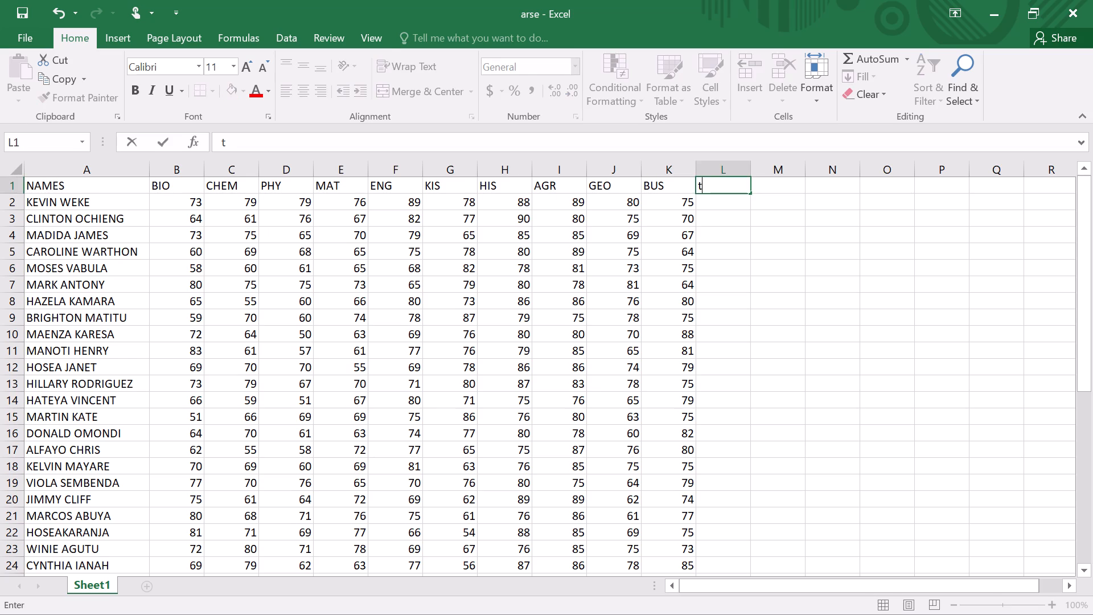
pyautogui.press('BackSpace')
pyautogui.write('TO')
pyautogui.press('t')
pyautogui.press('a')
pyautogui.press('l')
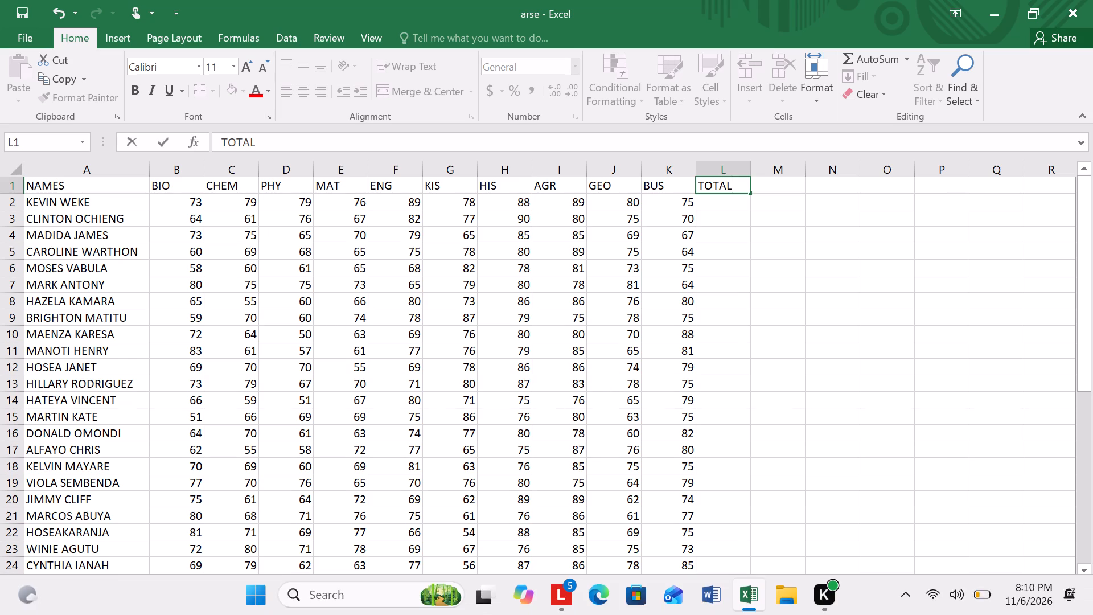
# Total the first student's marks in cell L2 with a SUM formula over B2:K2.
pyautogui.click(707, 207)
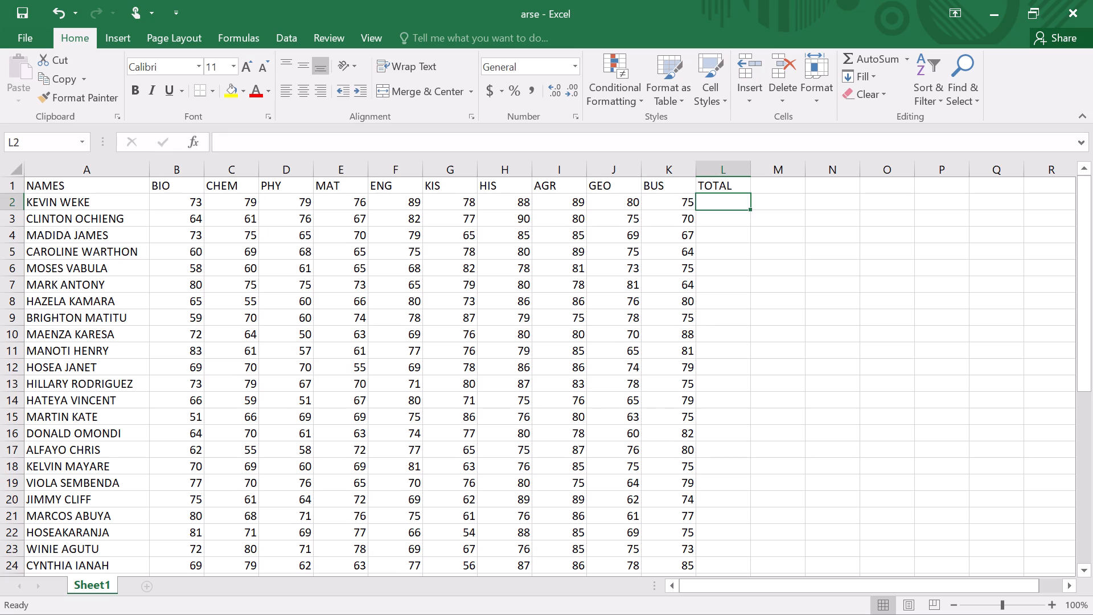
pyautogui.press('=')
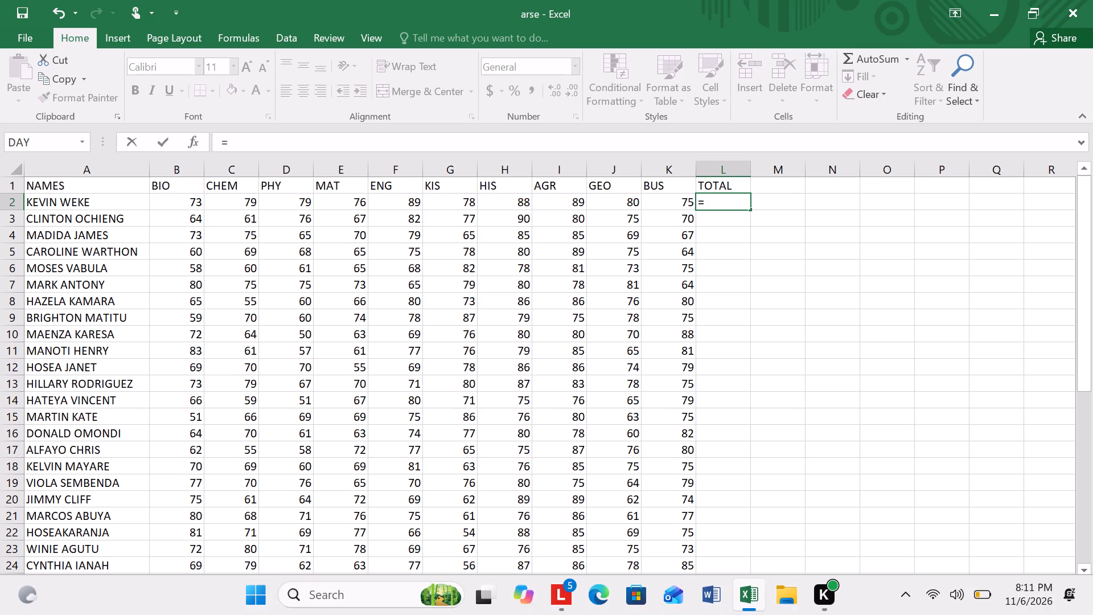
pyautogui.press('s')
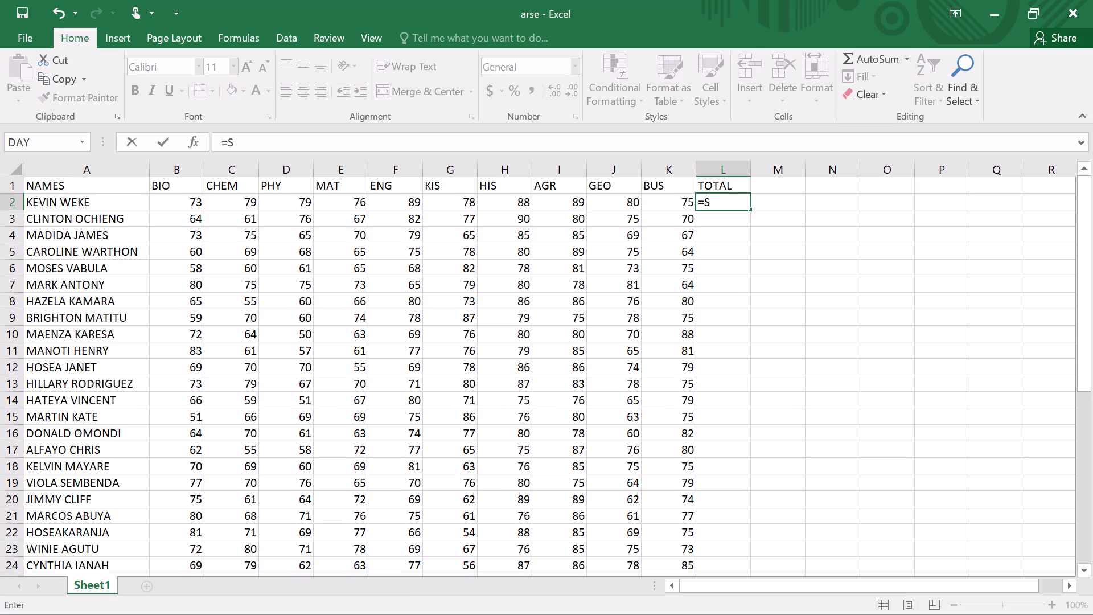
pyautogui.press('u')
pyautogui.press('m')
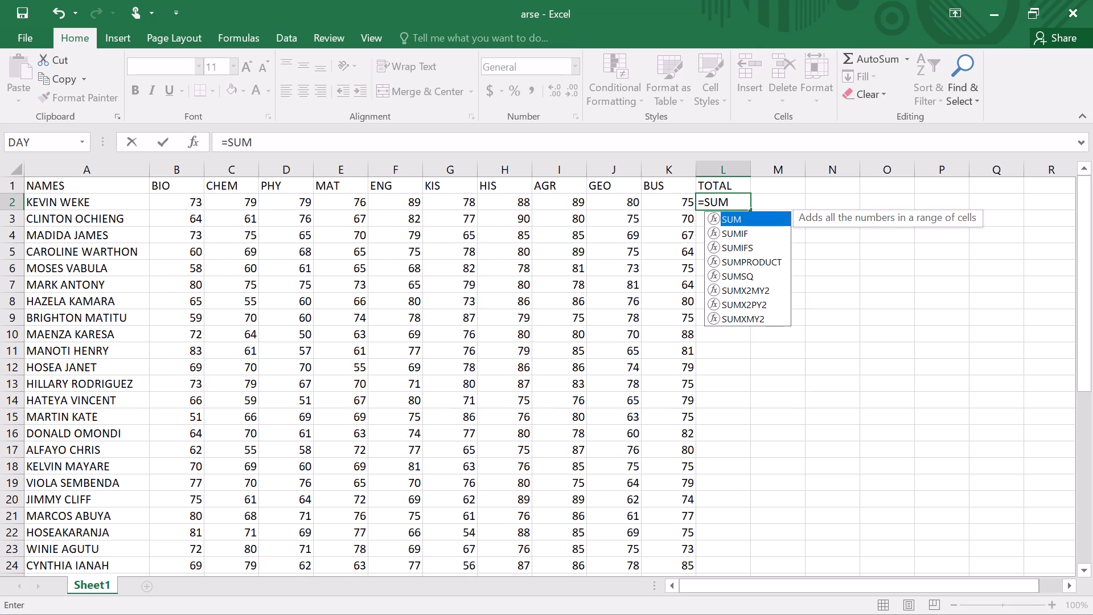
pyautogui.hotkey('shift', '(')
pyautogui.write('B2')
pyautogui.hotkey('shift', ':')
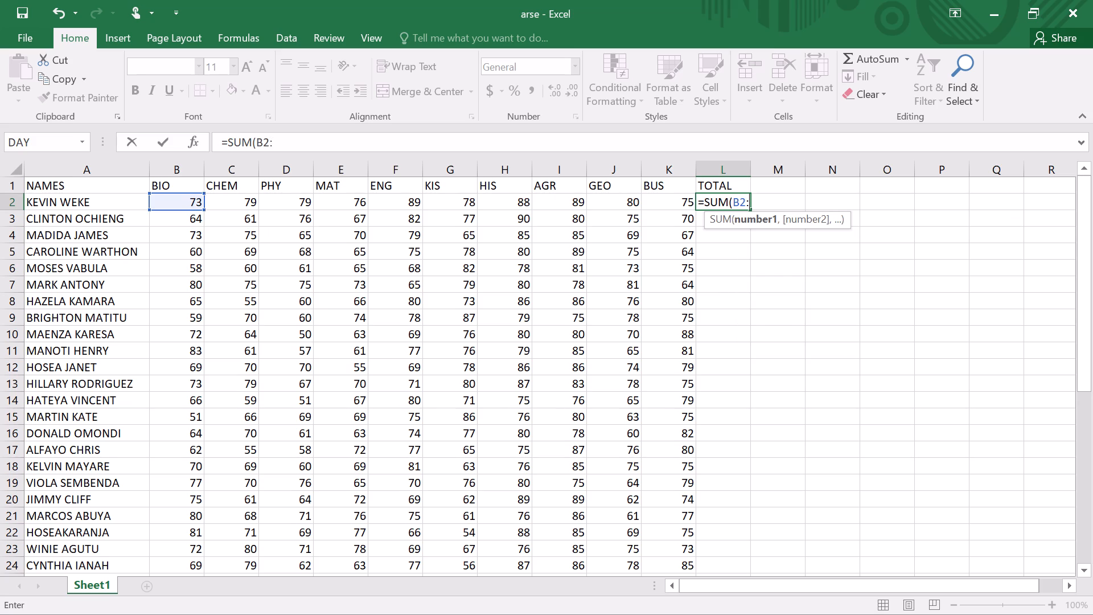
pyautogui.press('k')
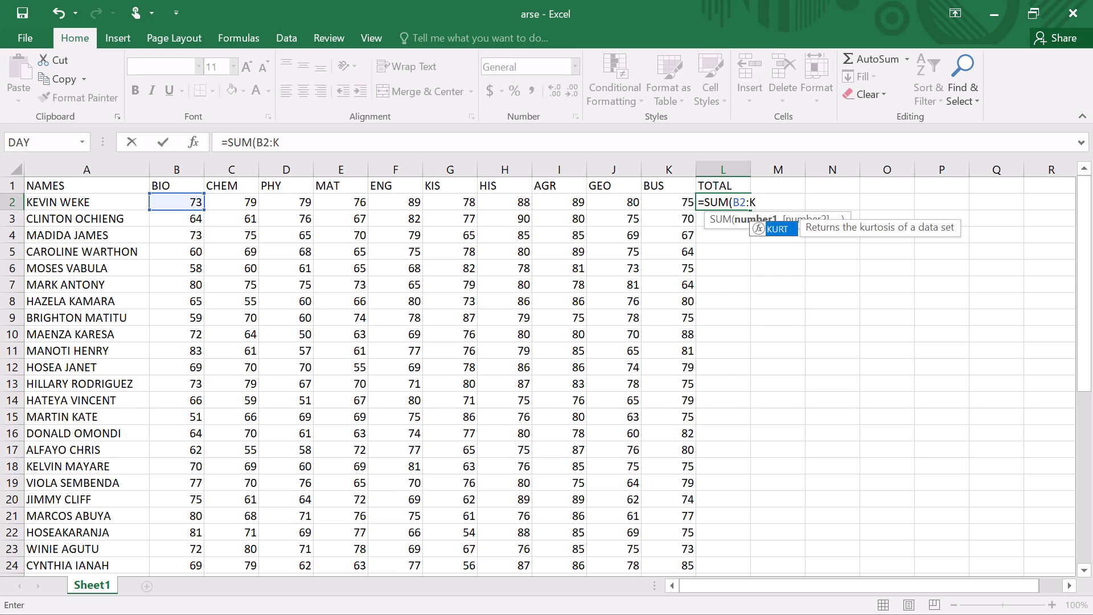
pyautogui.press('2')
pyautogui.press('Return')
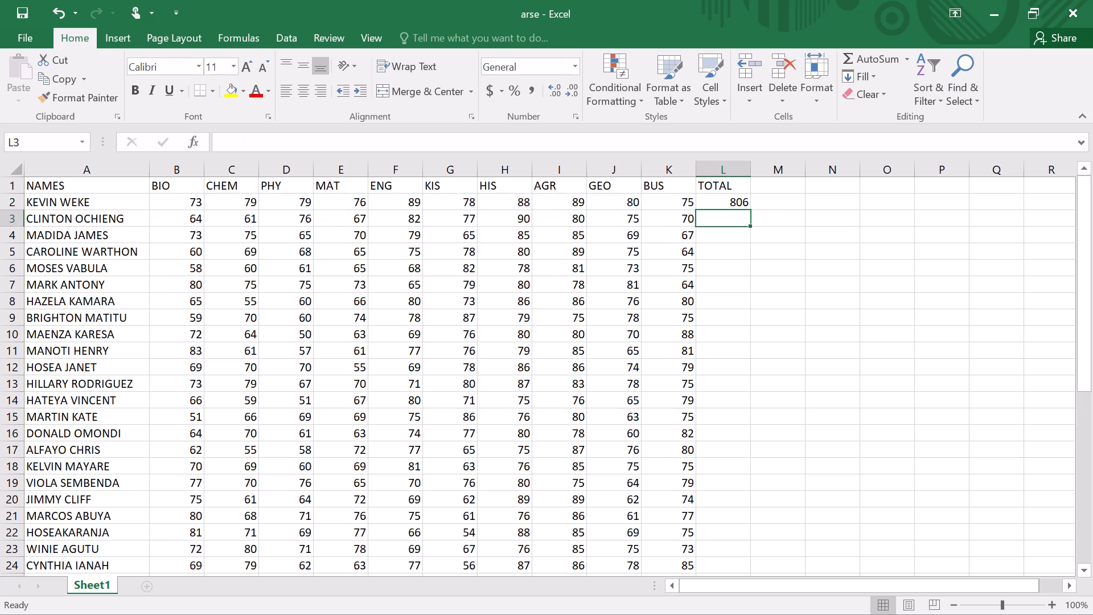
# Total the row 3 student's marks in cell L3 with a SUM formula over B3:K3.
pyautogui.press('=')
pyautogui.press('s')
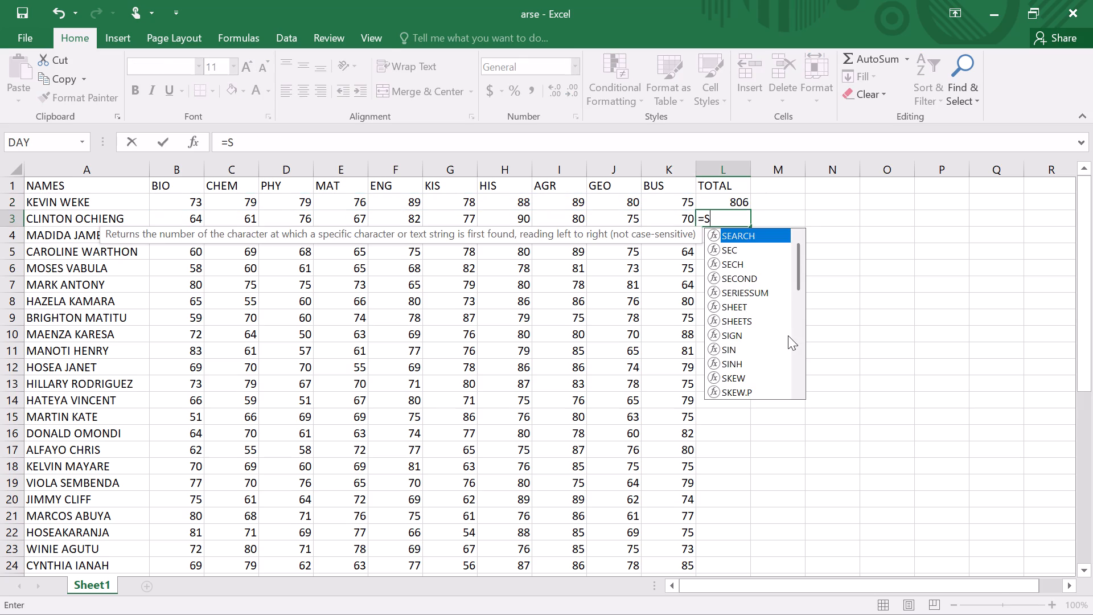
pyautogui.write('UM')
pyautogui.hotkey('shift', '(')
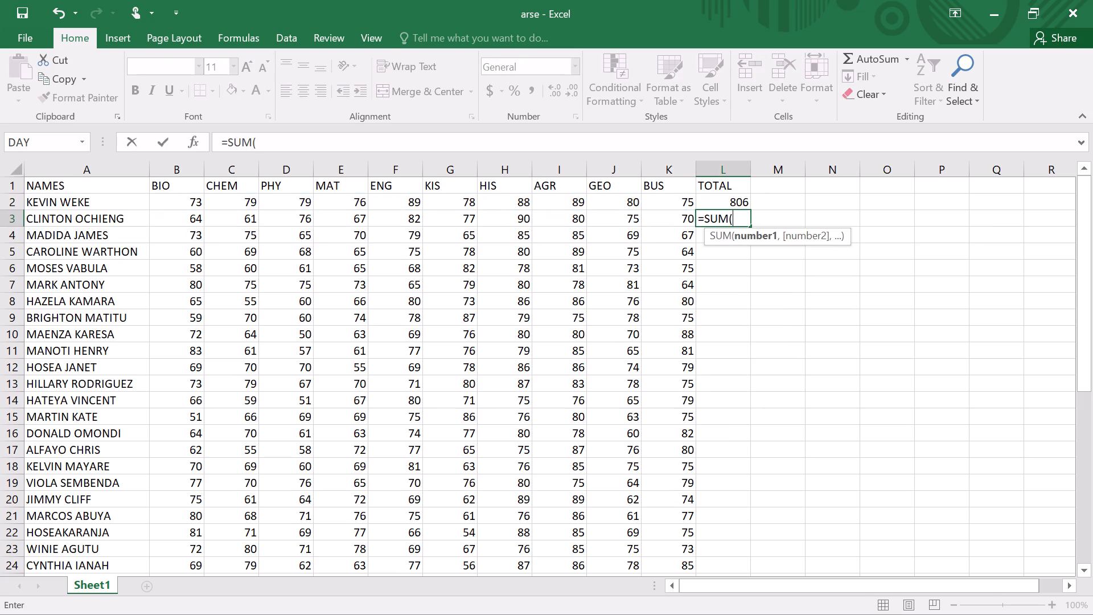
pyautogui.press('b')
pyautogui.press('3')
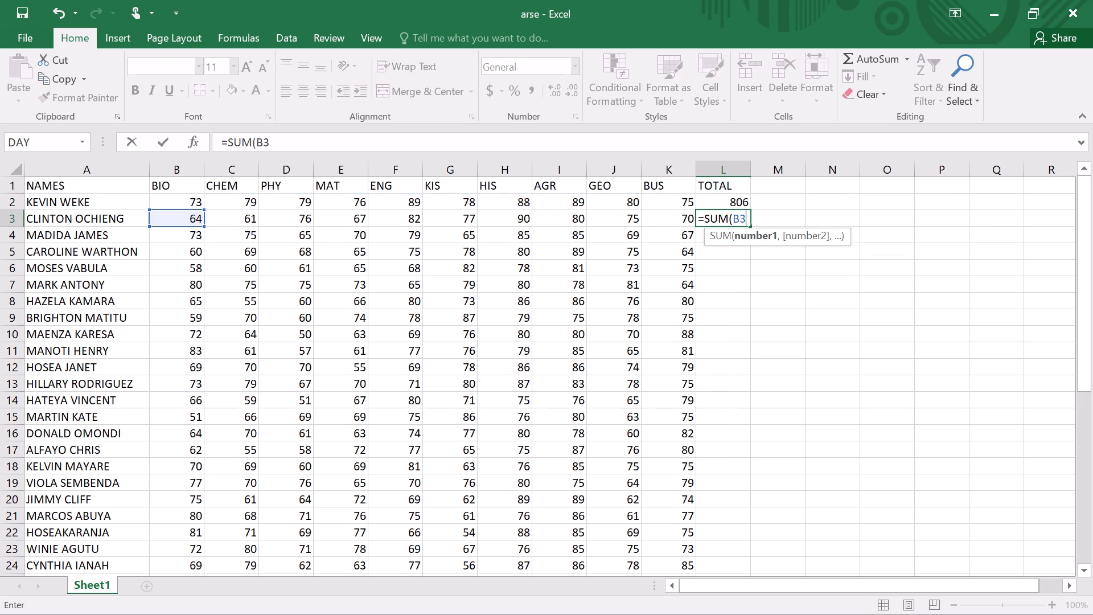
pyautogui.hotkey('shift', ':')
pyautogui.press('k')
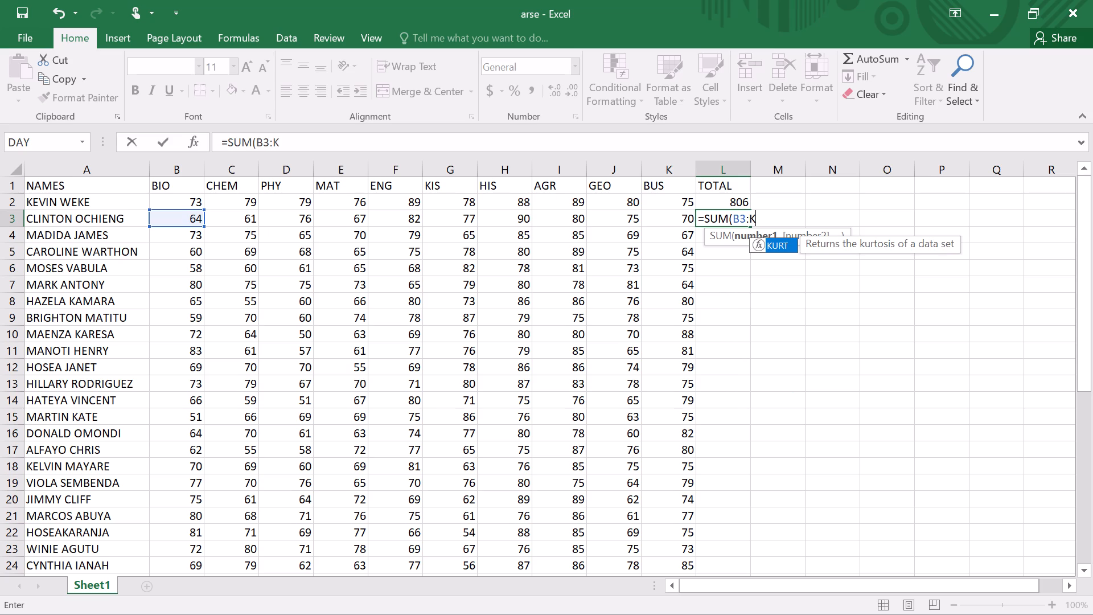
pyautogui.press('3')
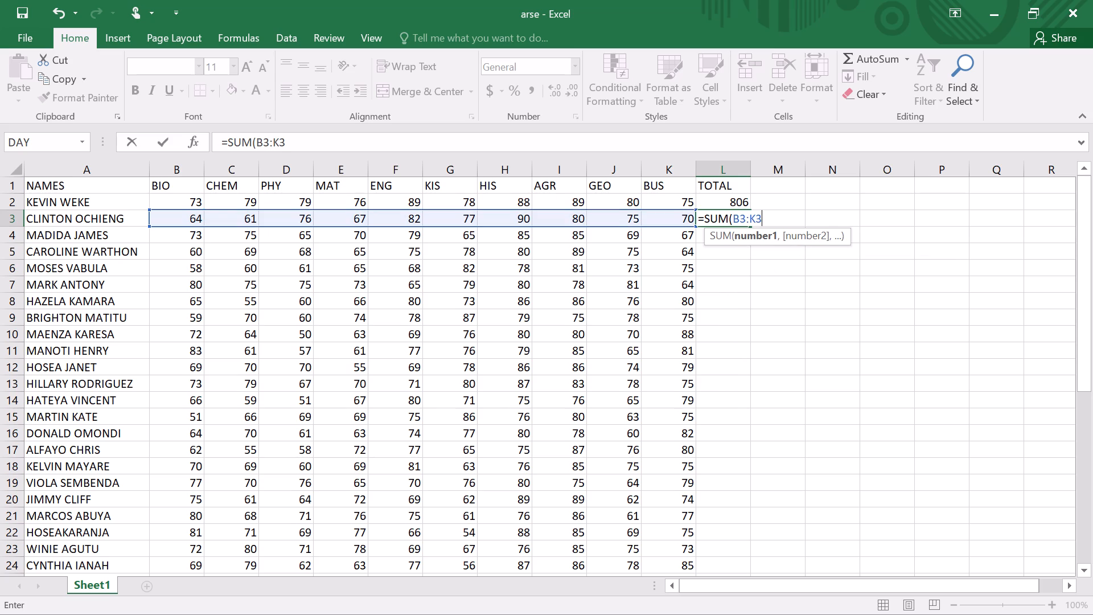
pyautogui.press('Return')
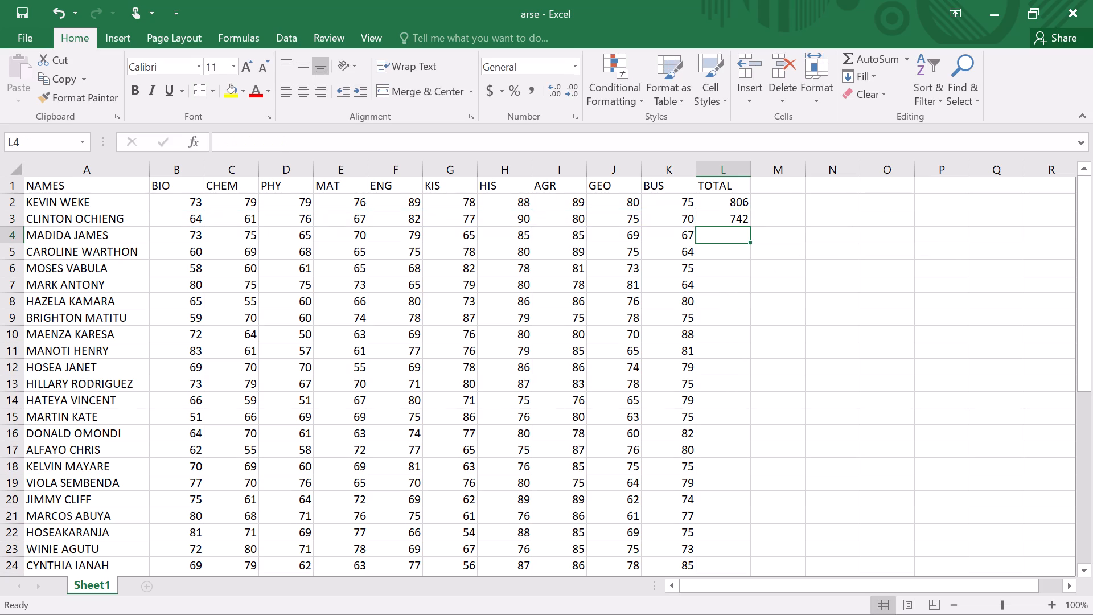
# Total the row 4 student's marks in cell L4 with a SUM formula over B4:K4.
pyautogui.press('=')
pyautogui.press('s')
pyautogui.press('u')
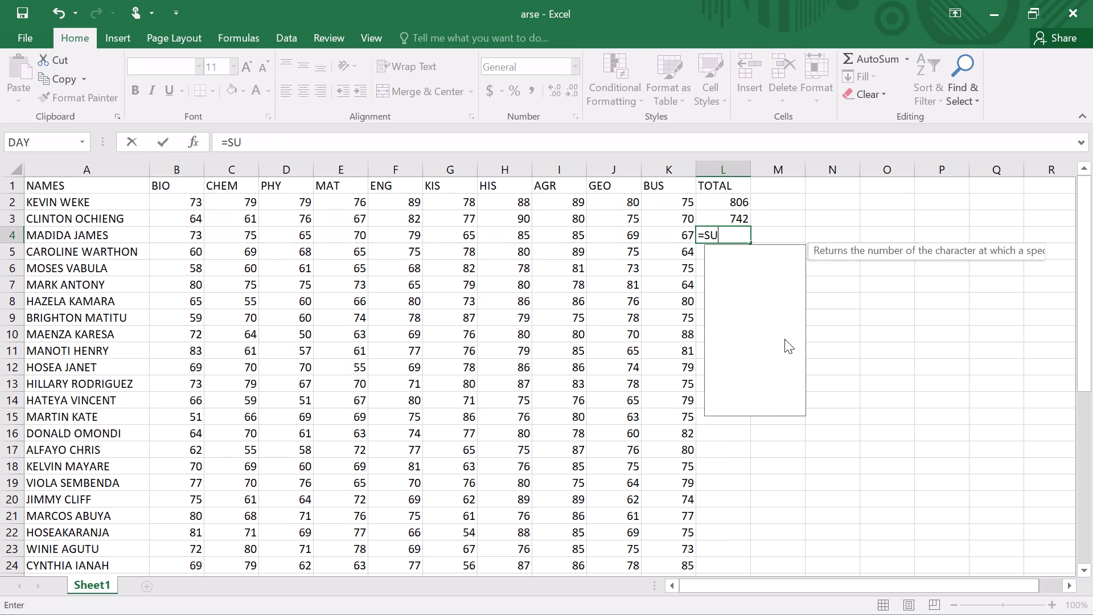
pyautogui.press('m')
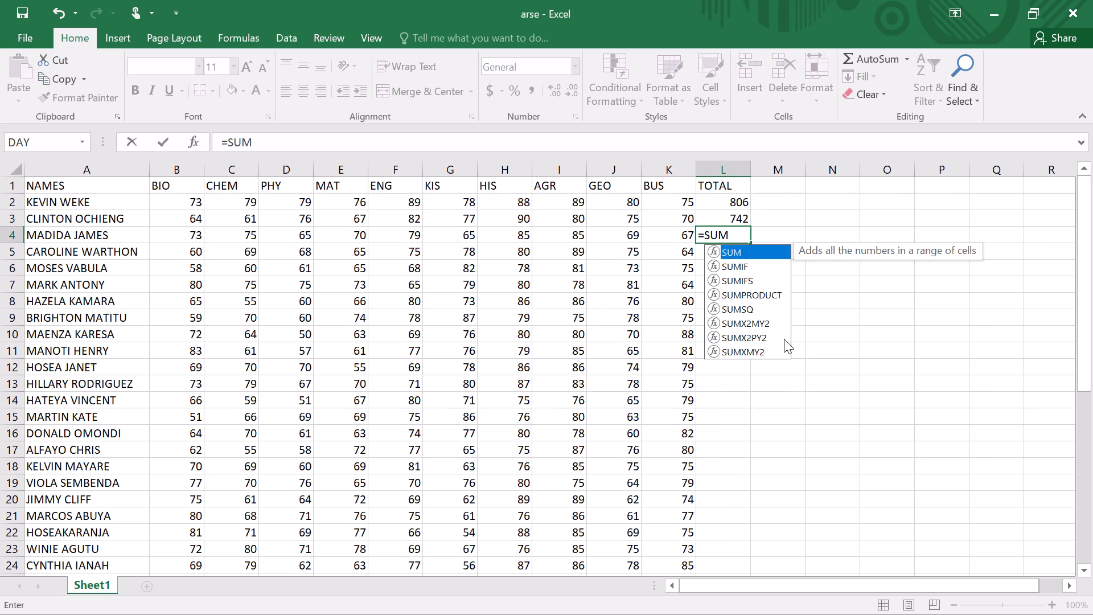
pyautogui.hotkey('shift', '(')
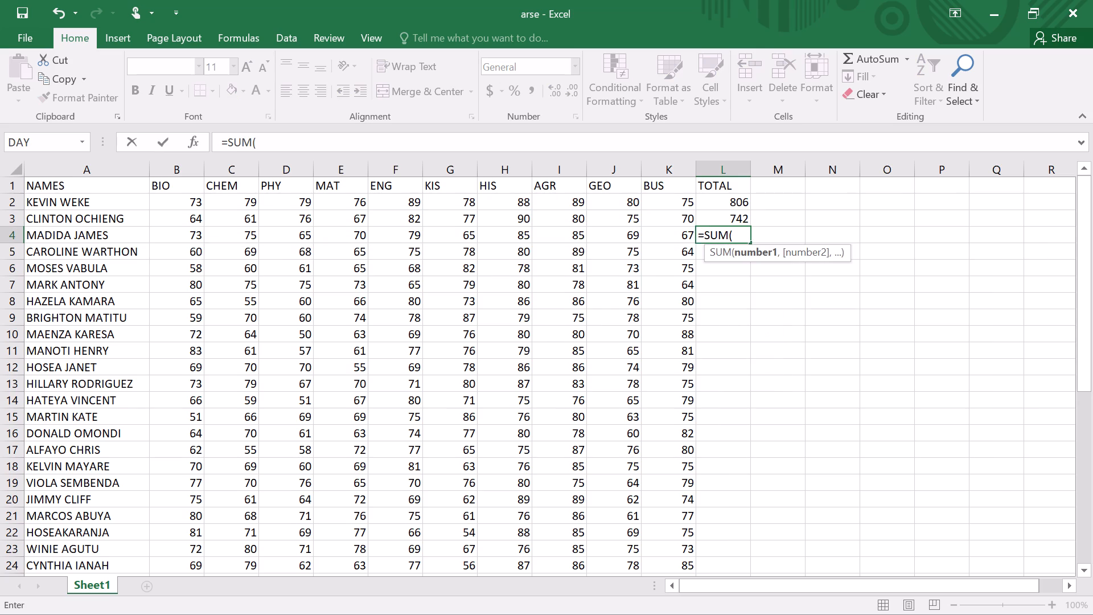
pyautogui.write('B4')
pyautogui.hotkey('shift', ':')
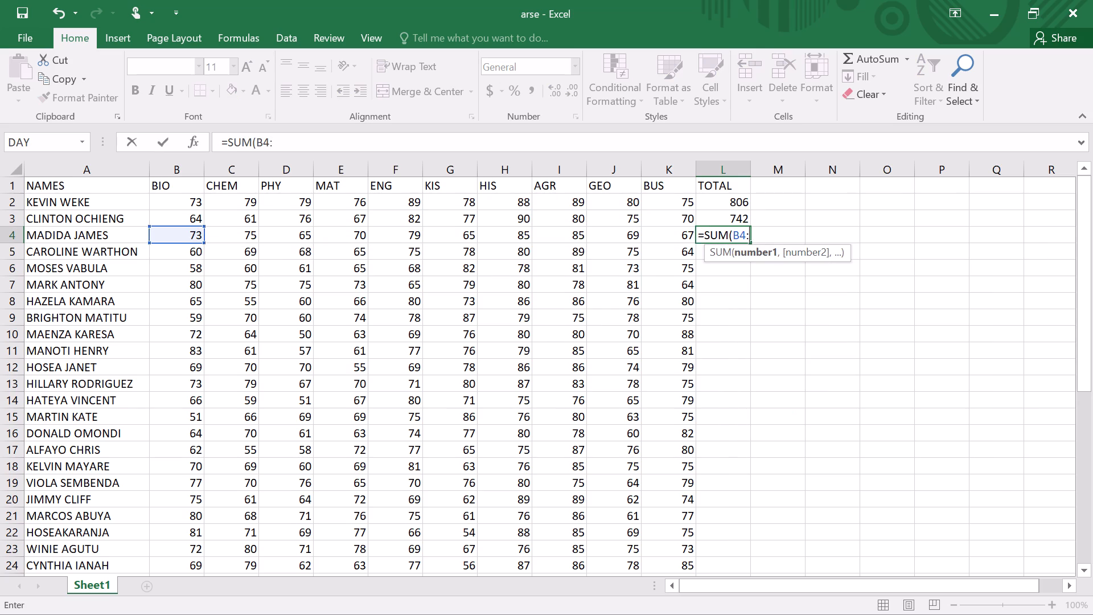
pyautogui.press('k')
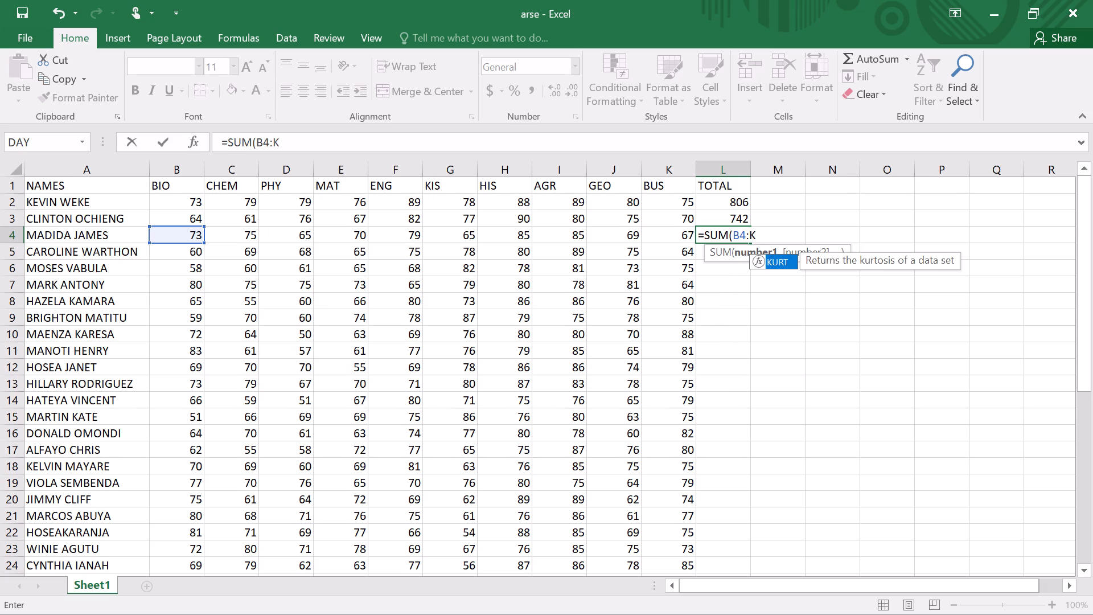
pyautogui.press('4')
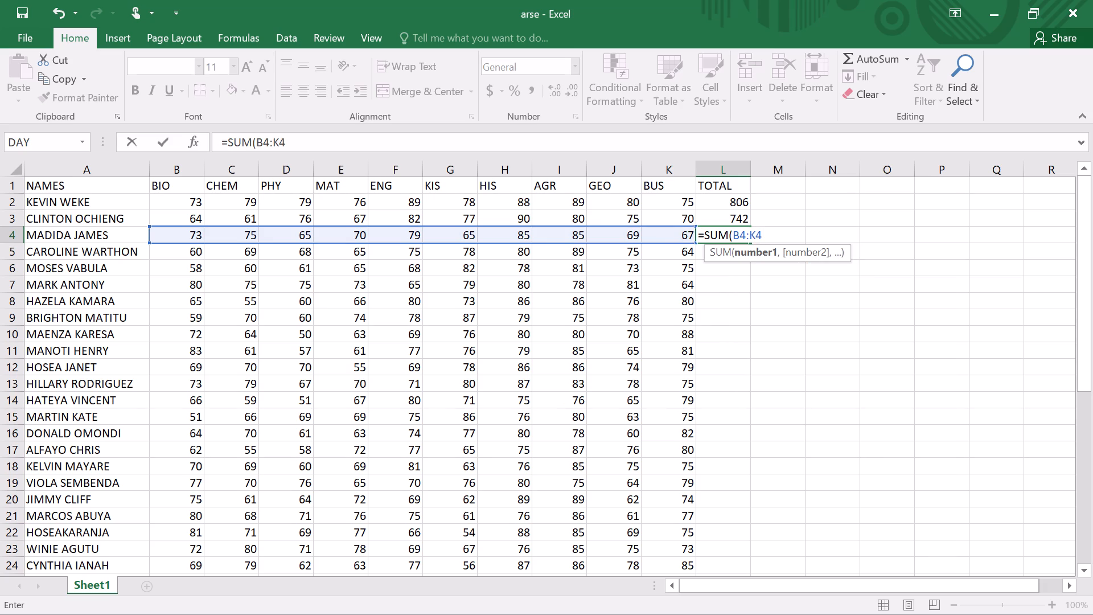
pyautogui.press('Return')
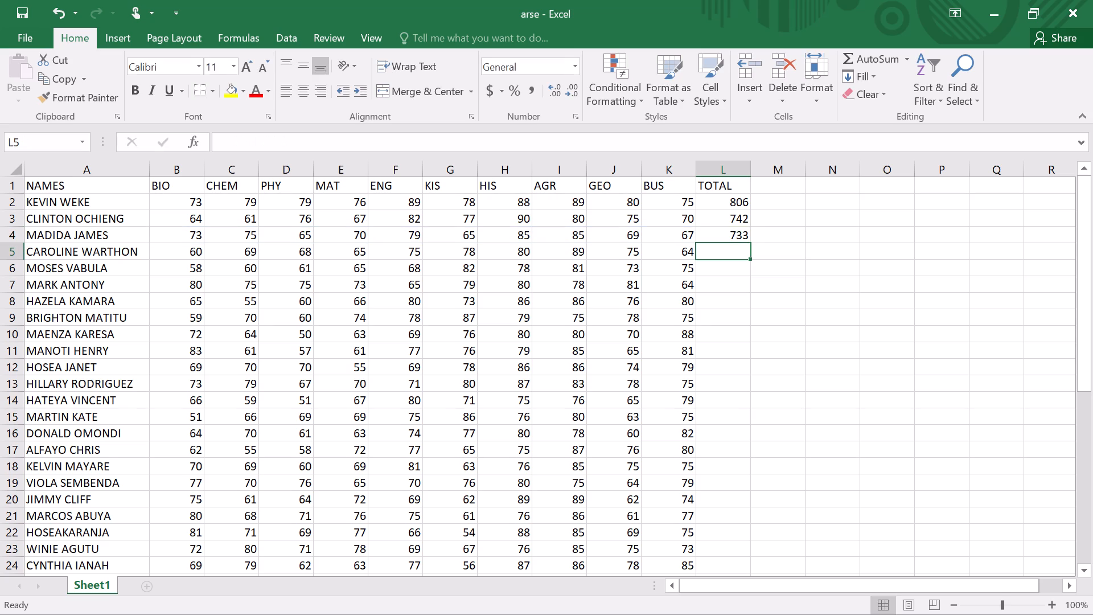
# Total the row 5 student's marks in cell L5 with a SUM formula over B5:K5.
pyautogui.press('=')
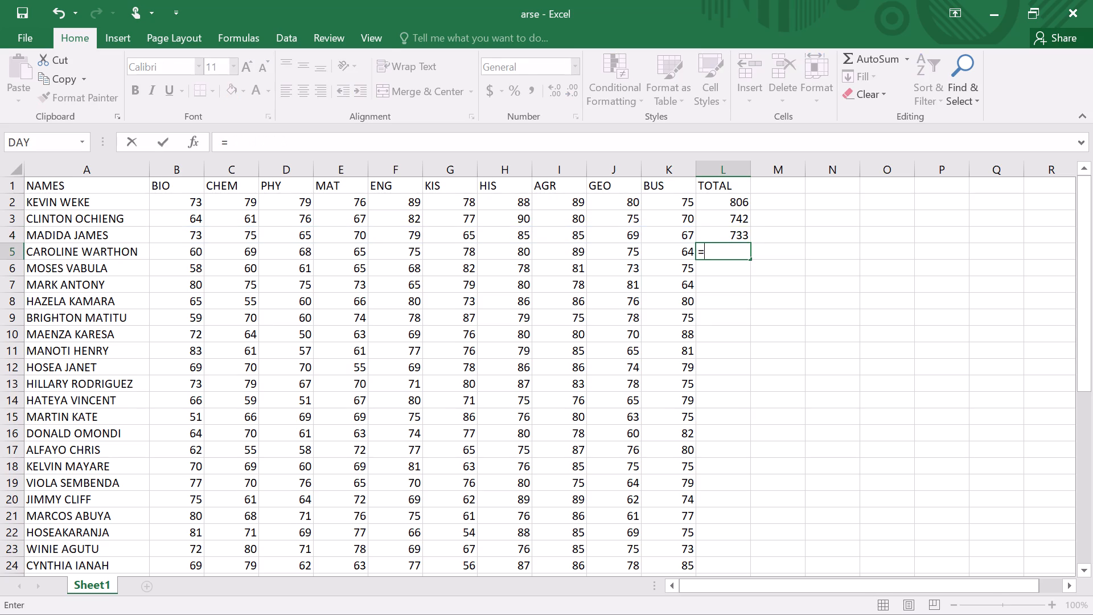
pyautogui.press('s')
pyautogui.press('u')
pyautogui.press('m')
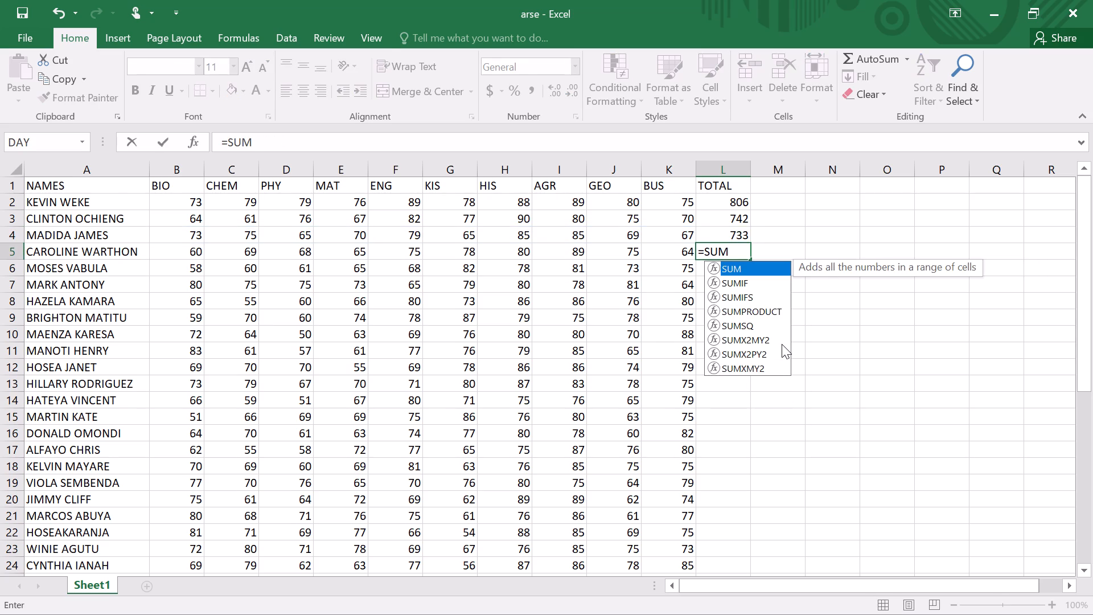
pyautogui.hotkey('shift', '(')
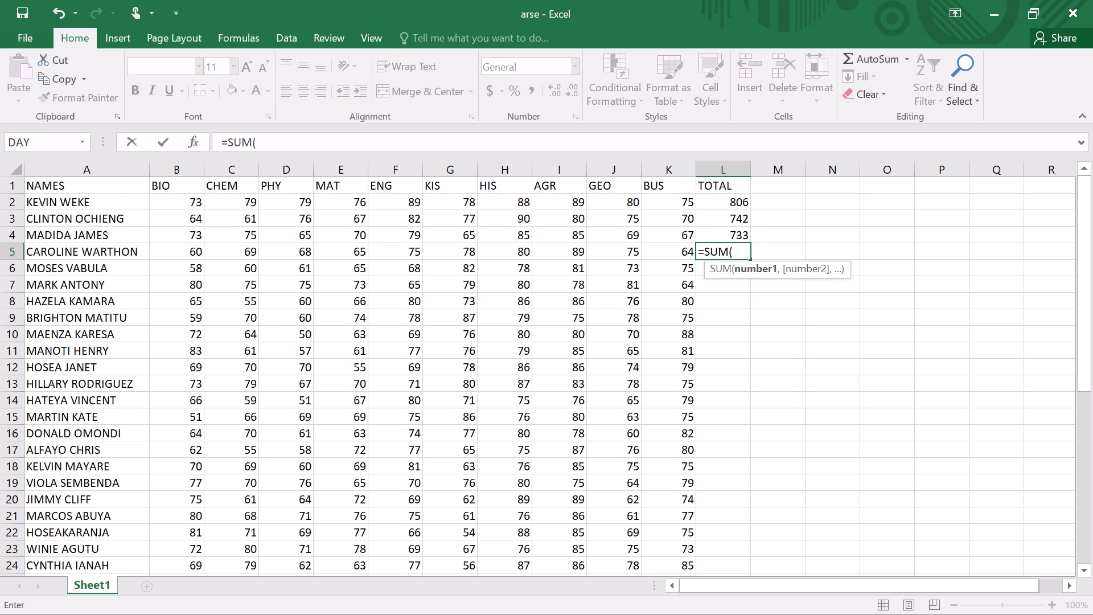
pyautogui.press('b')
pyautogui.press('5')
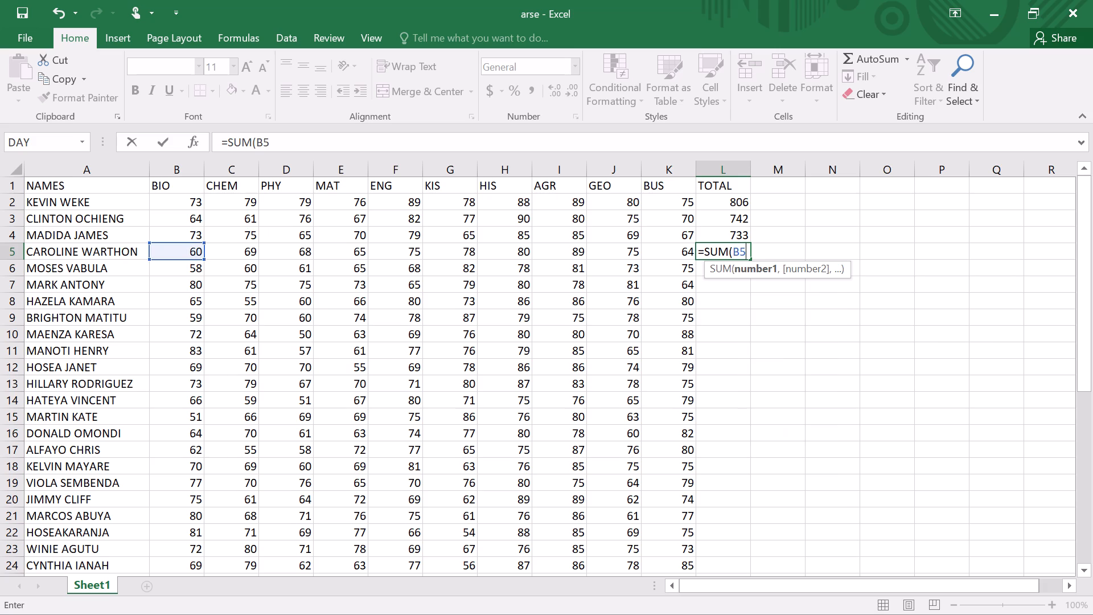
pyautogui.hotkey('shift', ':')
pyautogui.press('k')
pyautogui.press('5')
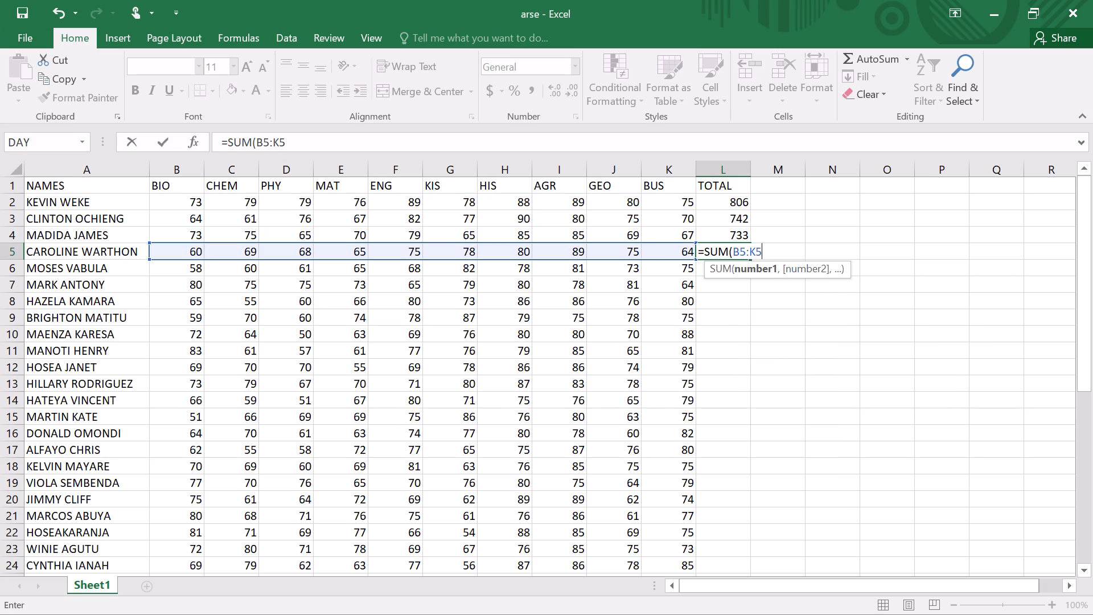
pyautogui.press('Return')
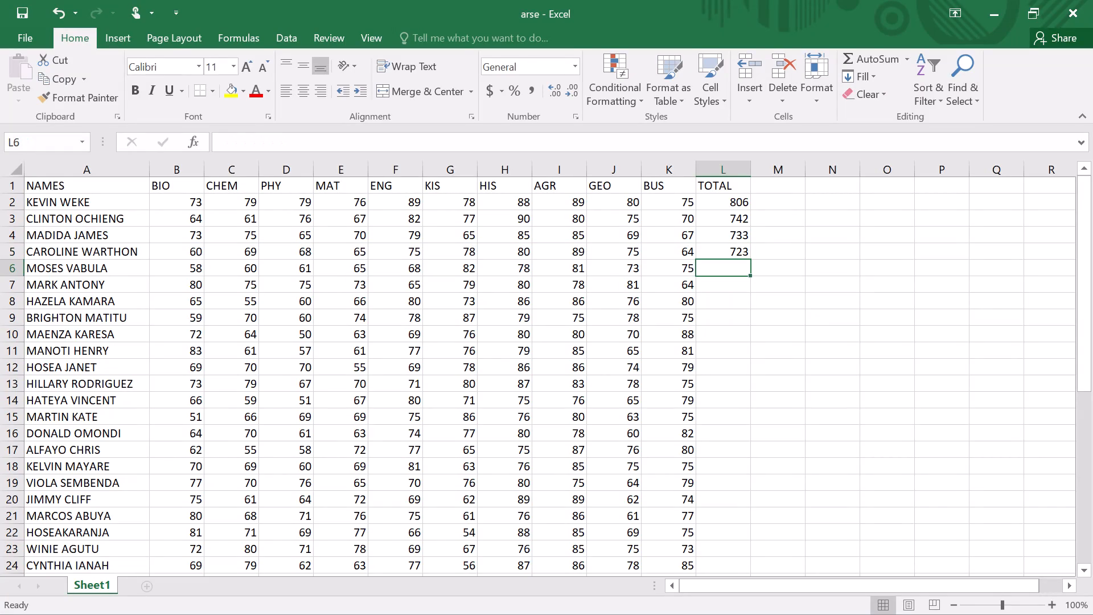
# Total the row 6 student's marks in cell L6 with a SUM formula over B6:K6.
pyautogui.press('=')
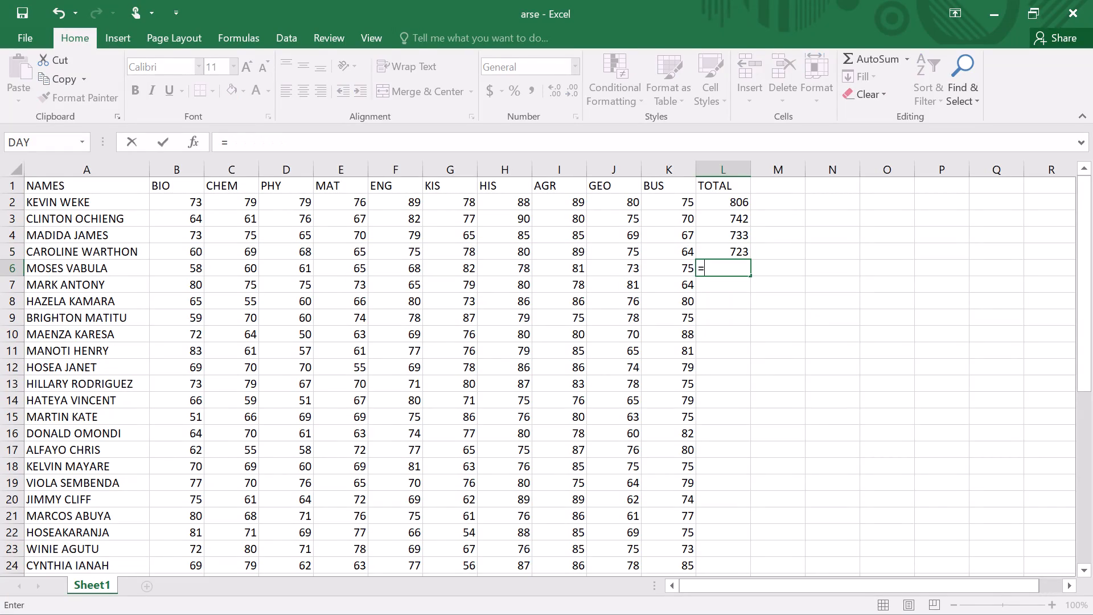
pyautogui.press('s')
pyautogui.press('u')
pyautogui.press('m')
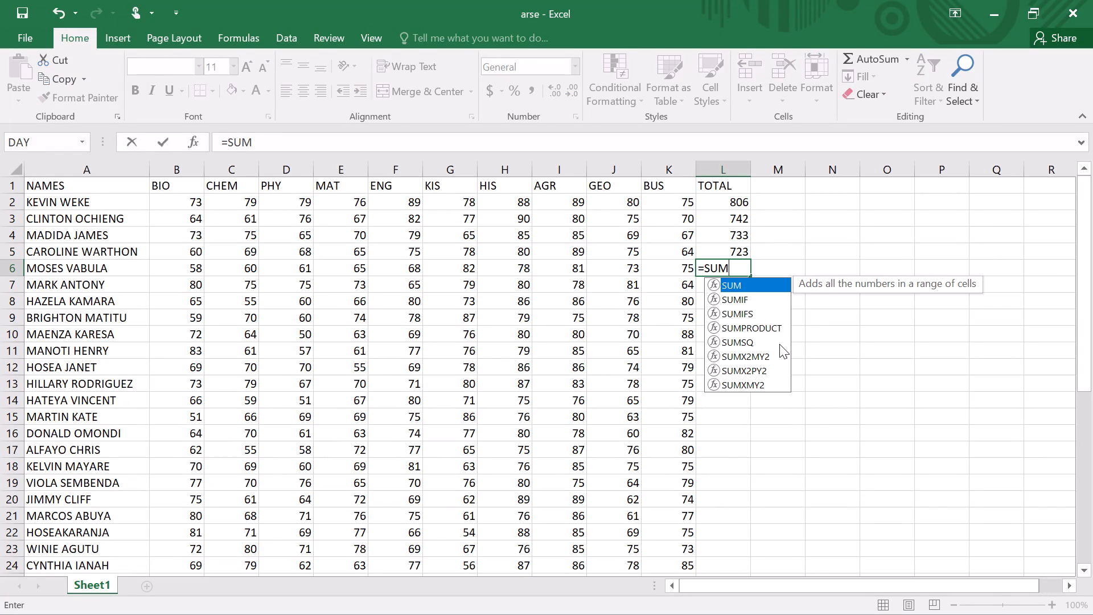
pyautogui.hotkey('shift', '(')
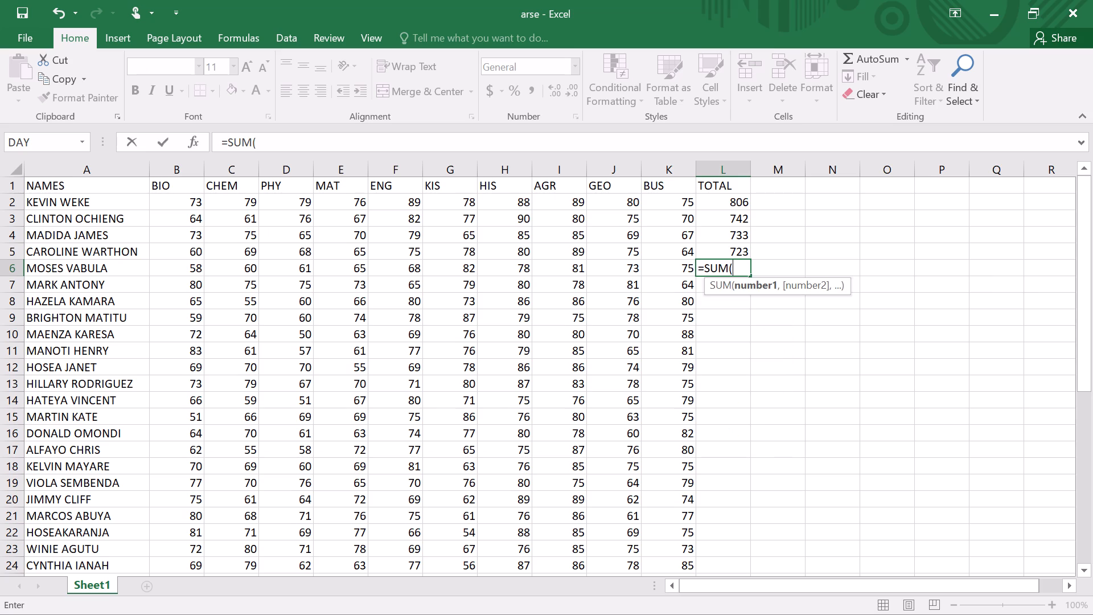
pyautogui.press('b')
pyautogui.press('6')
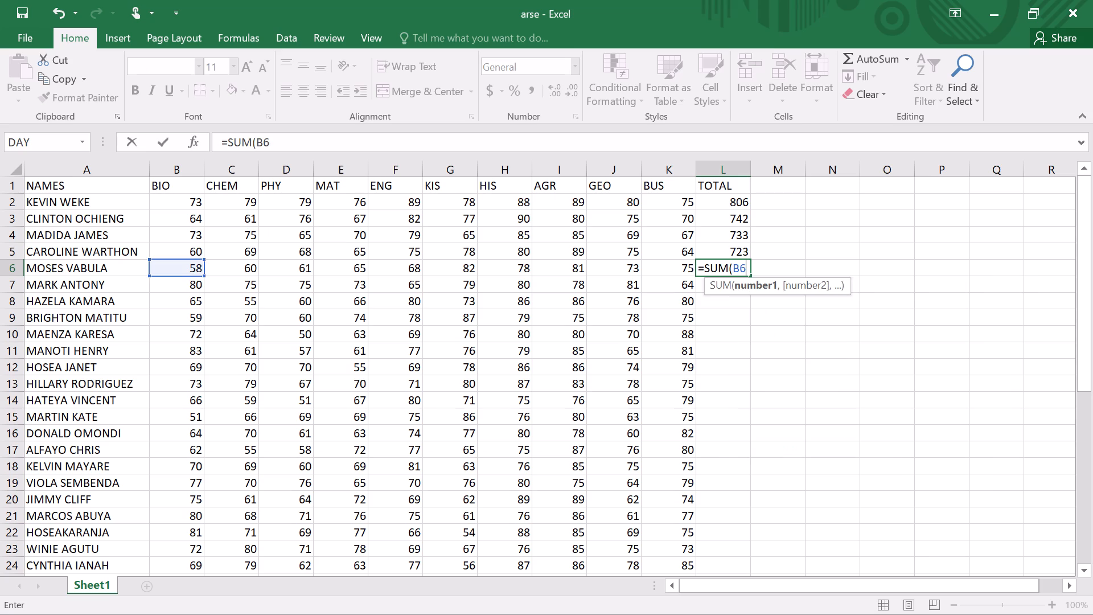
pyautogui.hotkey('shift', '"')
pyautogui.press('BackSpace')
pyautogui.hotkey('shift', ':')
pyautogui.press('k')
pyautogui.press('6')
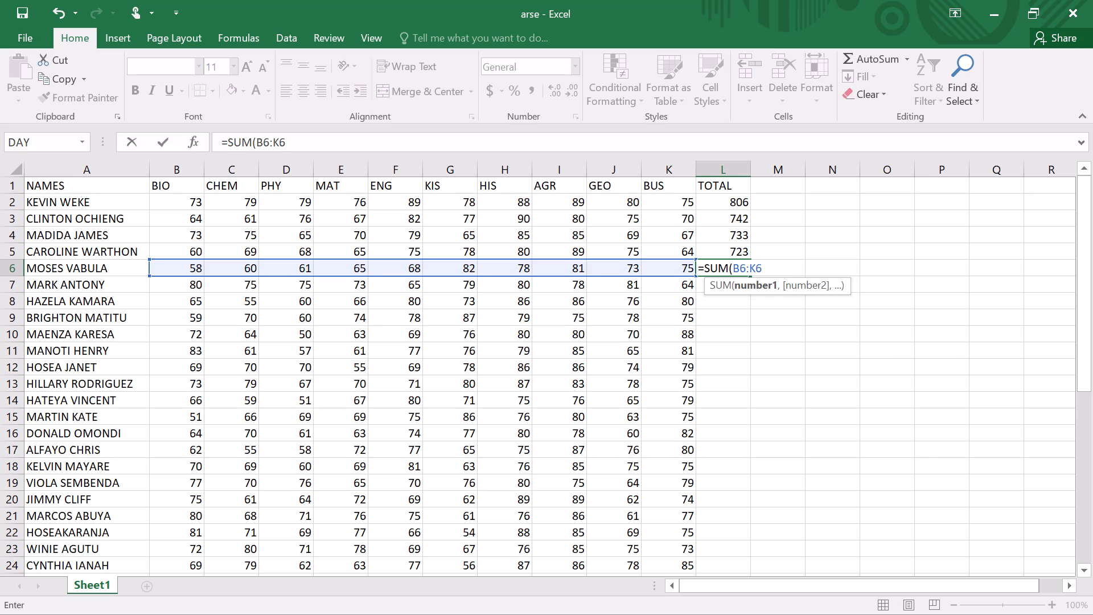
pyautogui.press('Return')
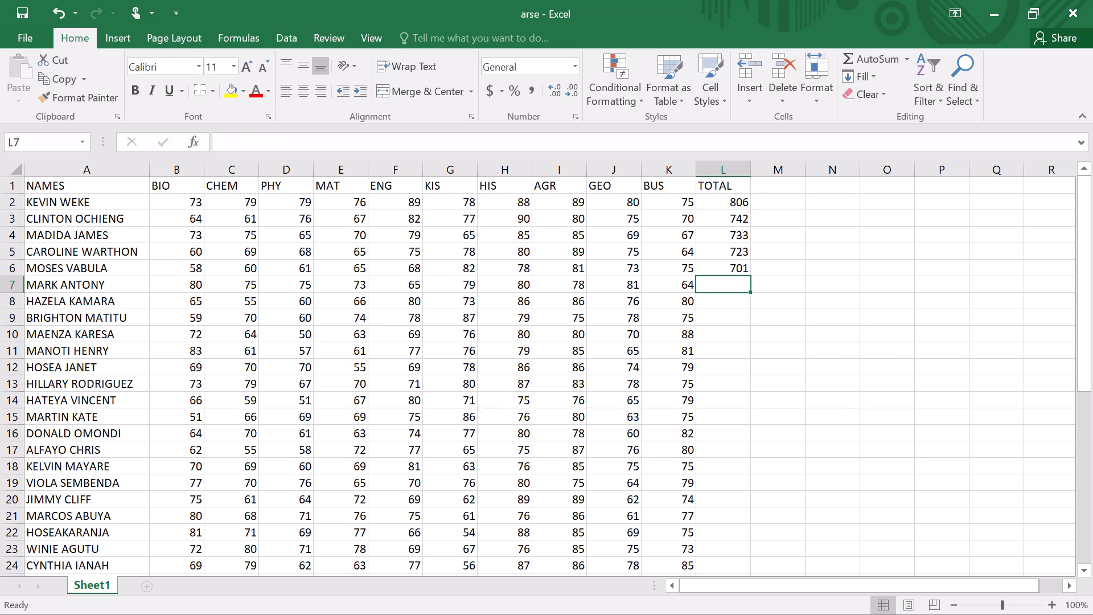
# Total the row 7 student's marks in cell L7 with a SUM formula over B7:K7.
pyautogui.press('=')
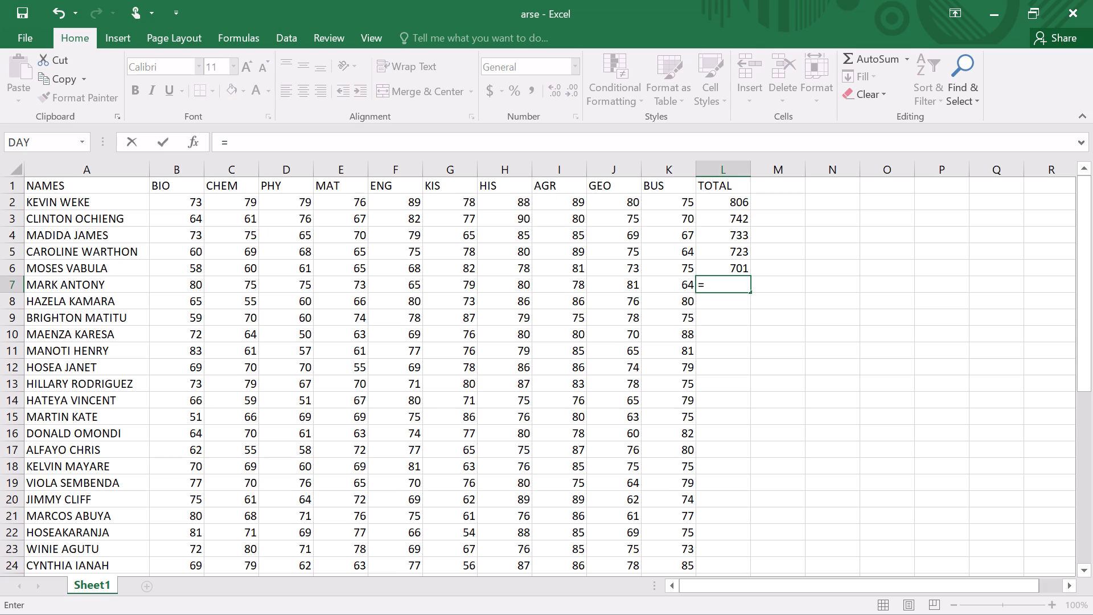
pyautogui.write('SU')
pyautogui.press('m')
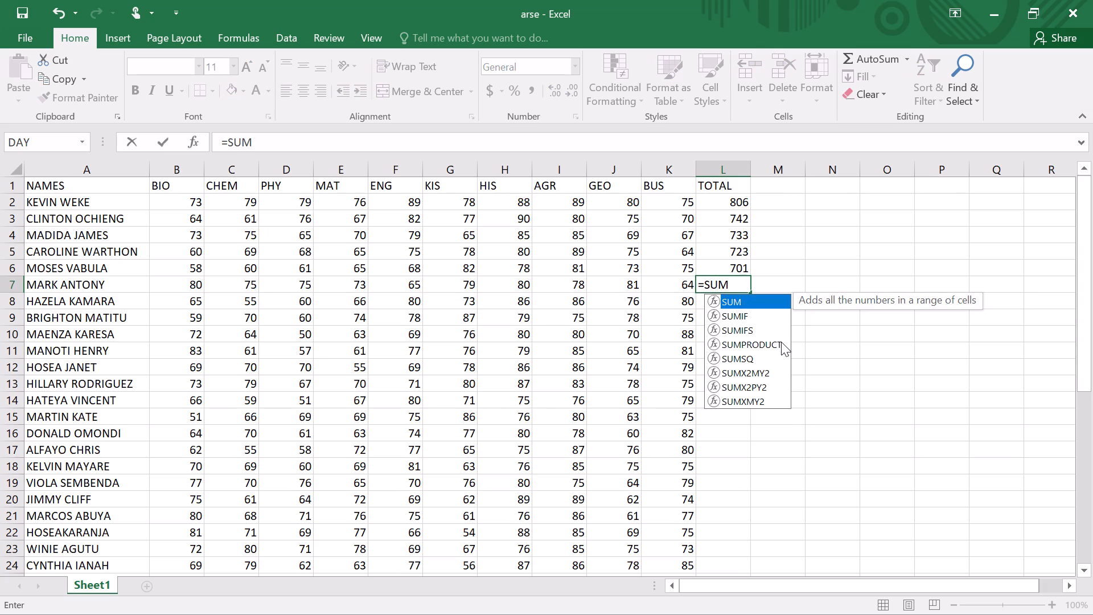
pyautogui.hotkey('shift', '(')
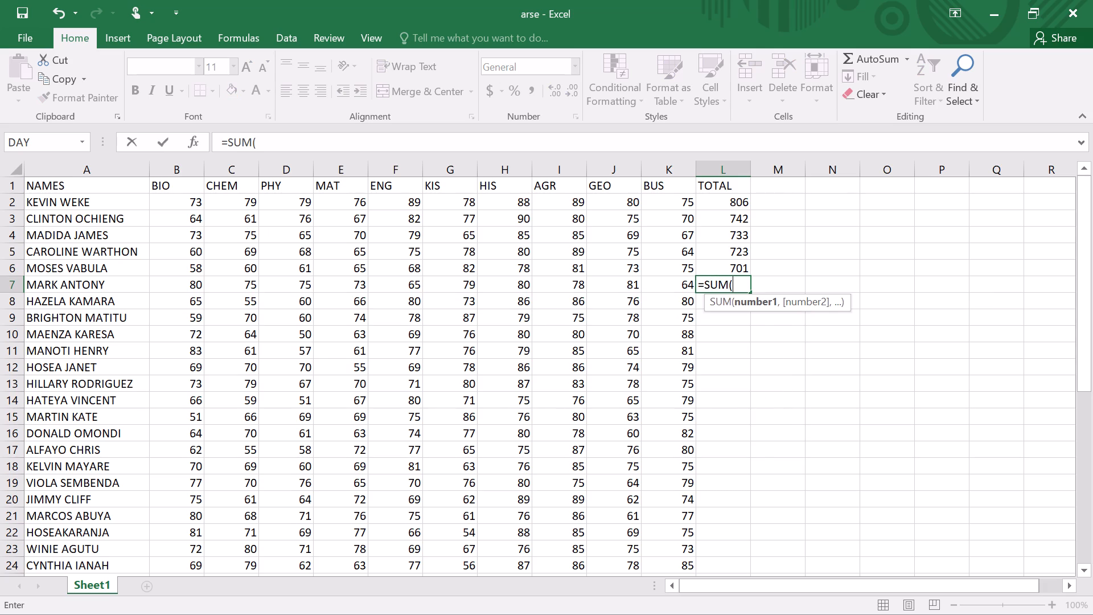
pyautogui.press('b')
pyautogui.press('7')
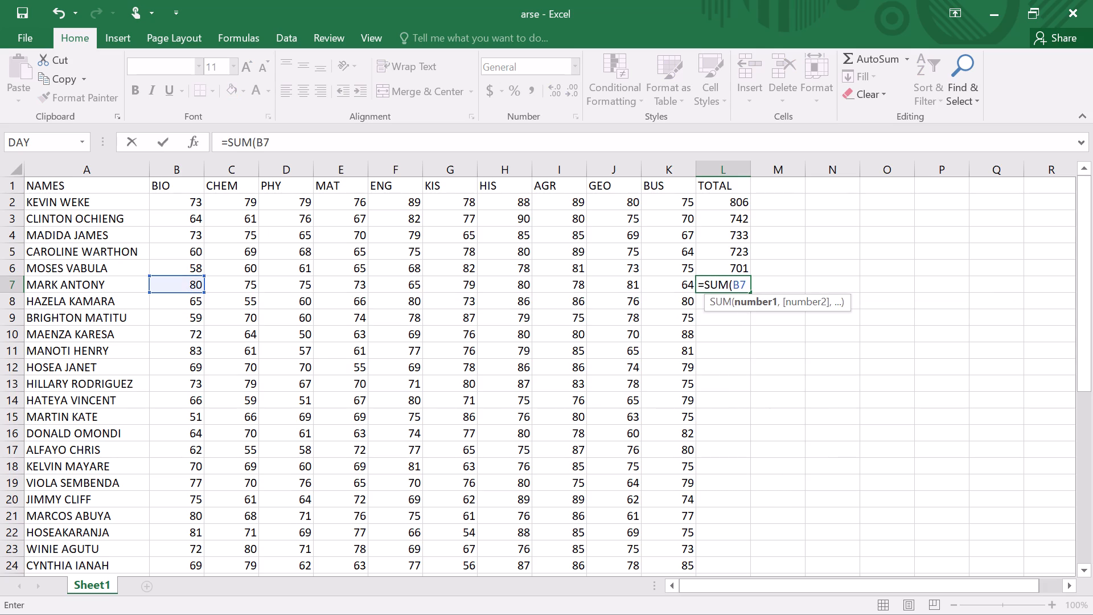
pyautogui.hotkey('shift', ':')
pyautogui.press('k')
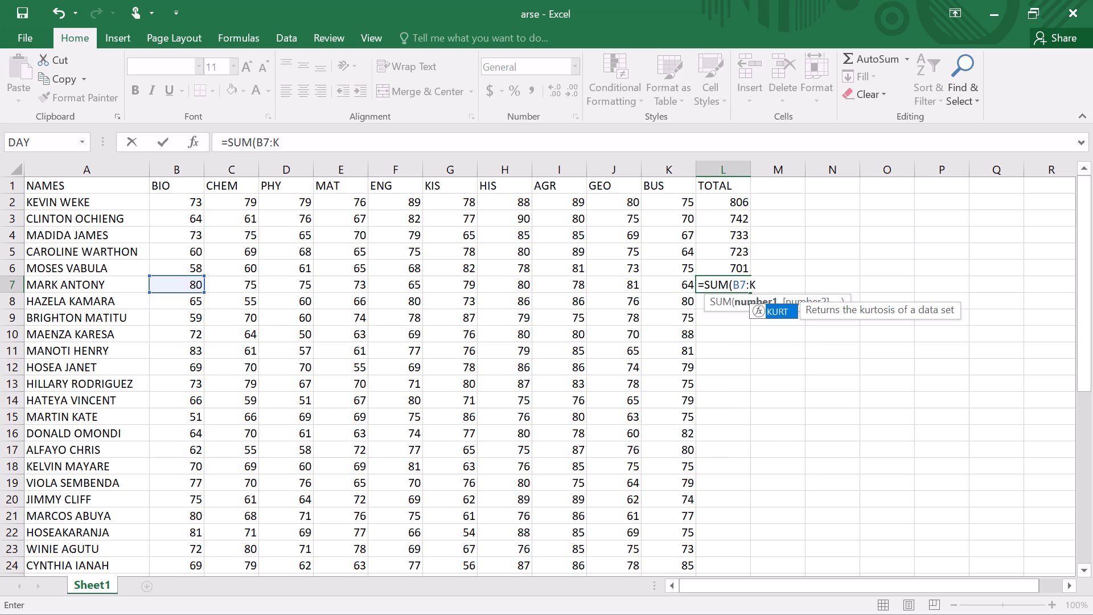
pyautogui.press('7')
pyautogui.press('Return')
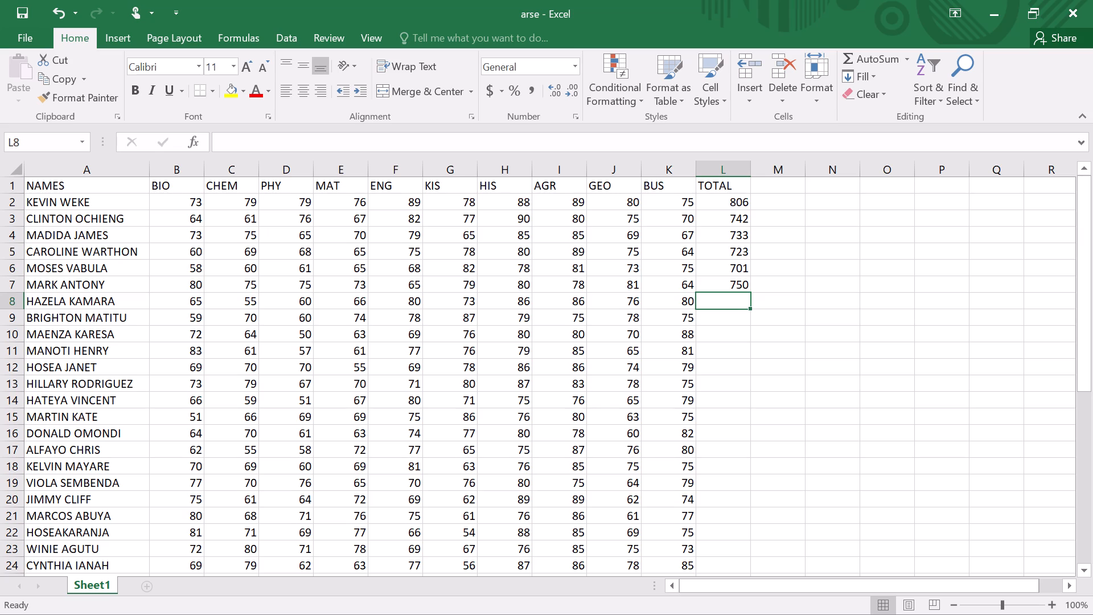
# Total the row 8 student's marks in cell L8 with a SUM formula over B8:K8.
pyautogui.press('=')
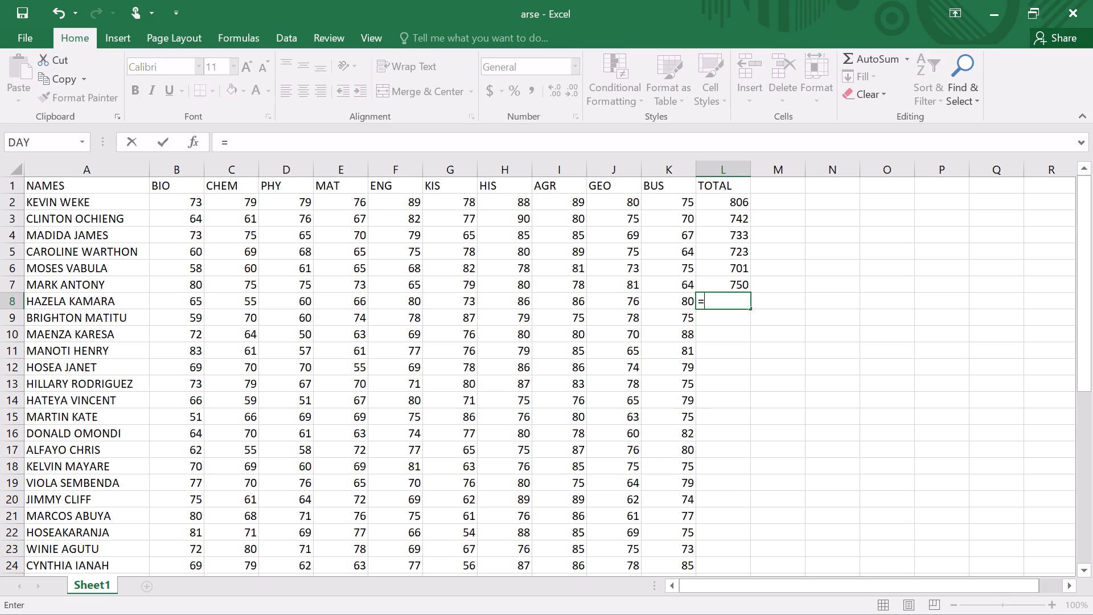
pyautogui.press('s')
pyautogui.press('u')
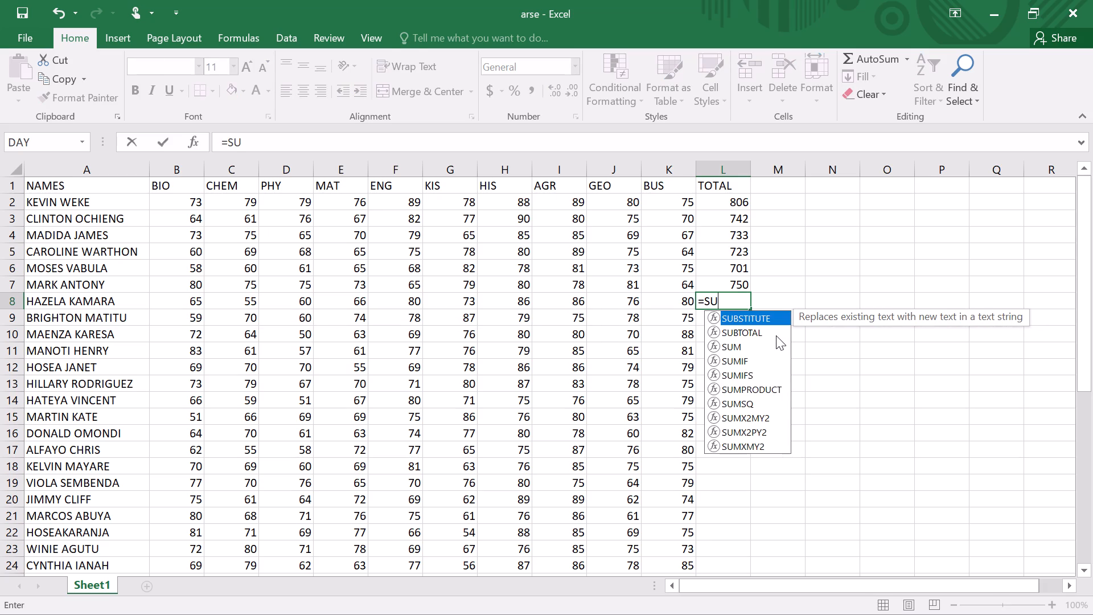
pyautogui.press('m')
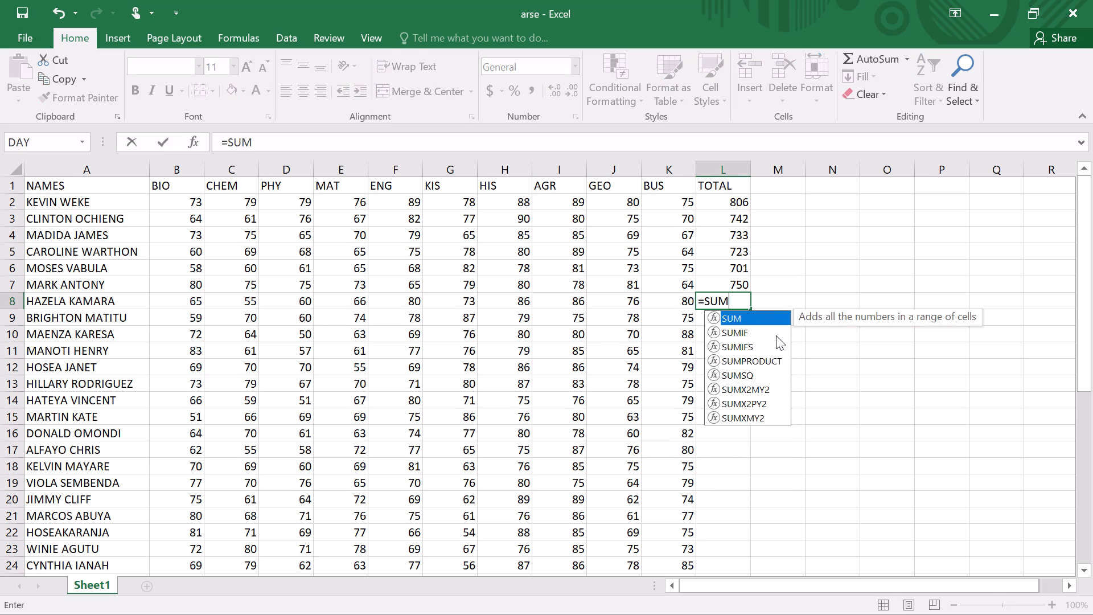
pyautogui.hotkey('shift', '(')
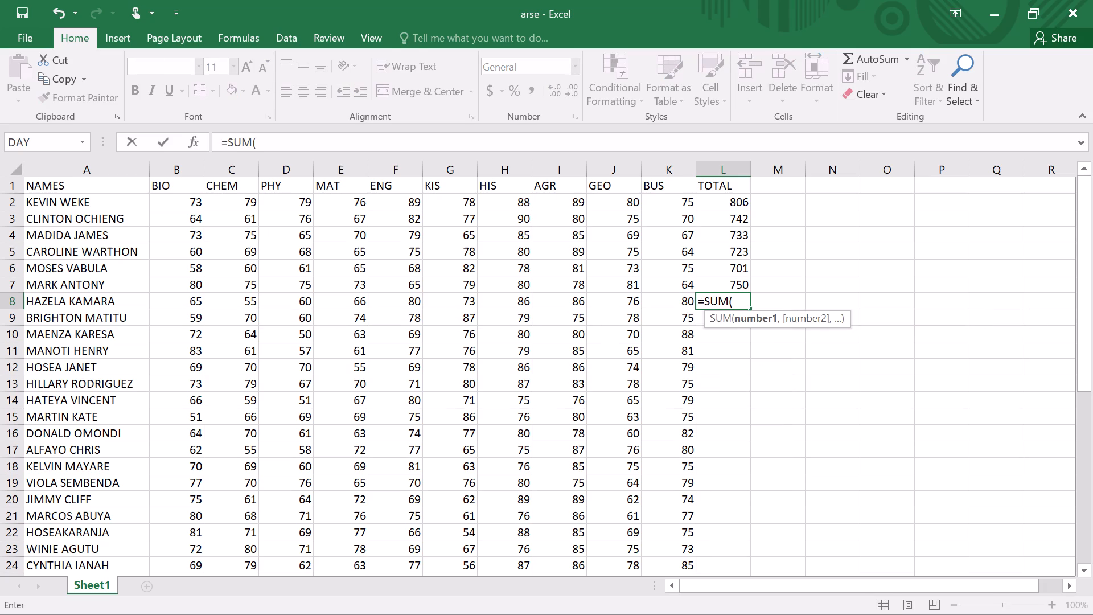
pyautogui.press('b')
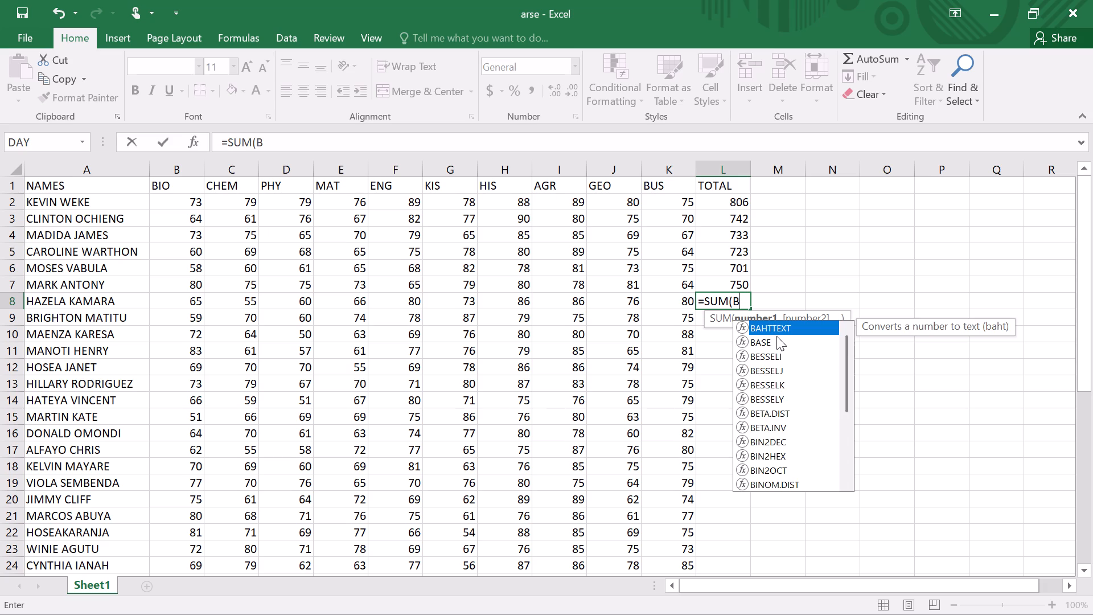
pyautogui.press('8')
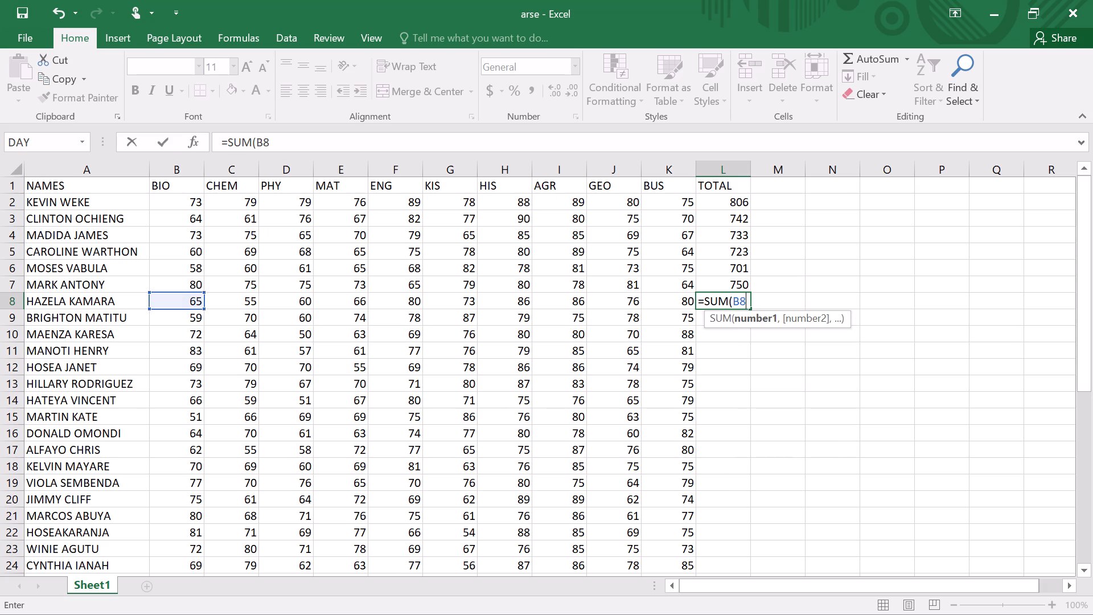
pyautogui.write(':K')
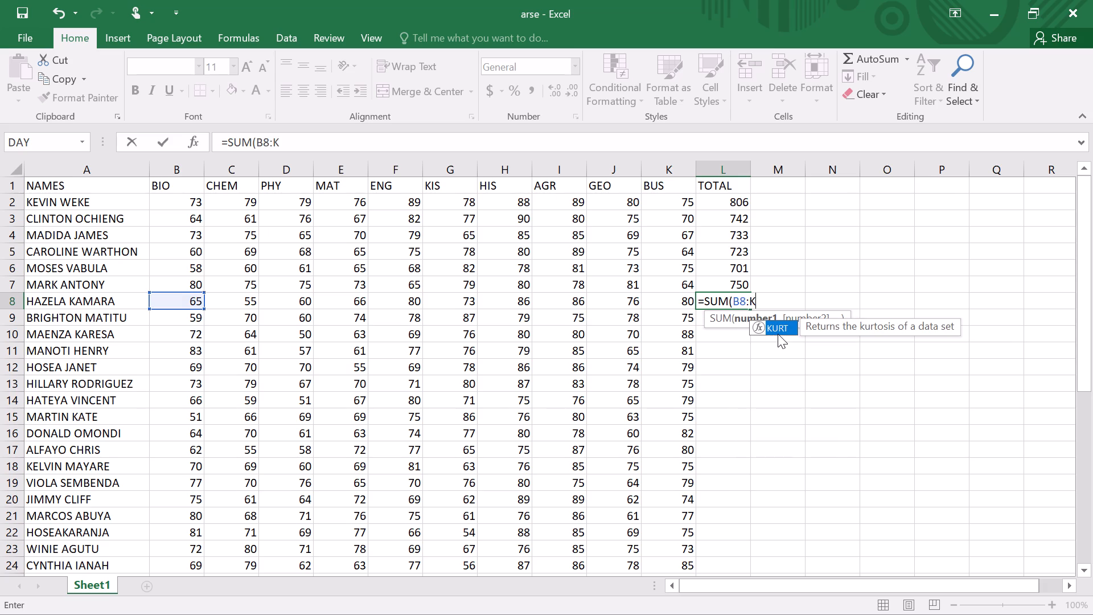
pyautogui.press('8')
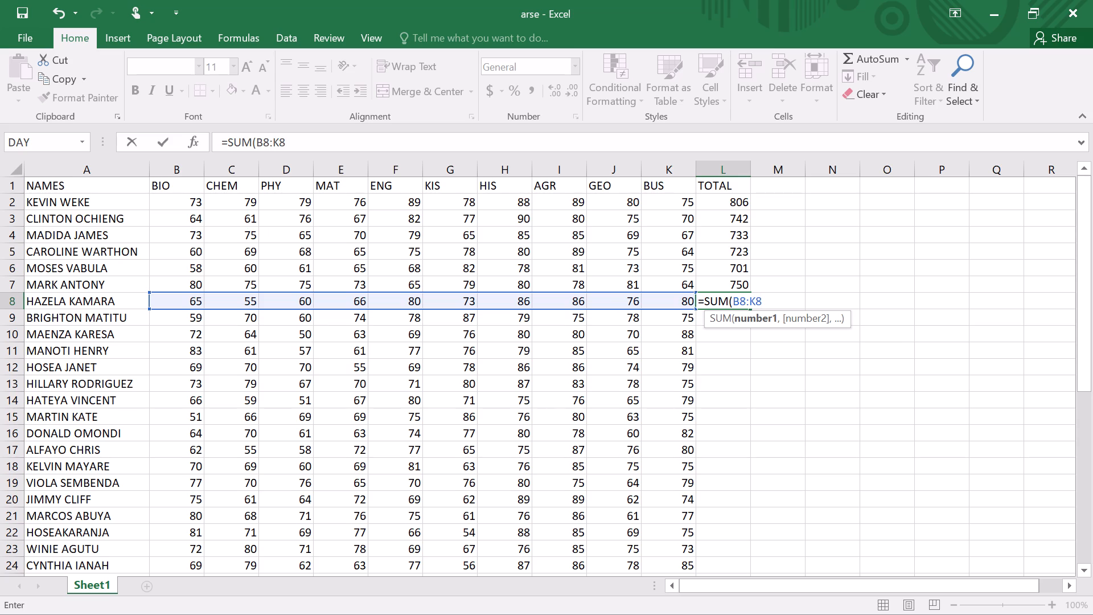
pyautogui.press('Return')
# Total the row 9 student's marks in cell L9 with a SUM formula over B9:K9.
pyautogui.press('=')
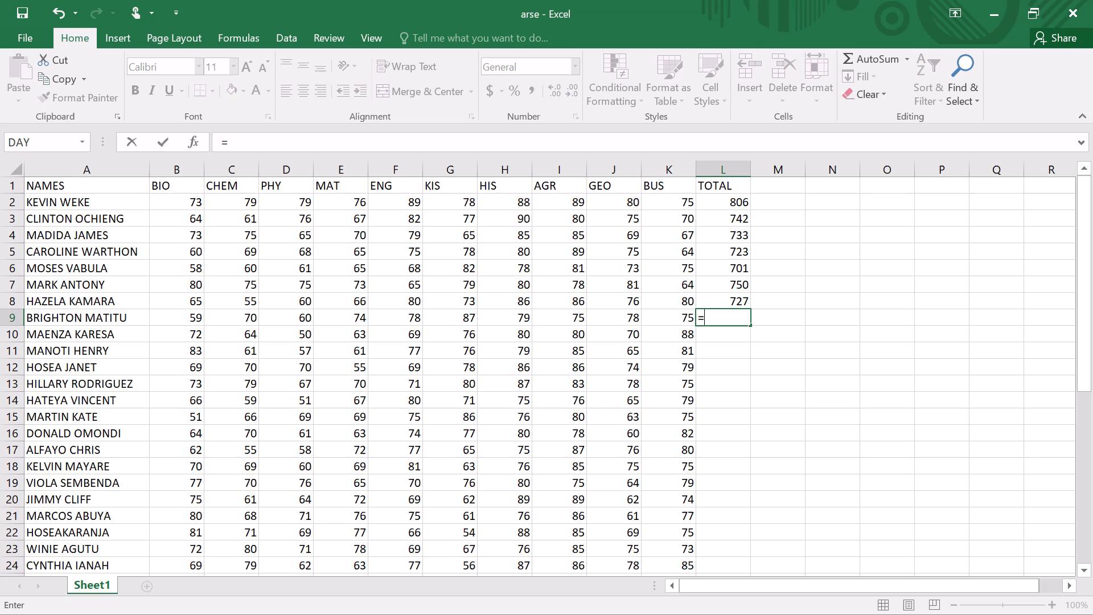
pyautogui.press('s')
pyautogui.press('u')
pyautogui.press('m')
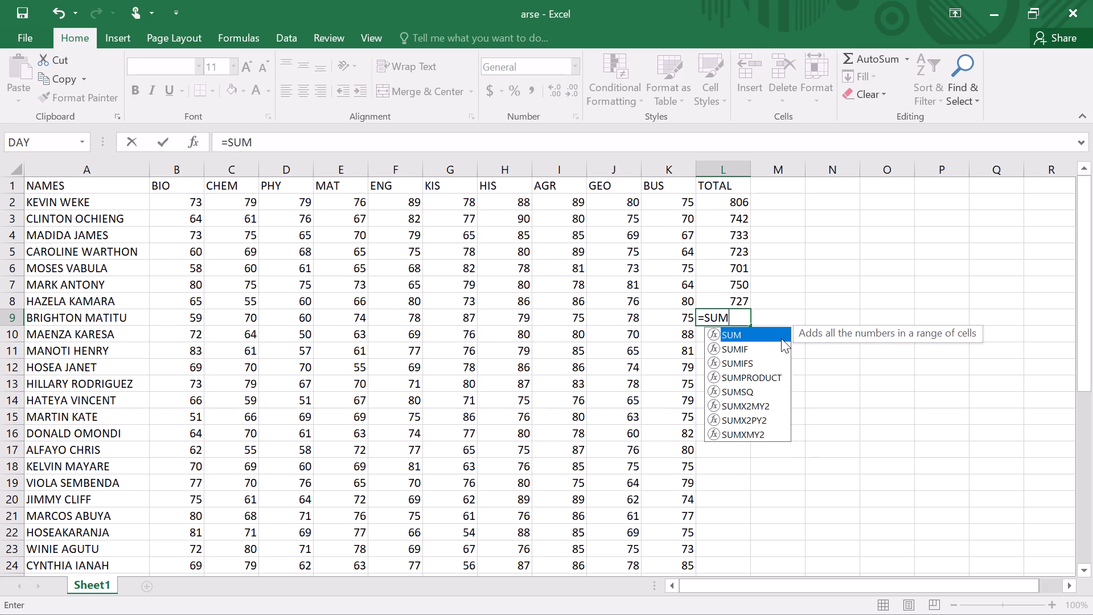
pyautogui.hotkey('shift', '(')
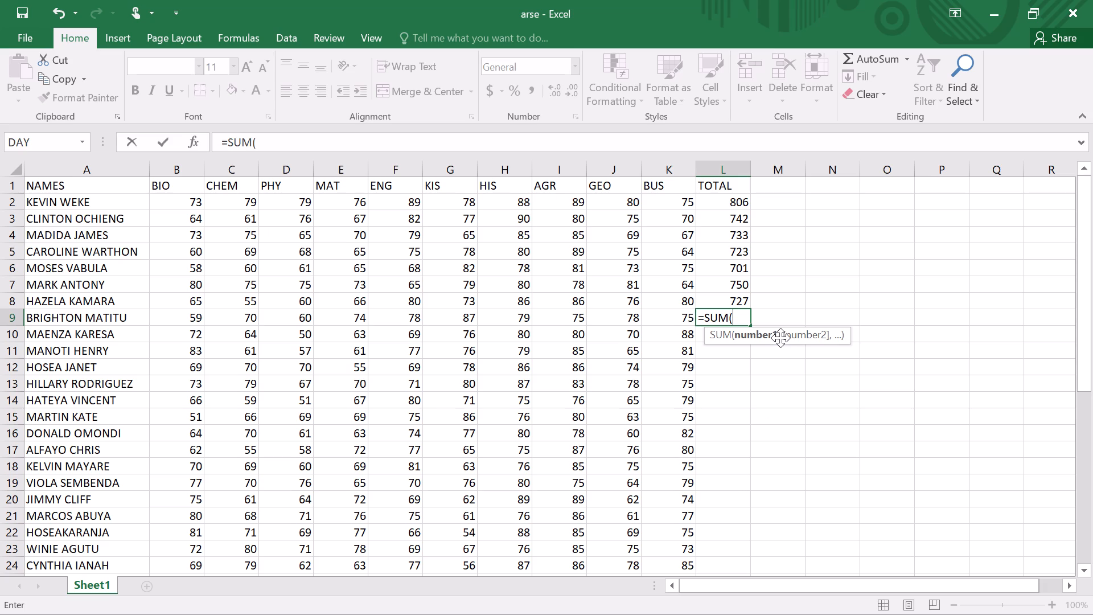
pyautogui.press('b')
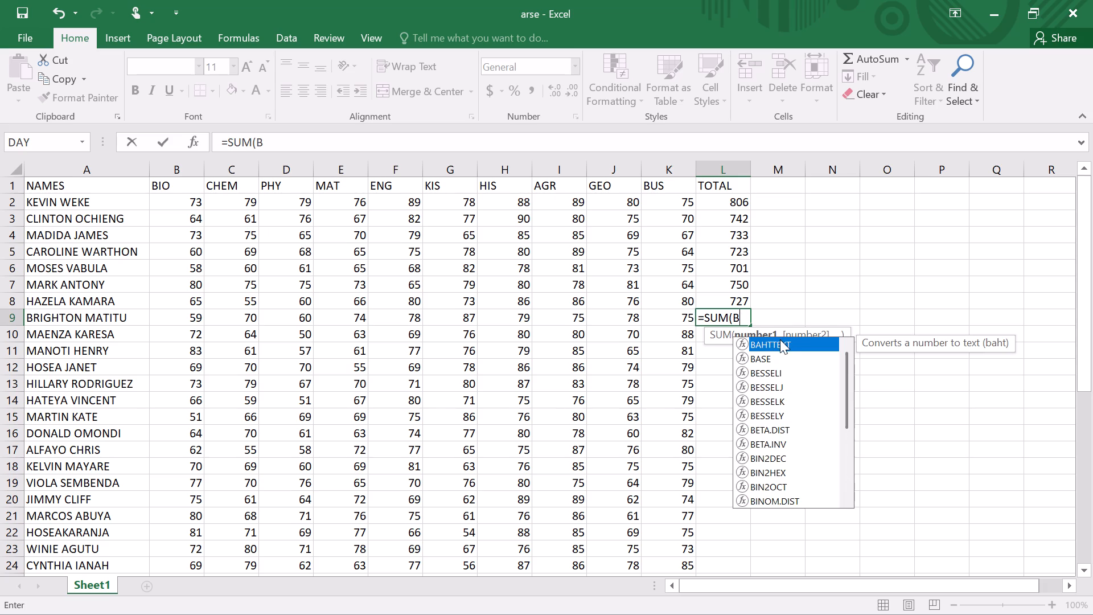
pyautogui.press('9')
pyautogui.hotkey('shift', ':')
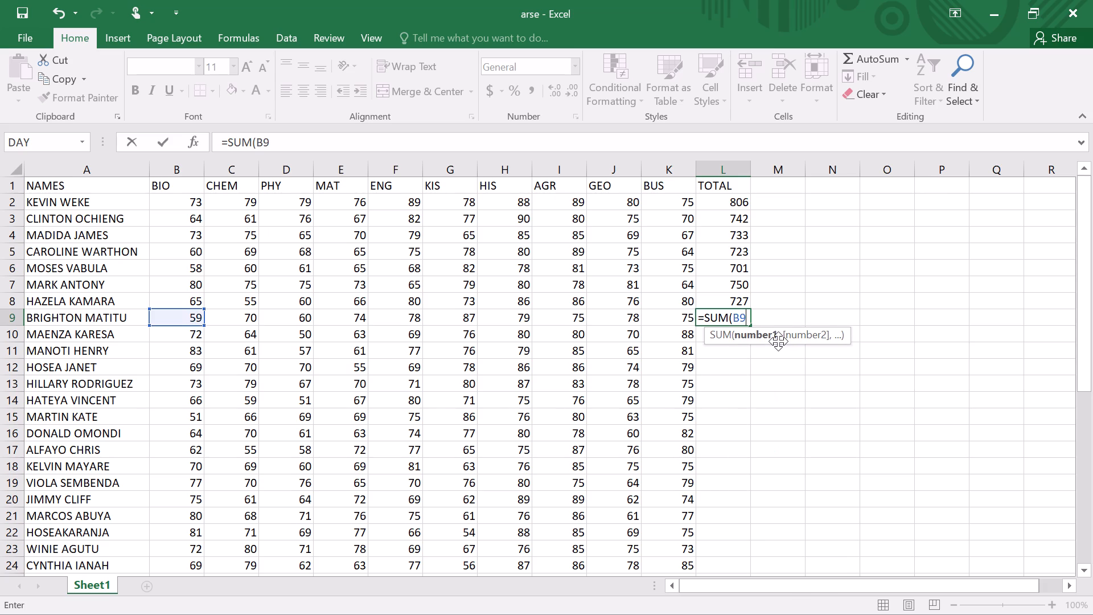
pyautogui.press('k')
pyautogui.press('9')
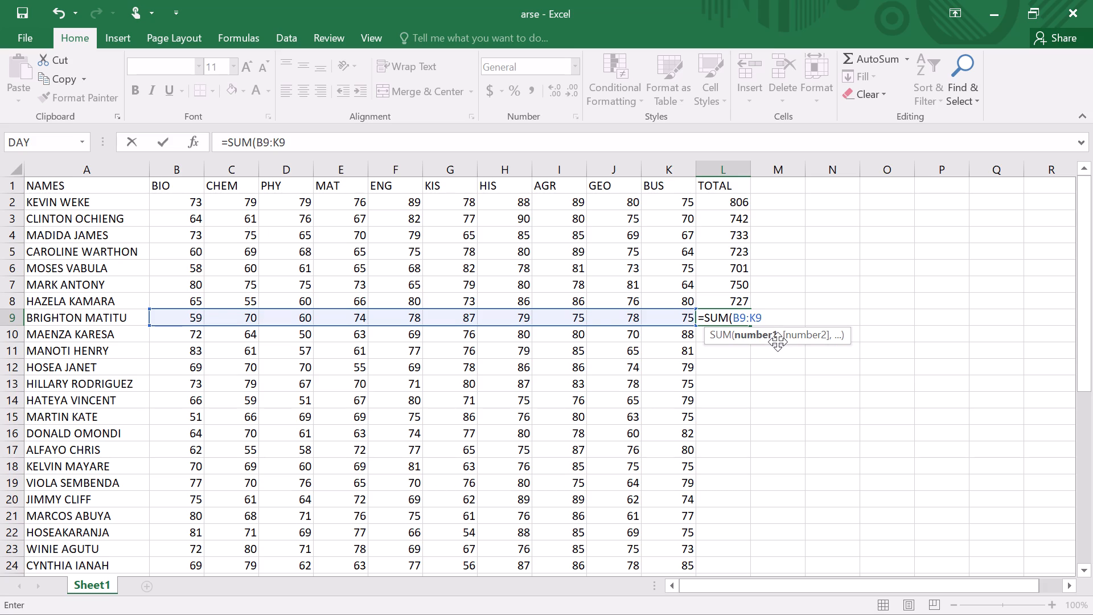
pyautogui.press('Return')
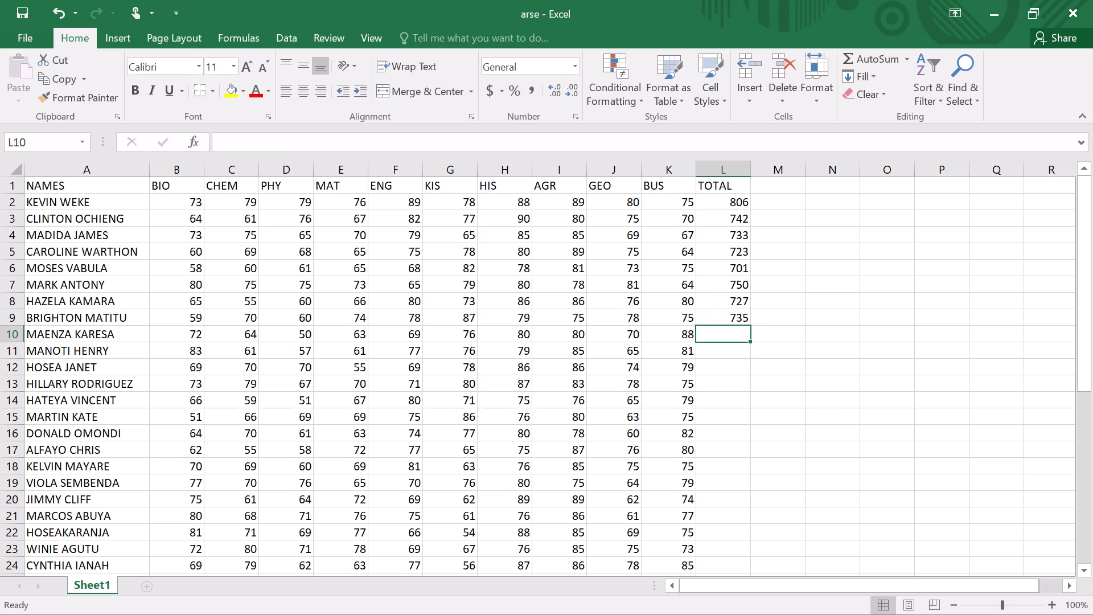
# Total the row 10 student's marks in cell L10 with a SUM formula over B10:K10.
pyautogui.press('=')
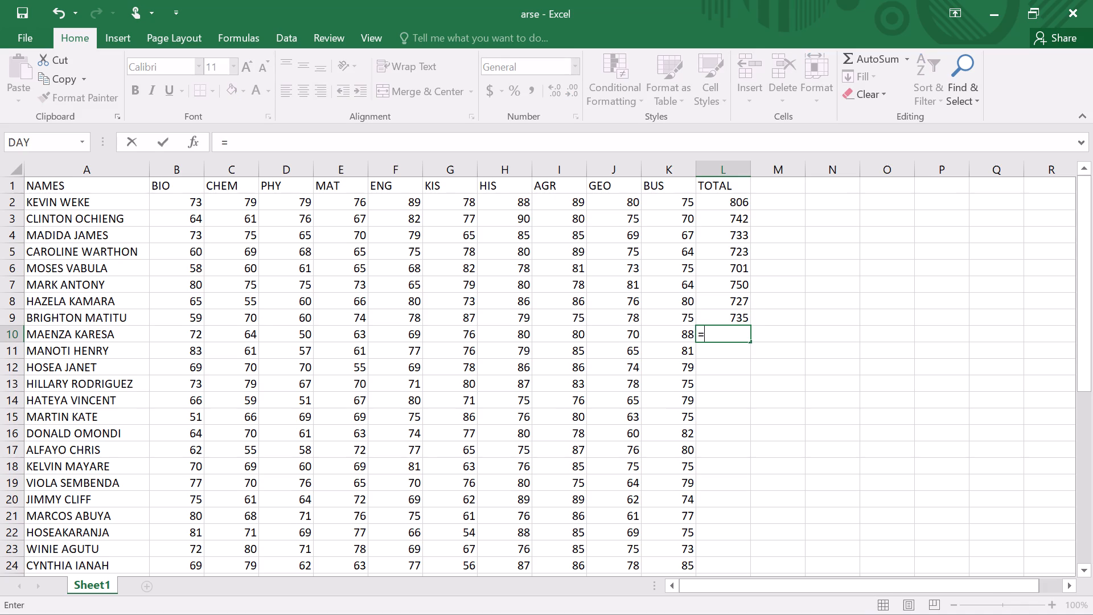
pyautogui.write('SUM')
pyautogui.hotkey('shift', '(')
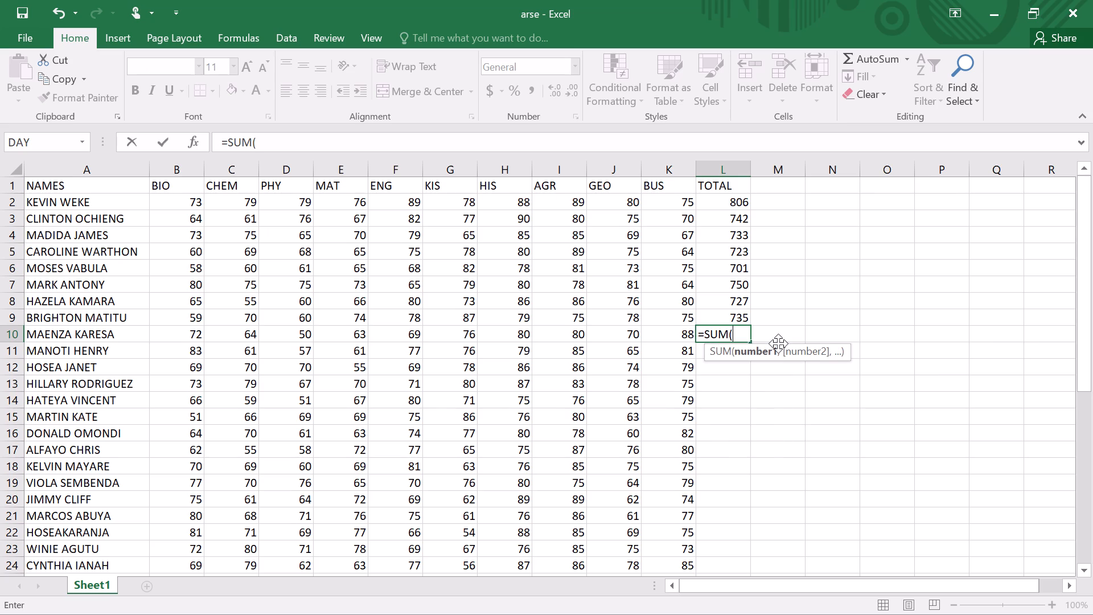
pyautogui.write('10')
pyautogui.hotkey('shift', ':')
pyautogui.write('K1')
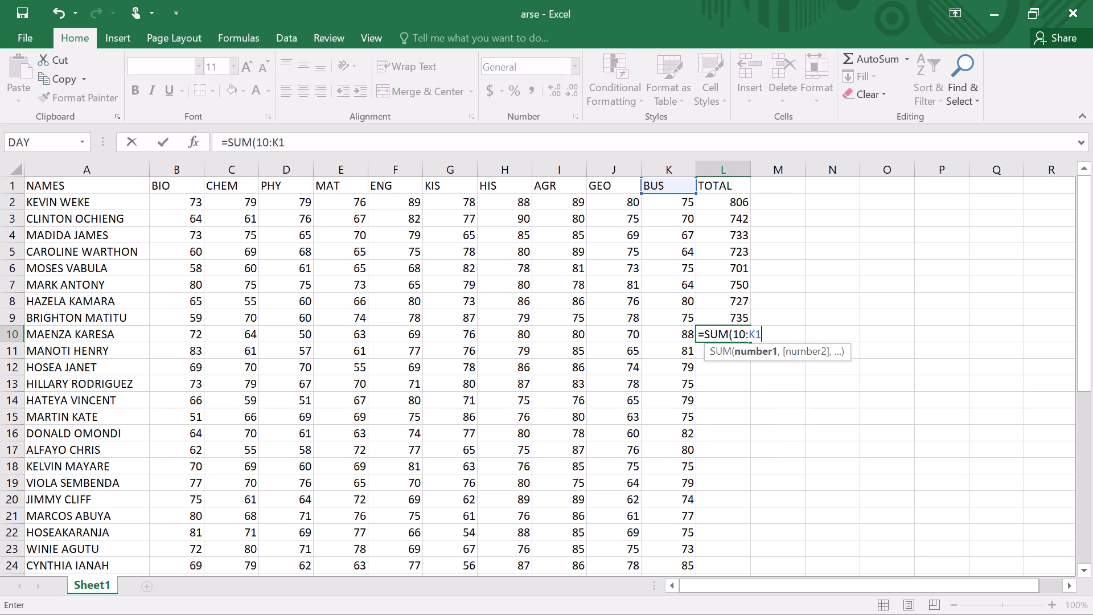
pyautogui.press('0')
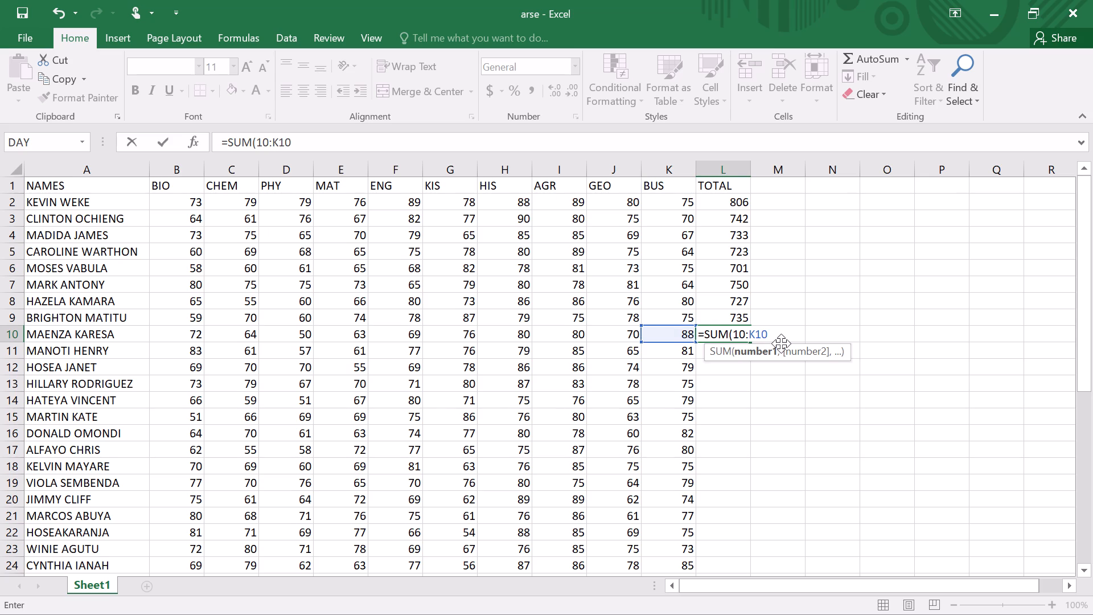
pyautogui.press('Return')
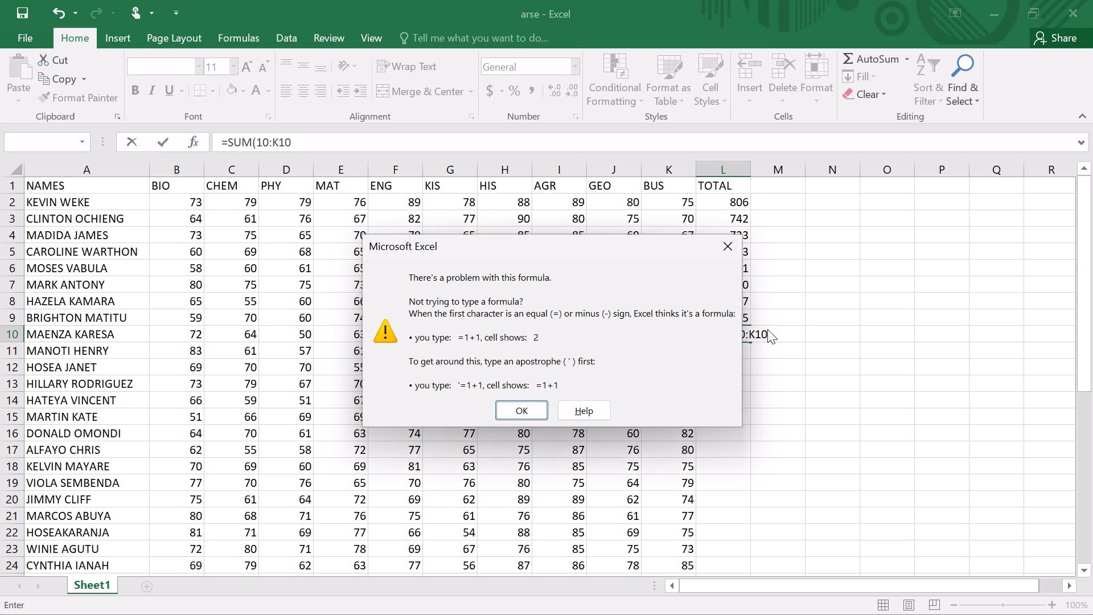
pyautogui.click(767, 329)
pyautogui.click(721, 253)
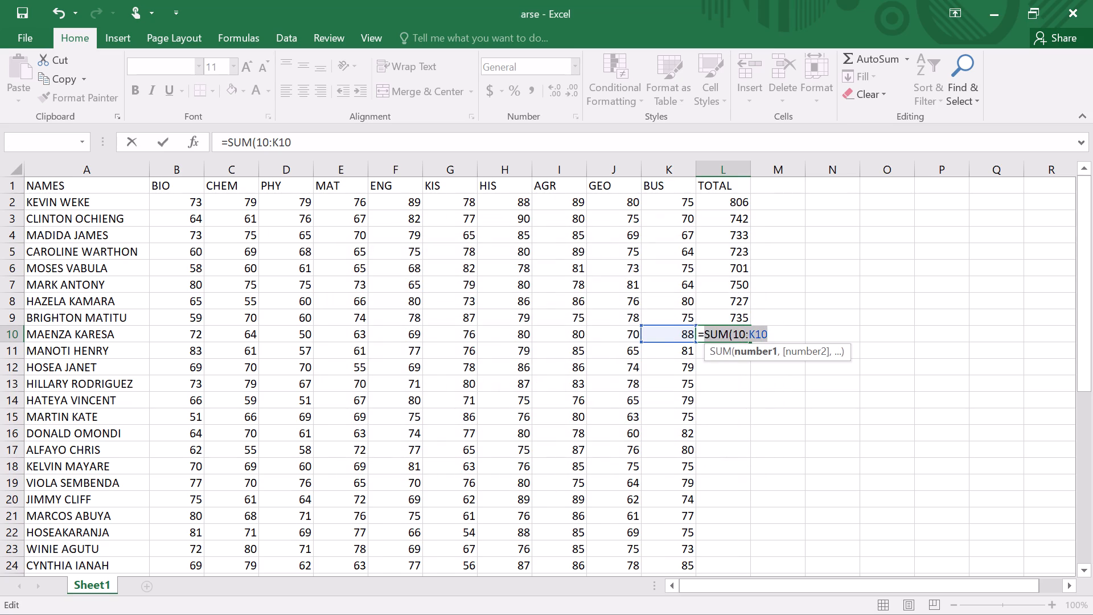
pyautogui.click(732, 333)
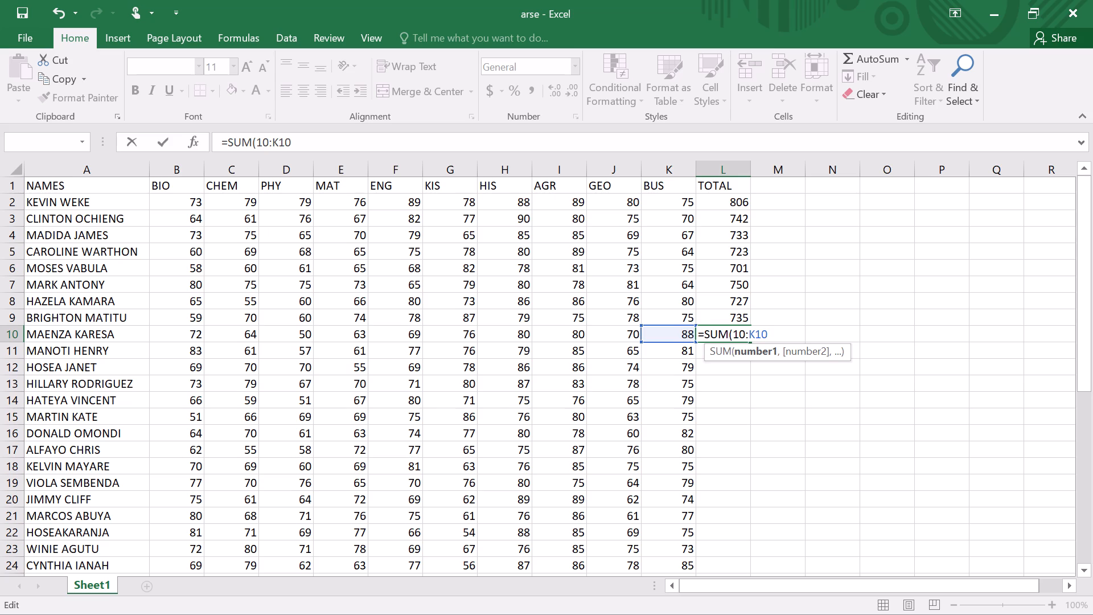
pyautogui.press('b')
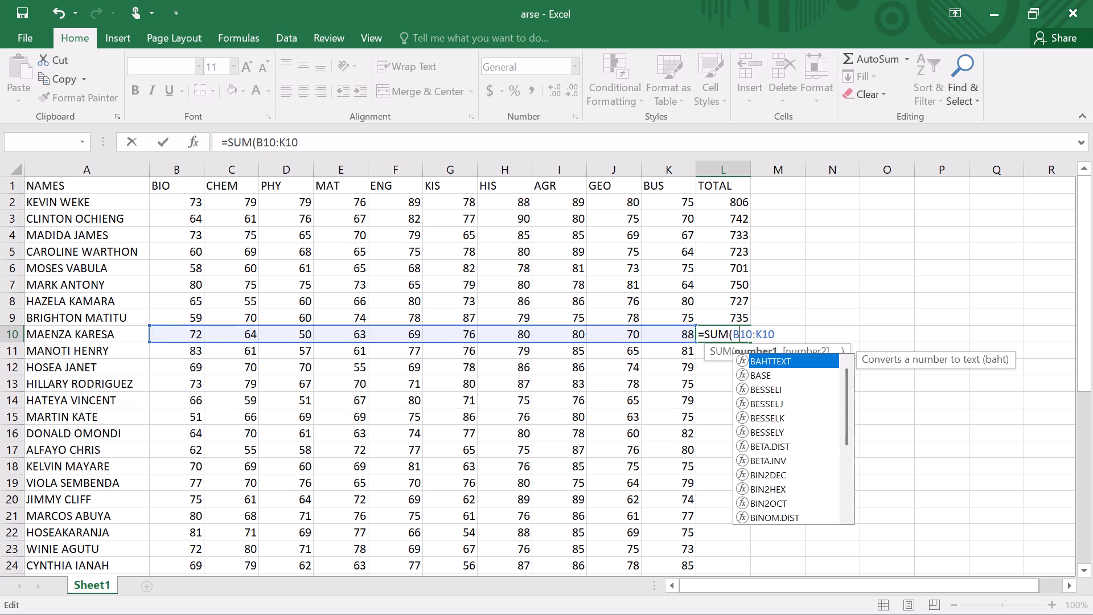
pyautogui.press('Return')
# Total the row 11 student's marks in cell L11 with a SUM formula over B11:K11.
pyautogui.press('=')
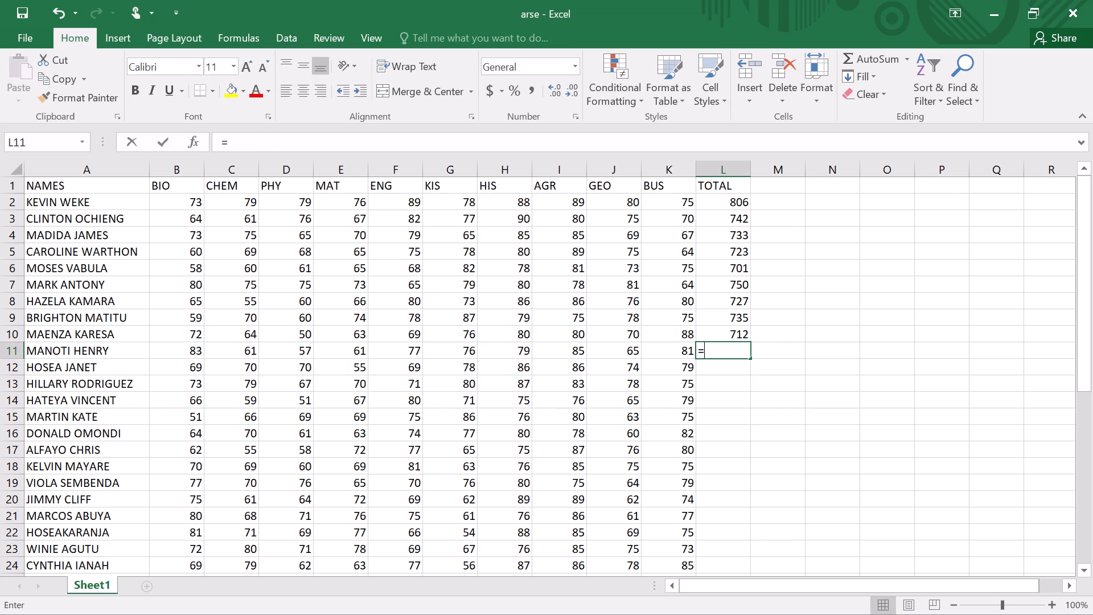
pyautogui.write('SUM')
pyautogui.hotkey('shift', '(')
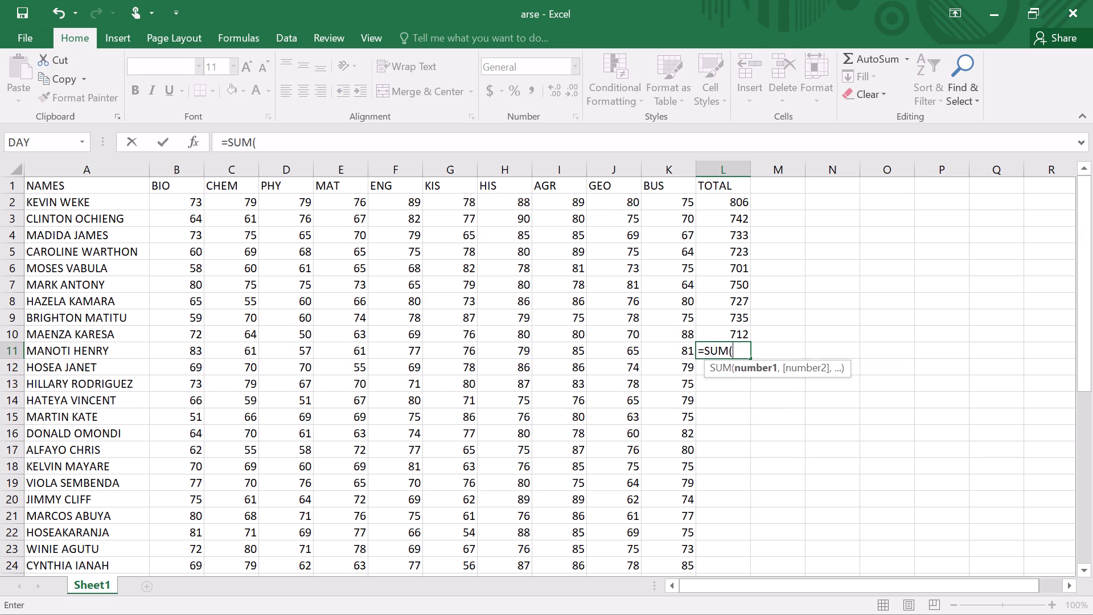
pyautogui.press('b')
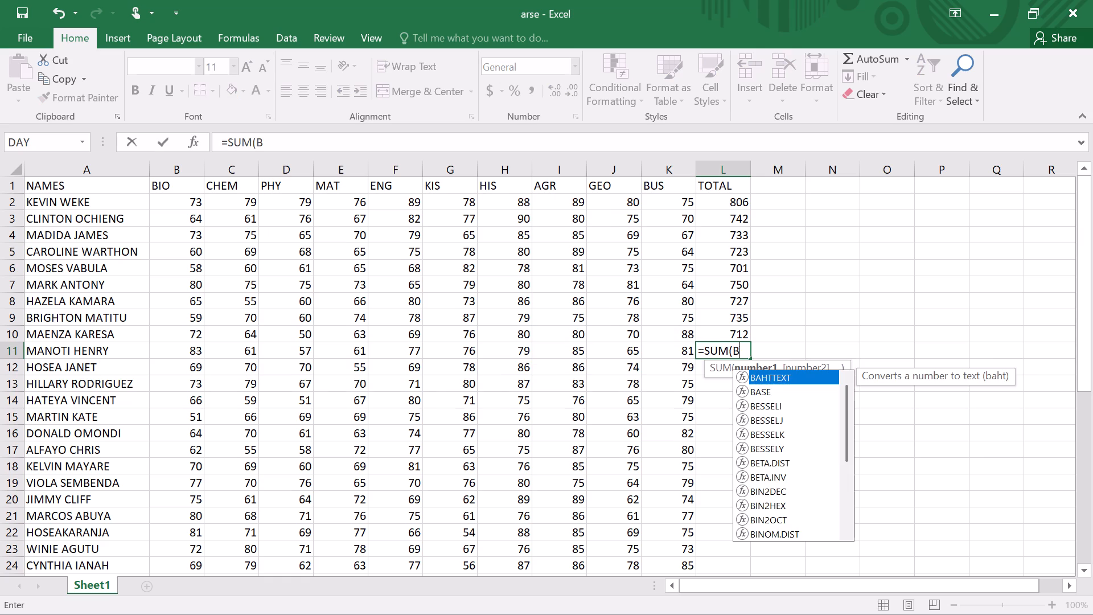
pyautogui.write('11')
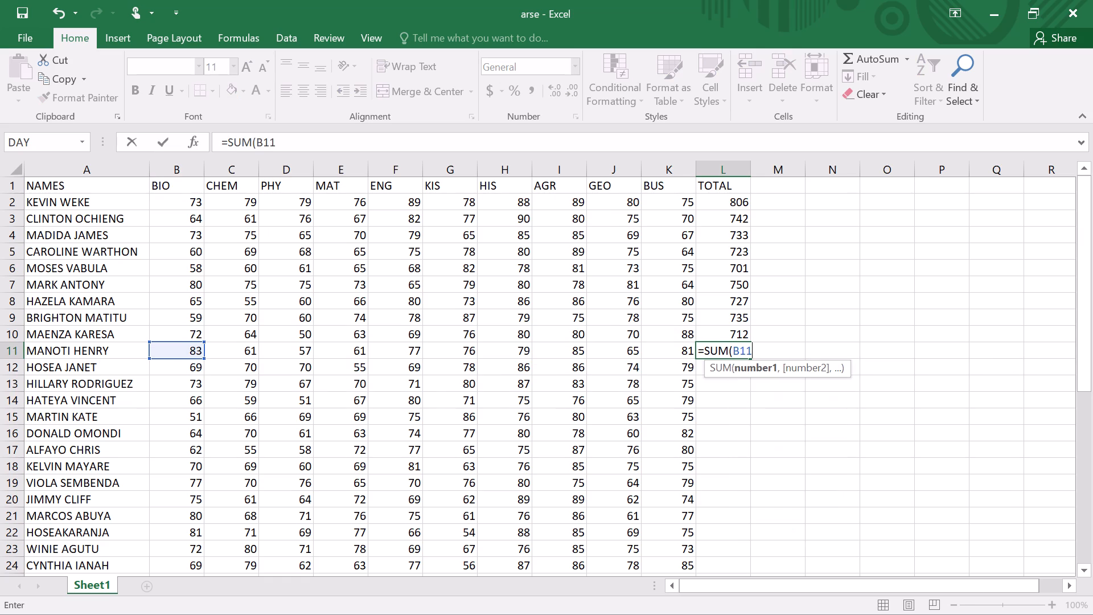
pyautogui.hotkey('shift', ':')
pyautogui.press('k')
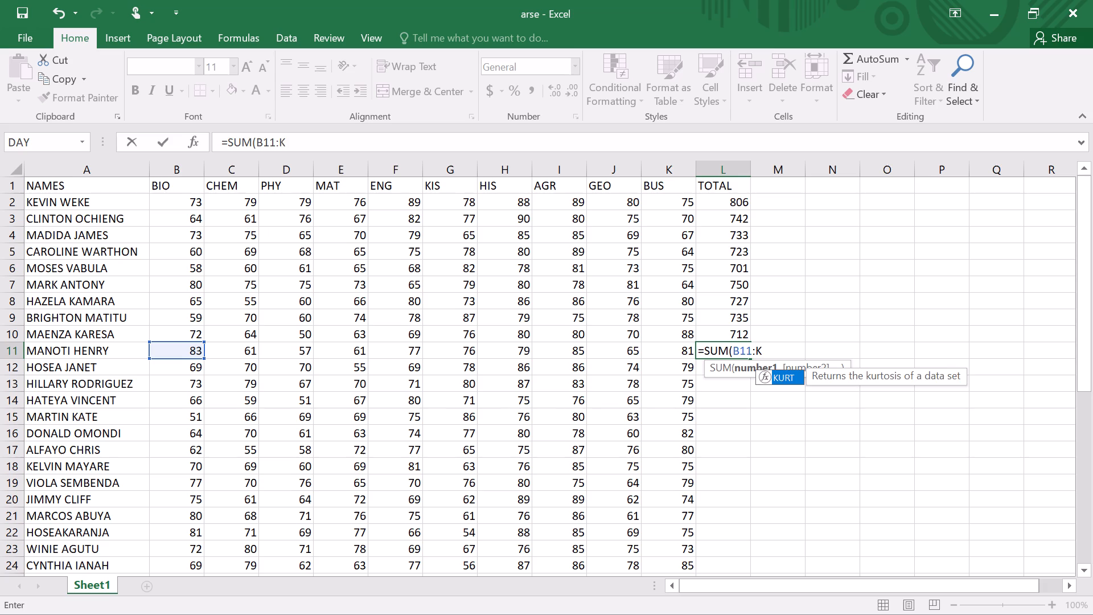
pyautogui.write('11')
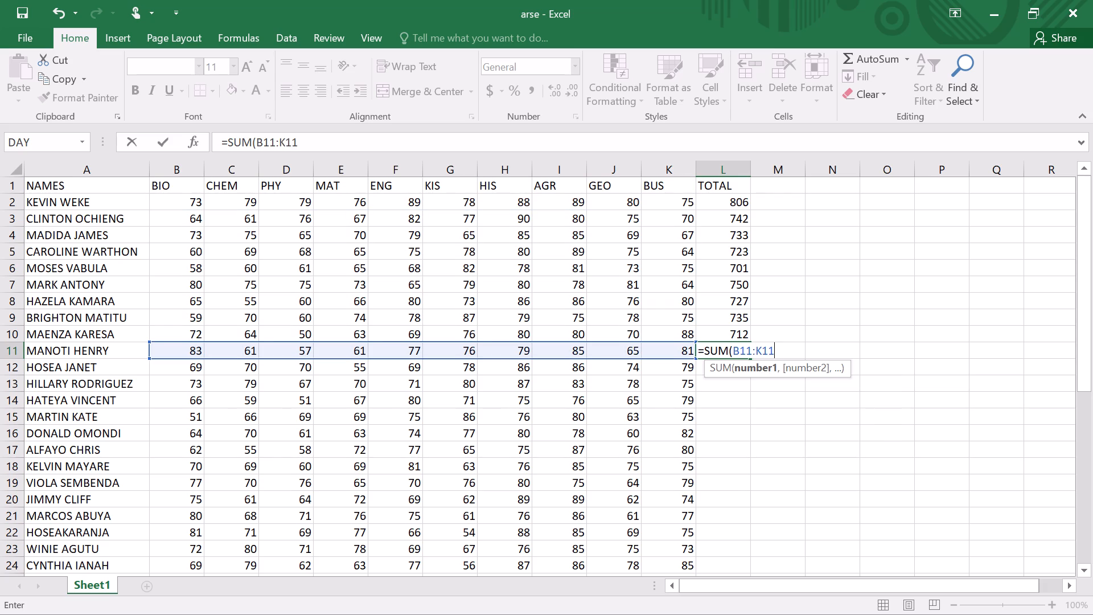
pyautogui.press('Return')
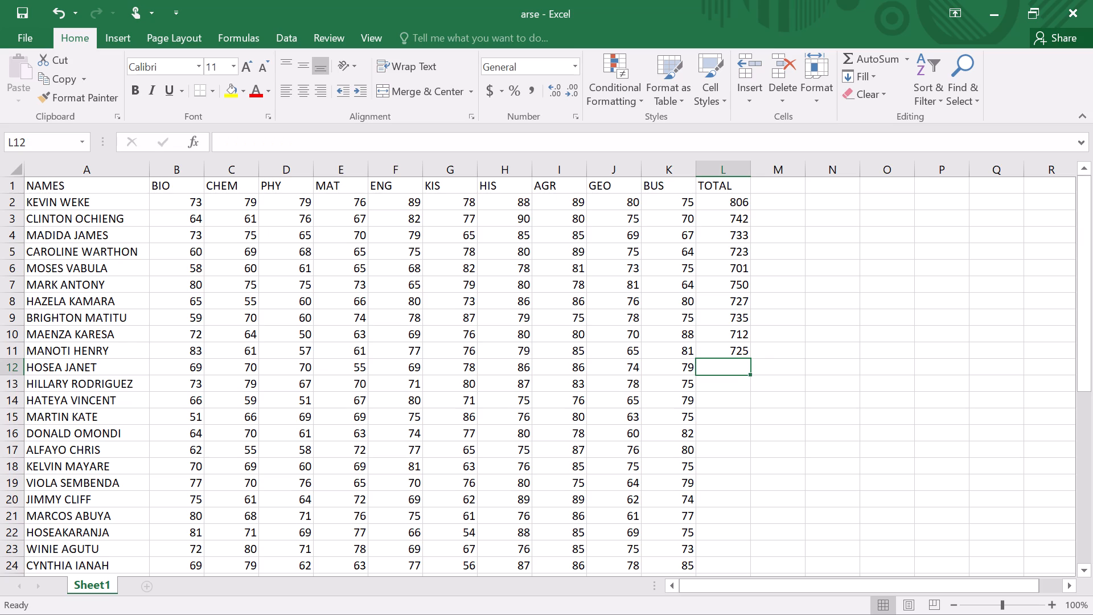
# Total the row 12 student's marks in cell L12 with a SUM formula over B12:K12.
pyautogui.press('=')
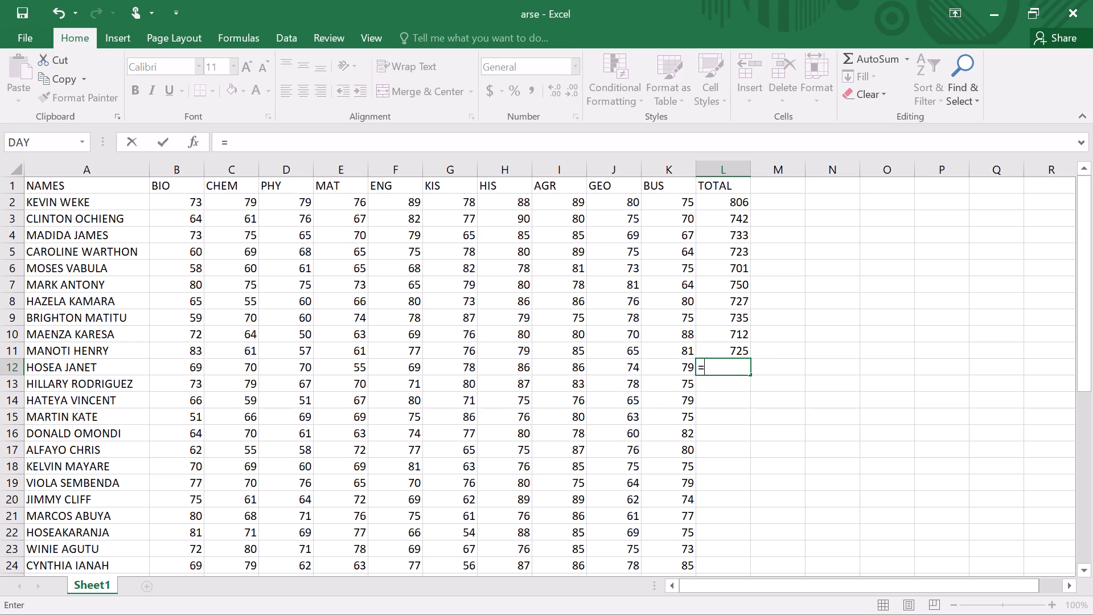
pyautogui.press('s')
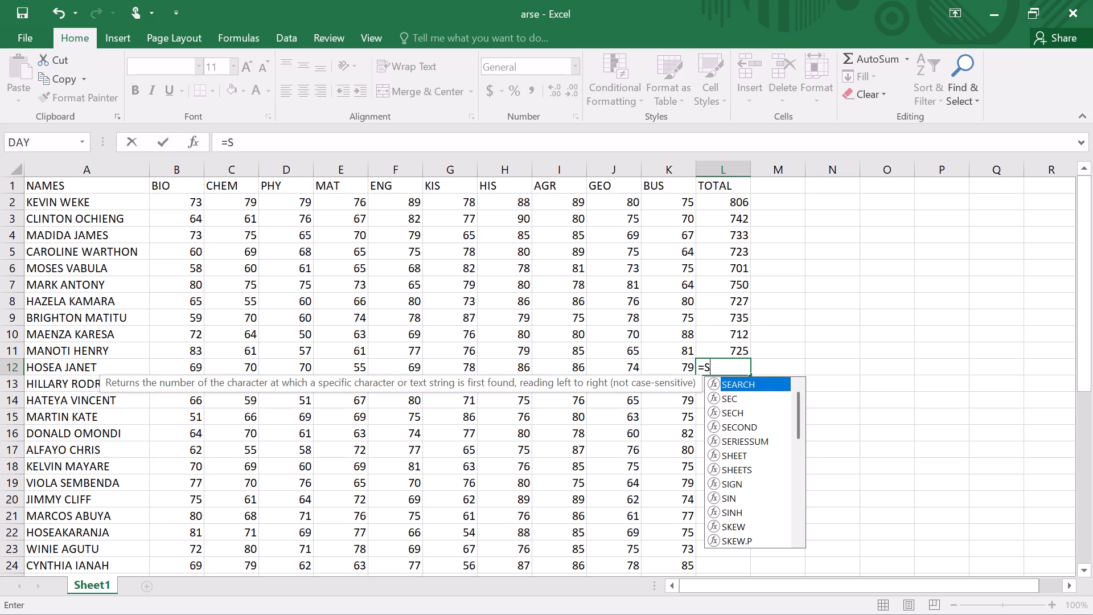
pyautogui.press('u')
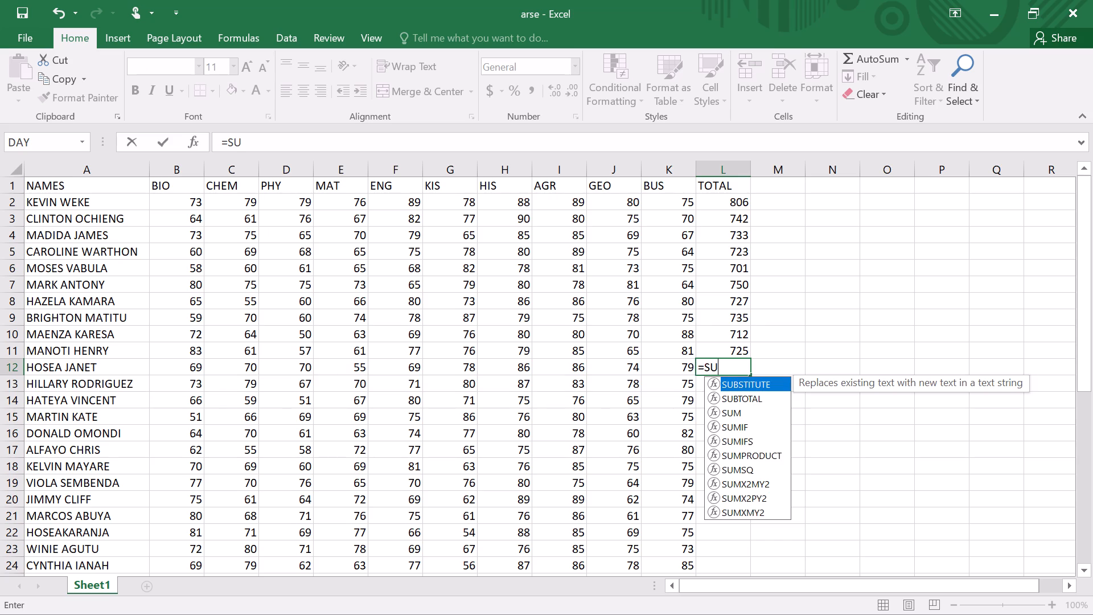
pyautogui.press('m')
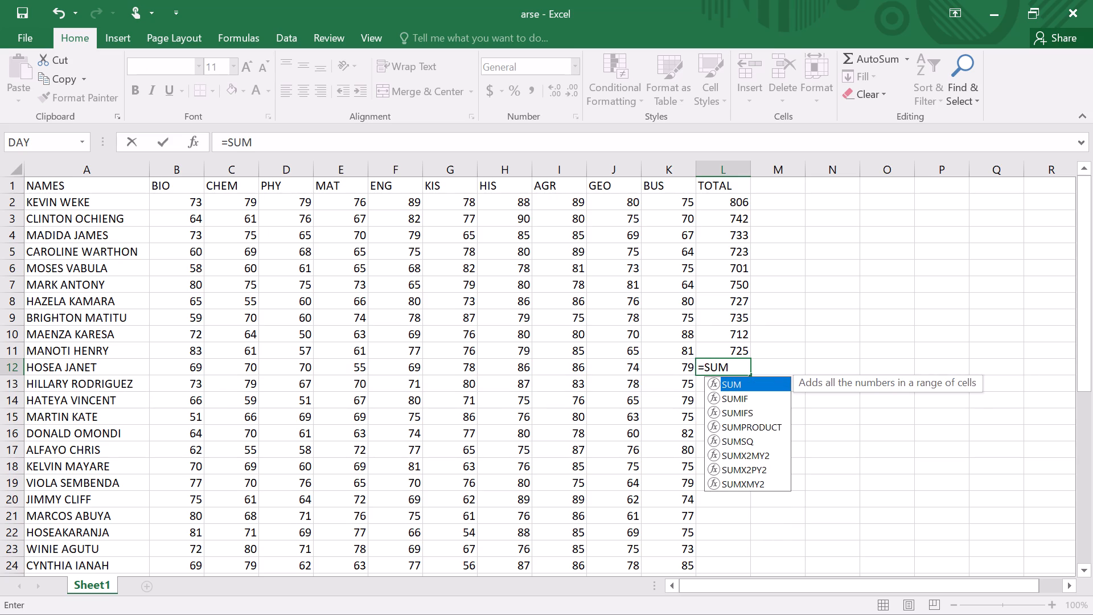
pyautogui.hotkey('shift', '(')
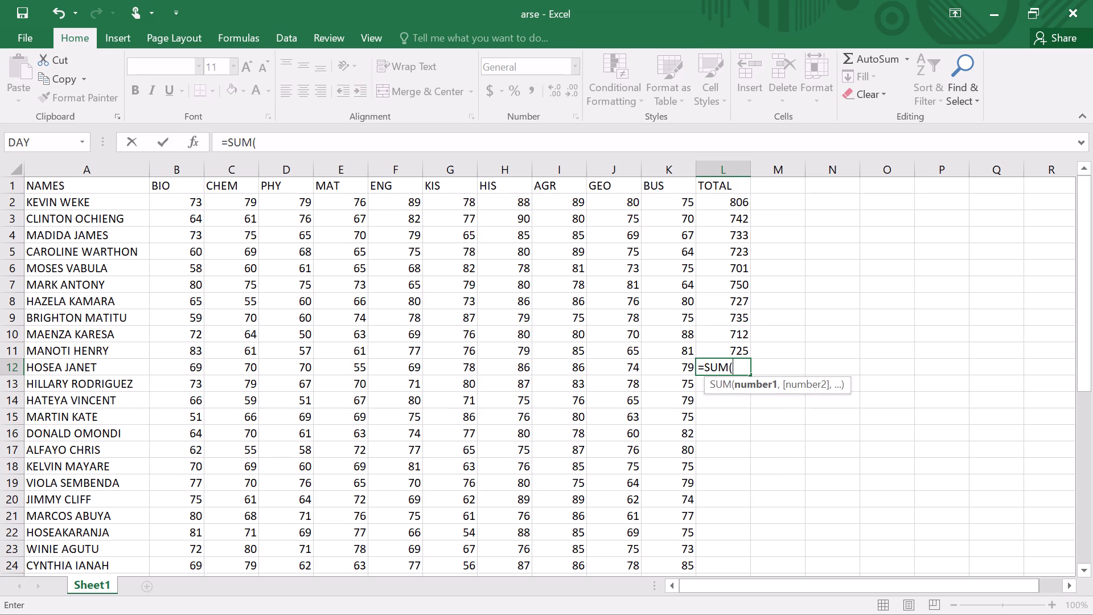
pyautogui.write('B1')
pyautogui.press('2')
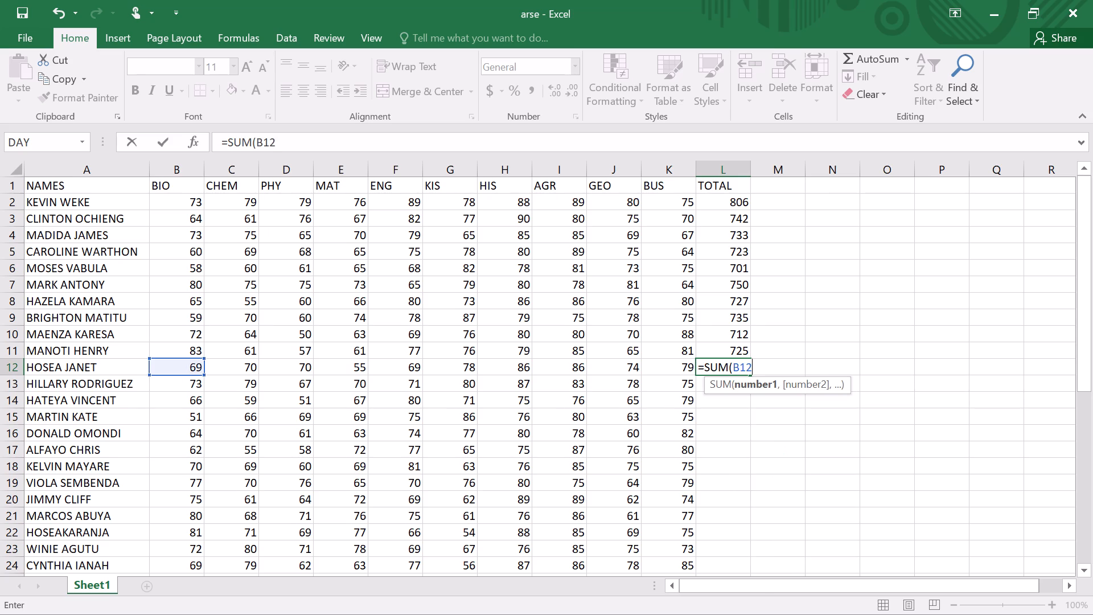
pyautogui.hotkey('shift', ':')
pyautogui.press('k')
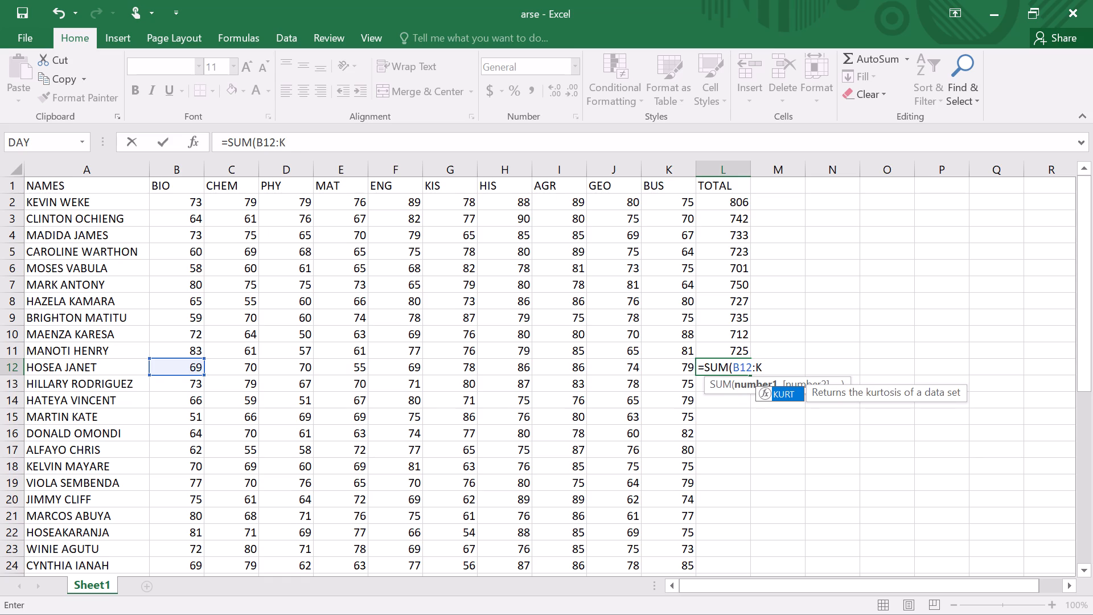
pyautogui.press('1')
pyautogui.press('2')
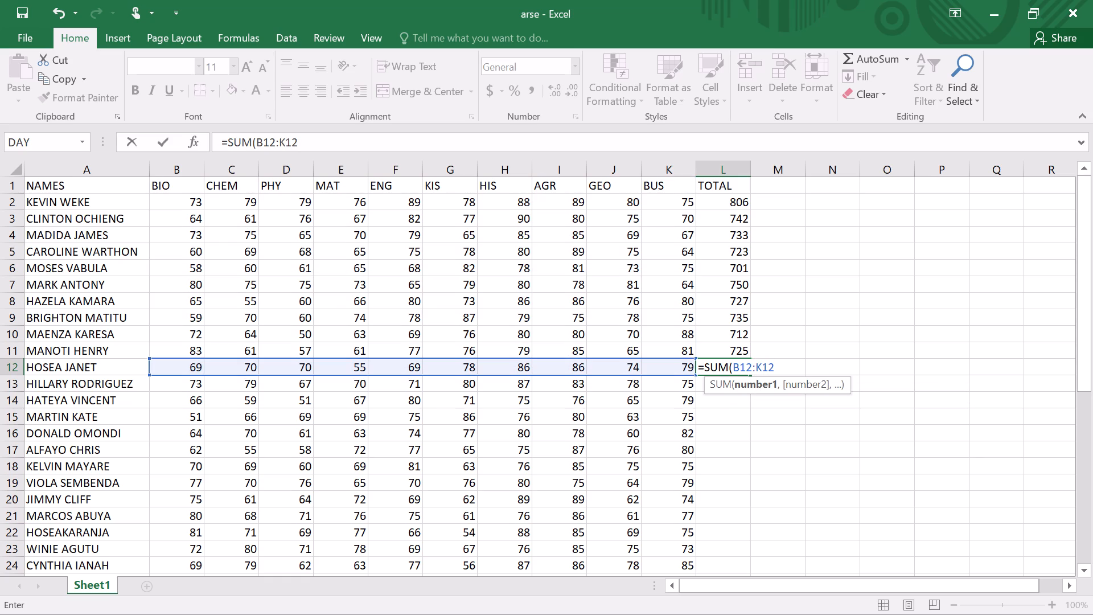
pyautogui.press('Return')
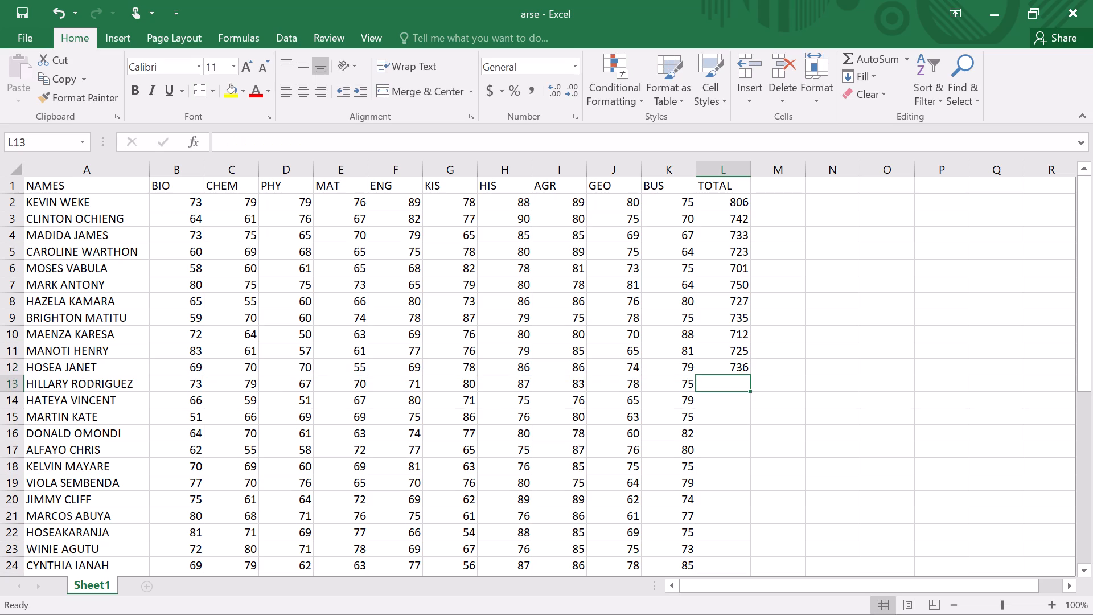
# Total the row 13 student's marks in cell L13 with a SUM formula over B13:K13.
pyautogui.press('=')
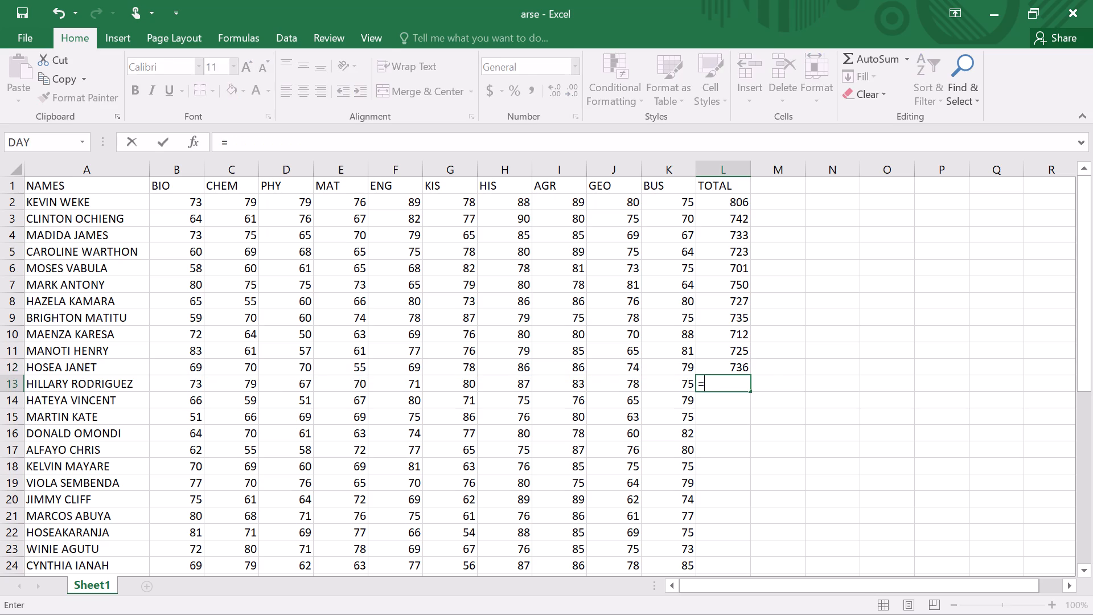
pyautogui.press('s')
pyautogui.write('UM')
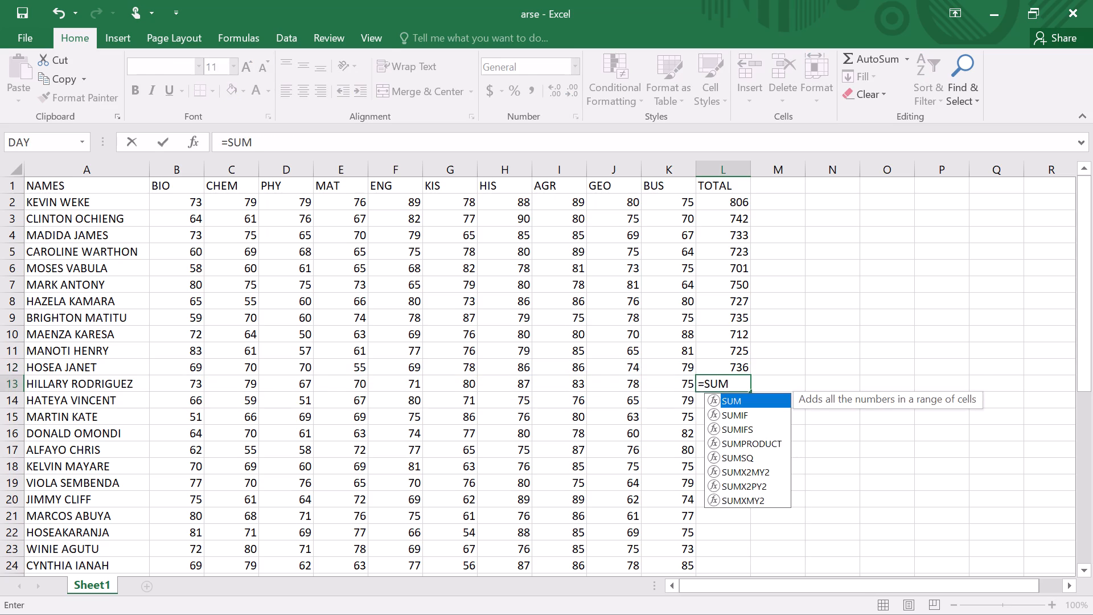
pyautogui.hotkey('shift', '(')
pyautogui.write('B1')
pyautogui.press('3')
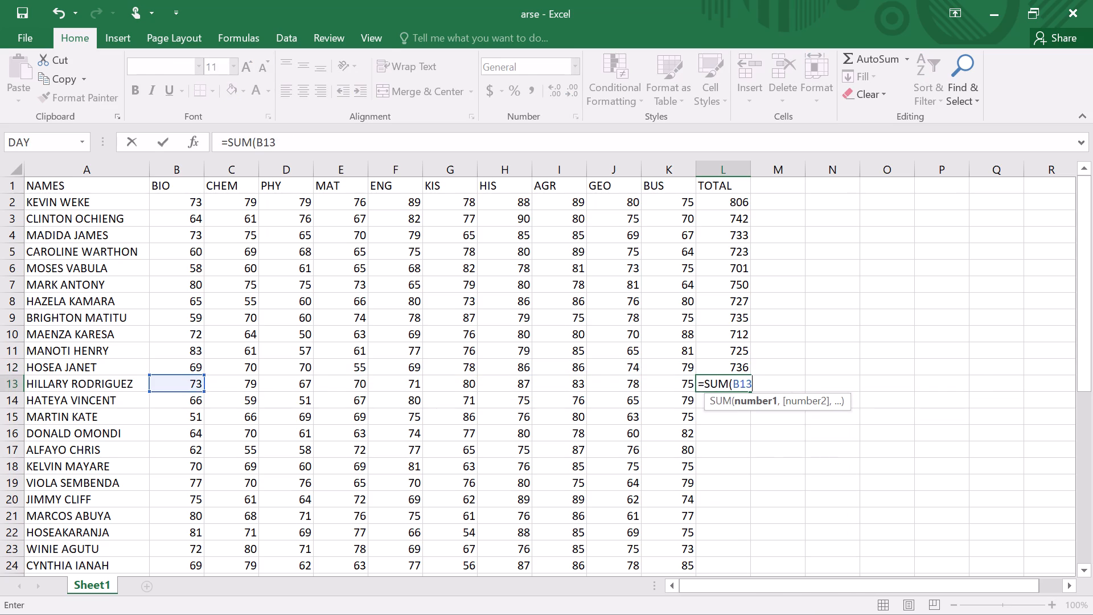
pyautogui.hotkey('shift', ':')
pyautogui.write('K1')
pyautogui.press('3')
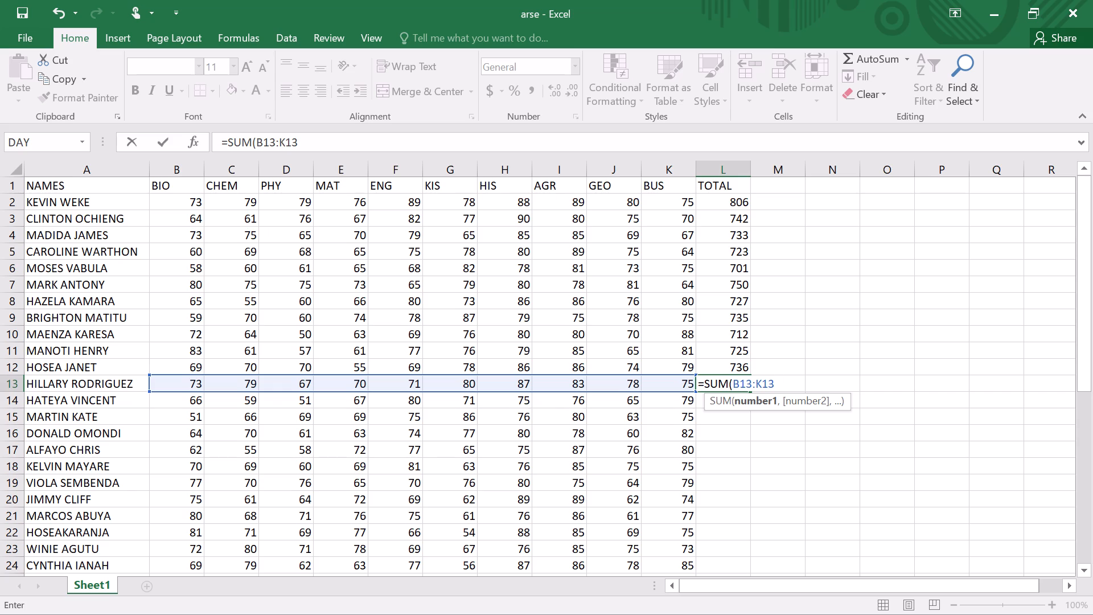
pyautogui.press('Return')
# Total the row 14 student's marks in cell L14 with a SUM formula over B14:K14.
pyautogui.press('=')
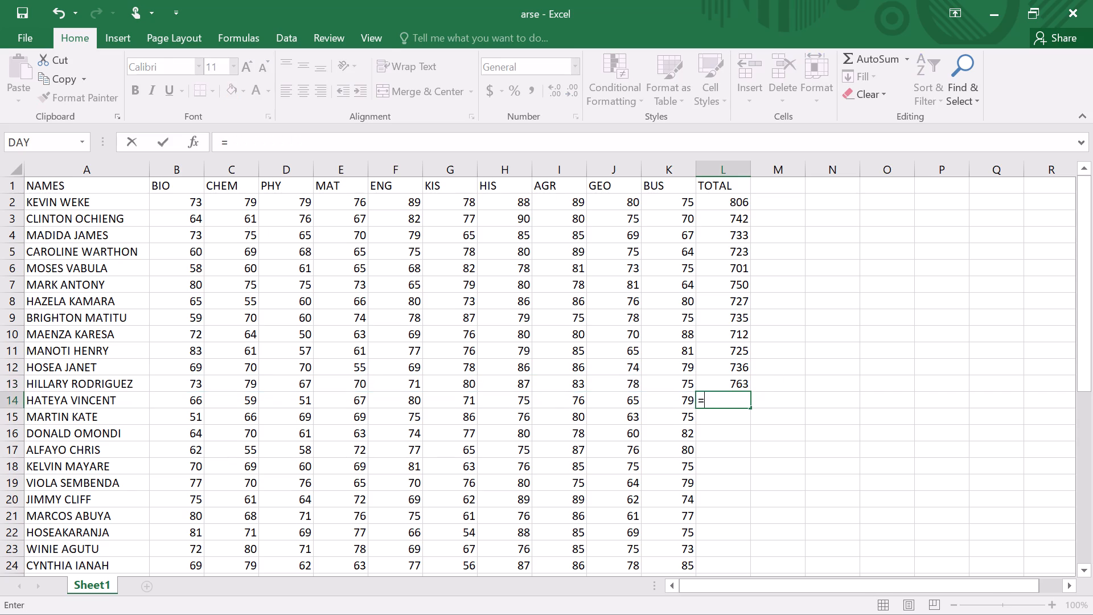
pyautogui.press('s')
pyautogui.press('u')
pyautogui.press('m')
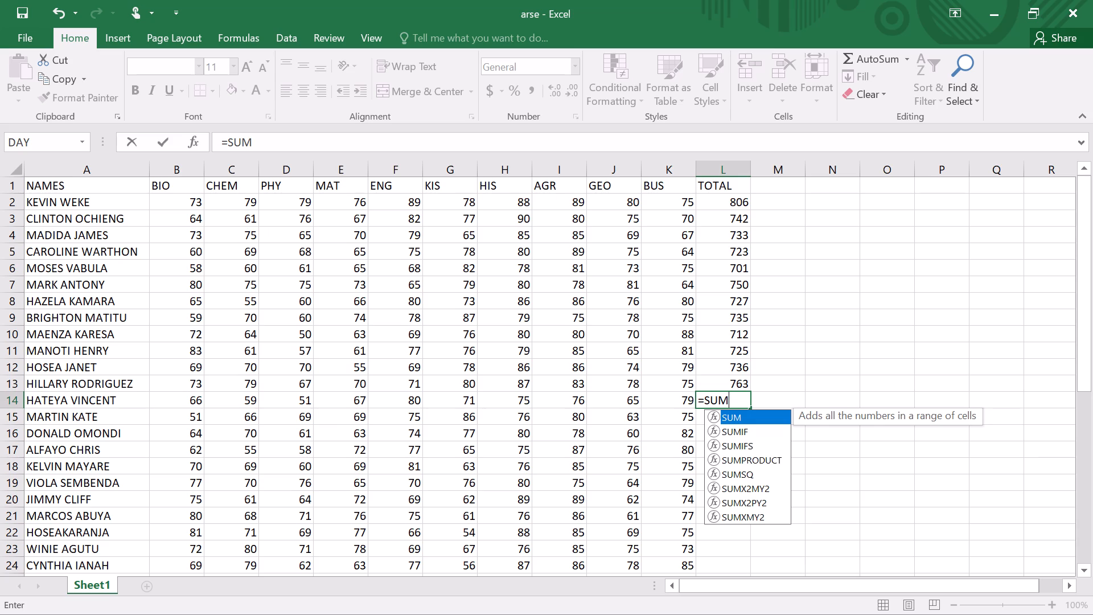
pyautogui.hotkey('shift', '(')
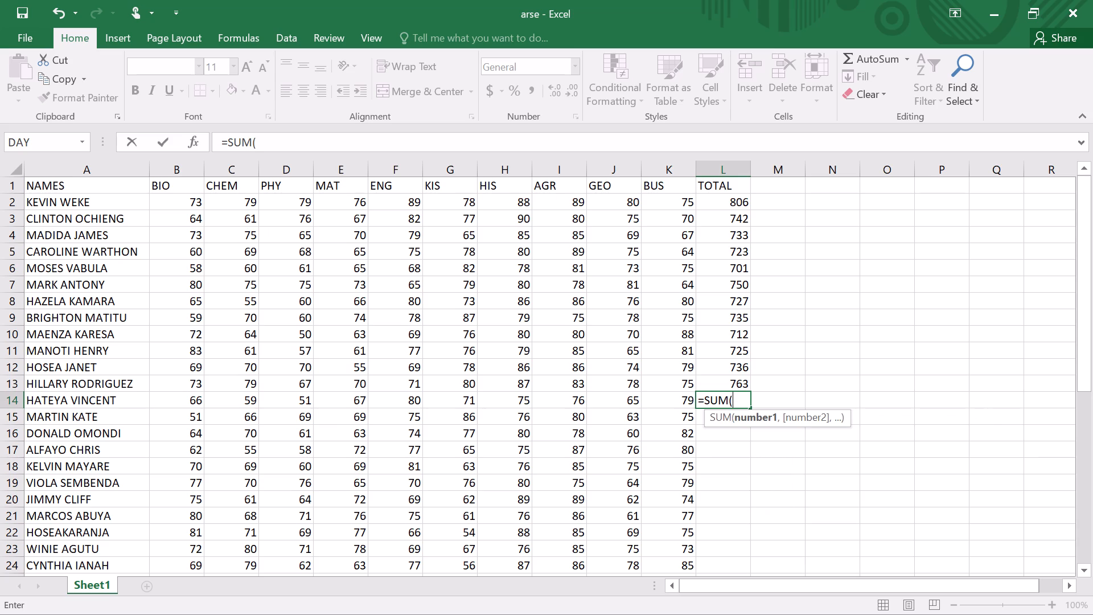
pyautogui.write('B1')
pyautogui.press('4')
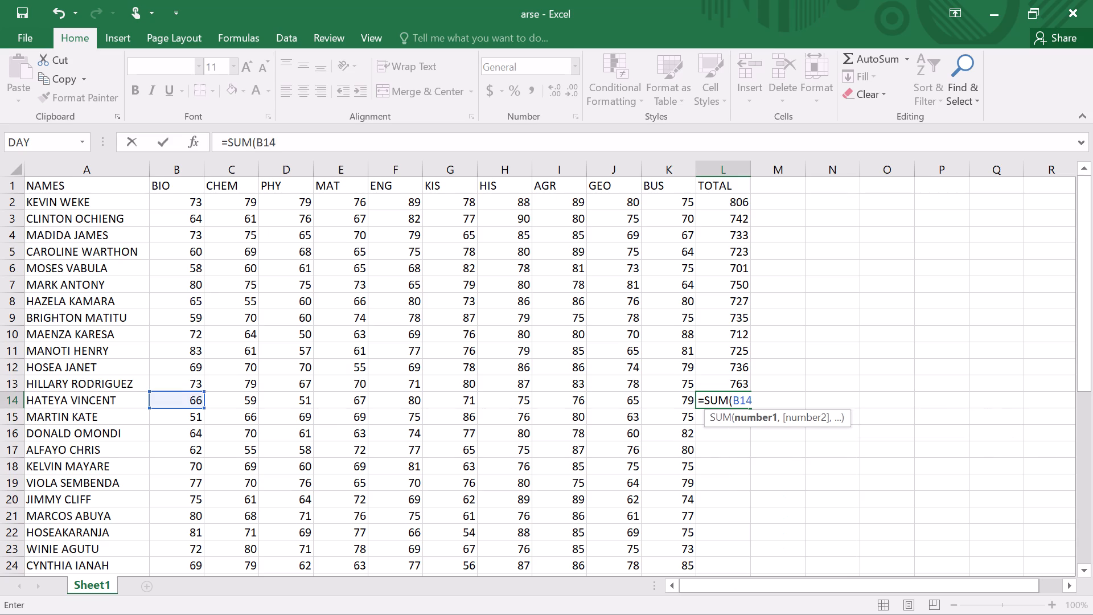
pyautogui.hotkey('shift', ':')
pyautogui.press('k')
pyautogui.write('11')
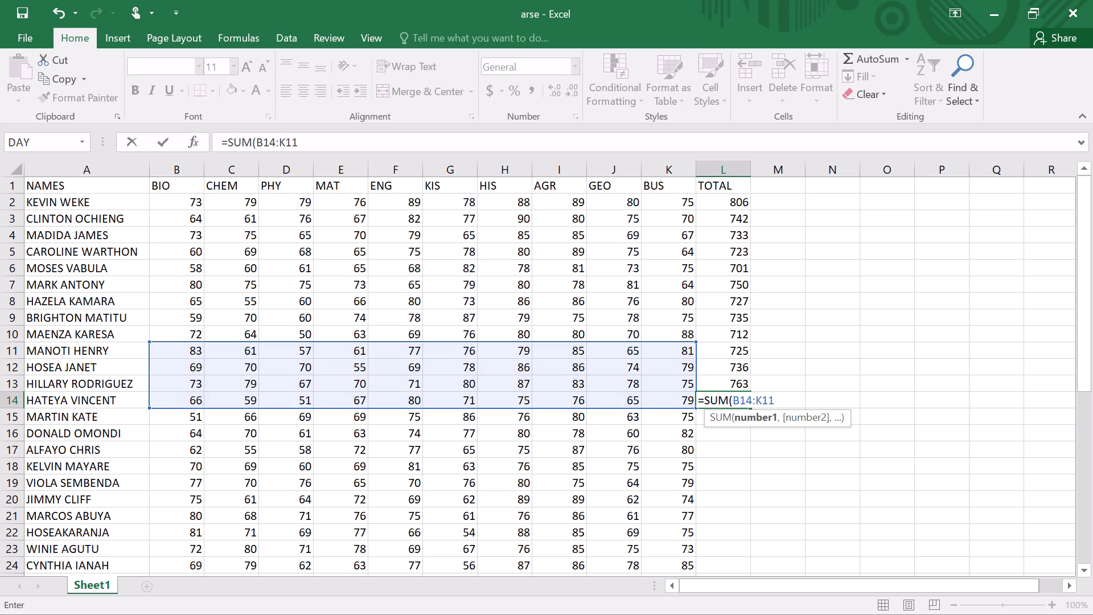
pyautogui.press('BackSpace')
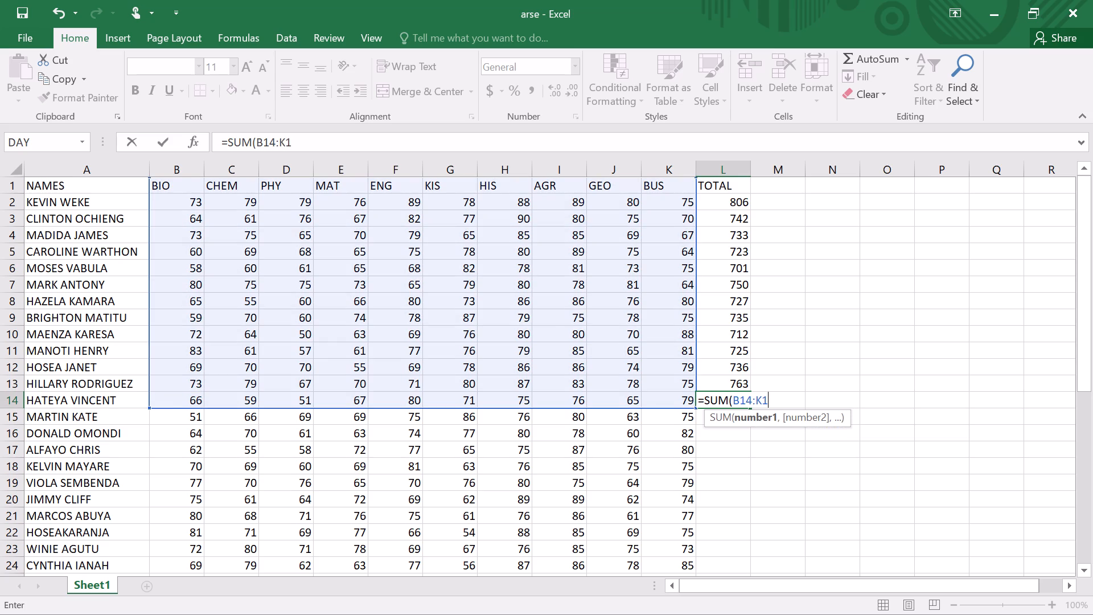
pyautogui.press('4')
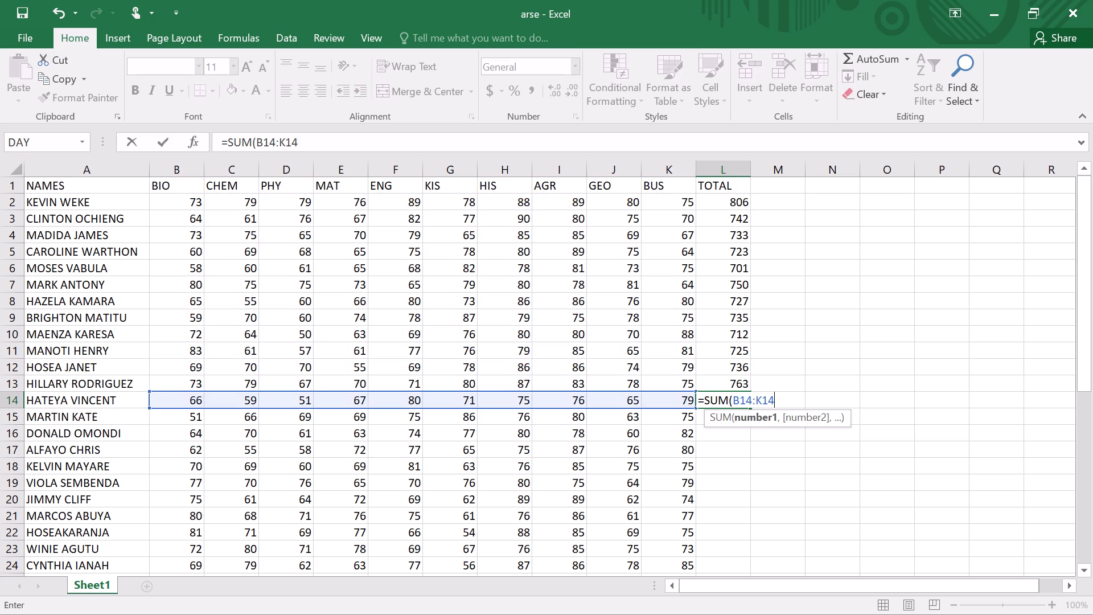
pyautogui.press('Return')
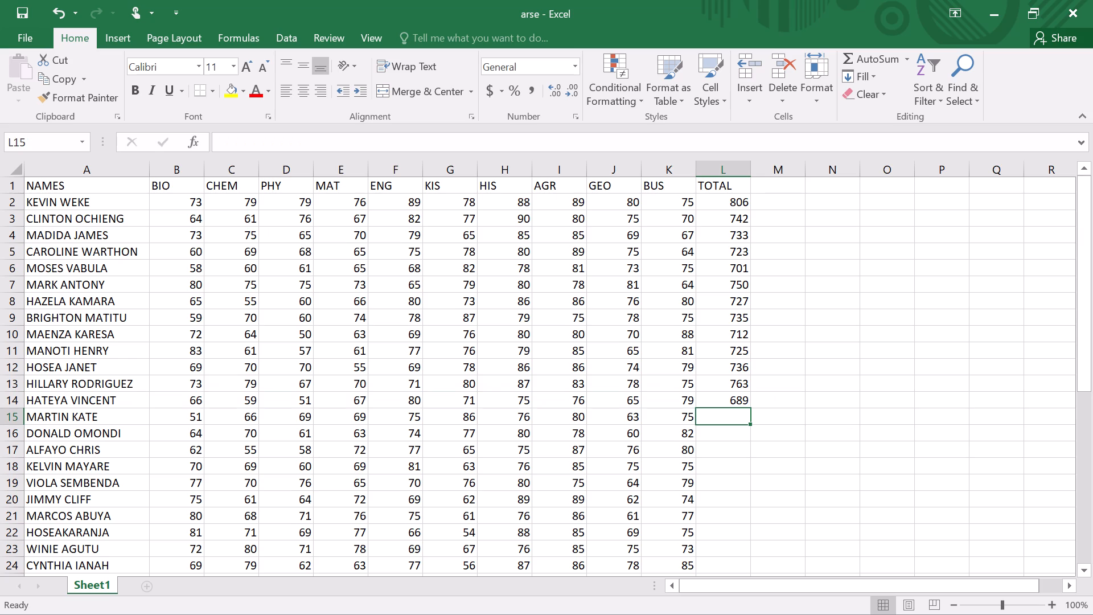
# Total the row 15 student's marks in cell L15 with a SUM formula over B15:K15.
pyautogui.press('=')
pyautogui.press('s')
pyautogui.press('u')
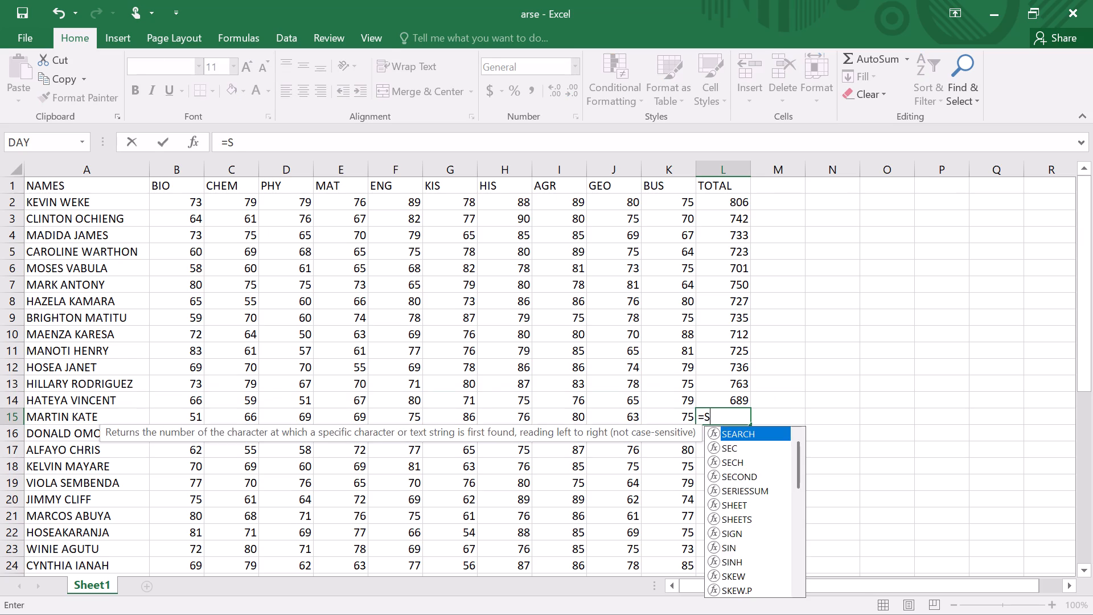
pyautogui.press('m')
pyautogui.hotkey('shift', '(')
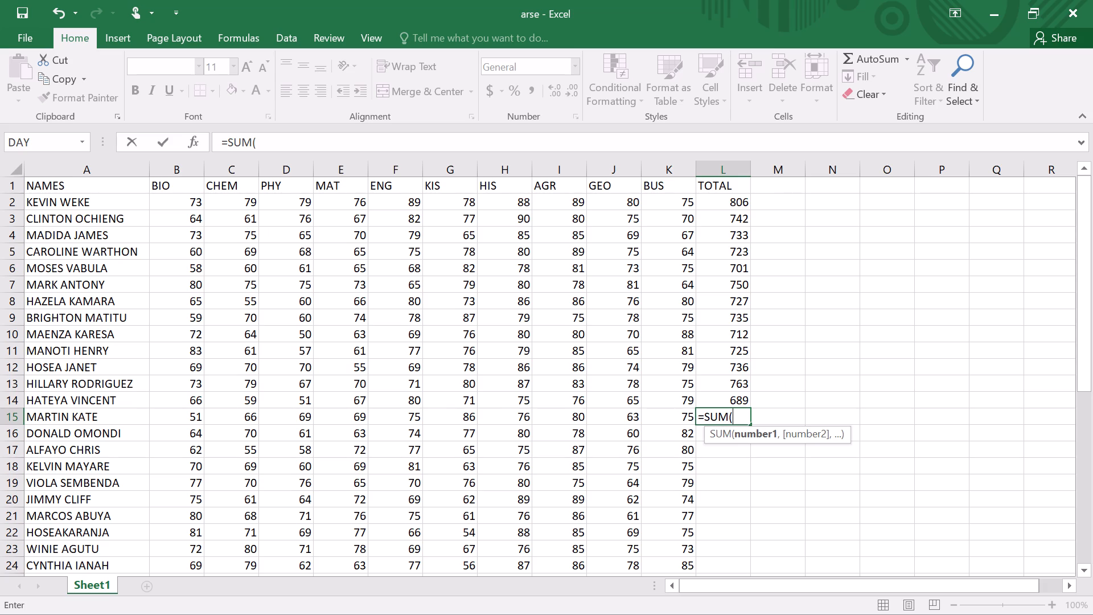
pyautogui.press('b')
pyautogui.press('1')
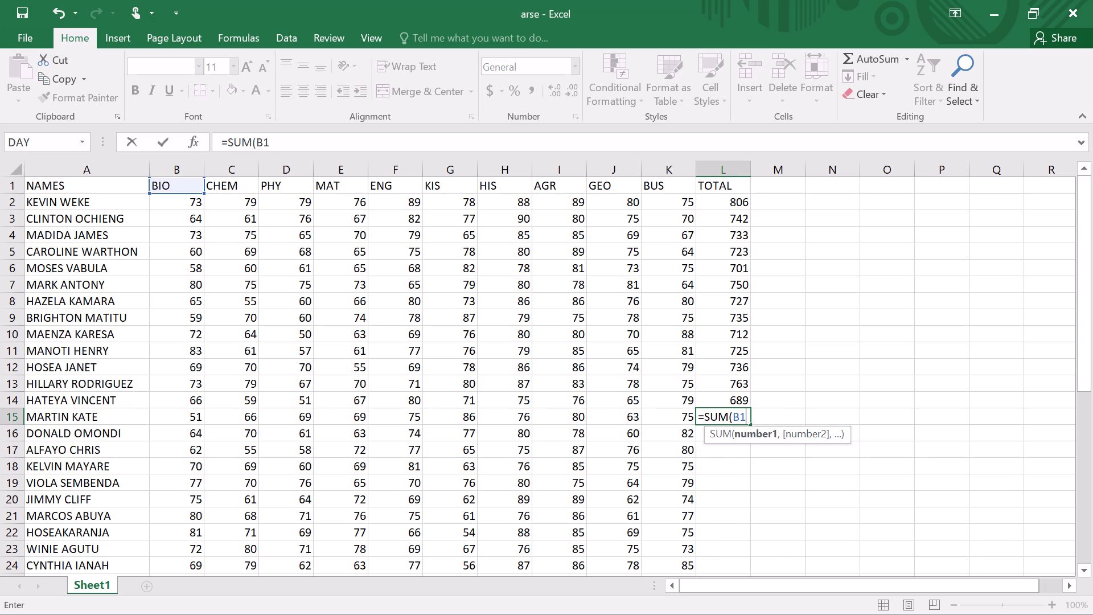
pyautogui.press('5')
pyautogui.hotkey('shift', ':')
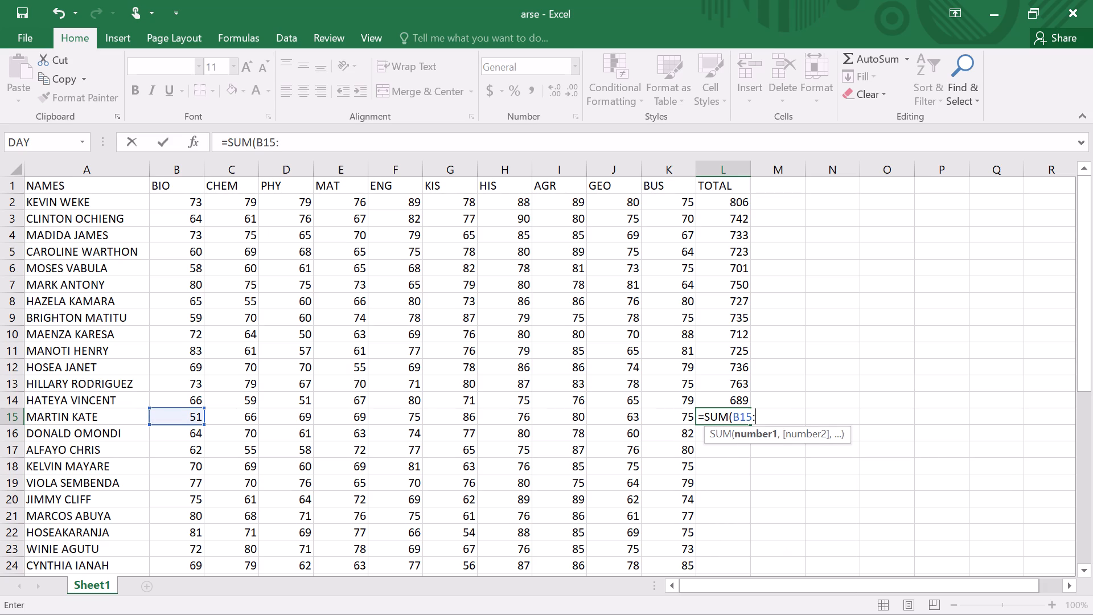
pyautogui.press('k')
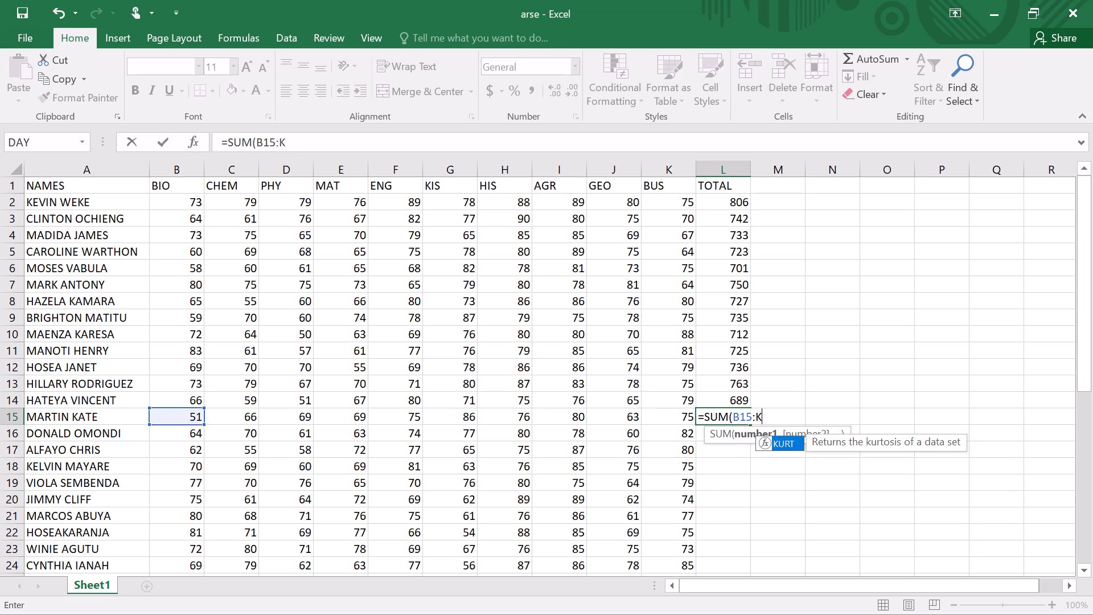
pyautogui.press('1')
pyautogui.press('5')
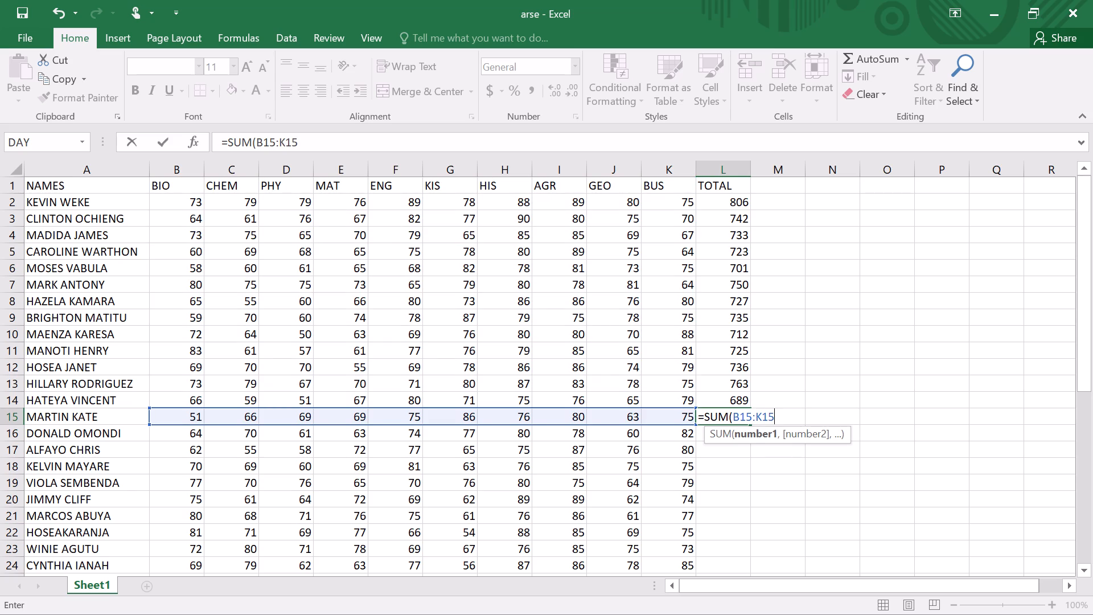
pyautogui.press('Return')
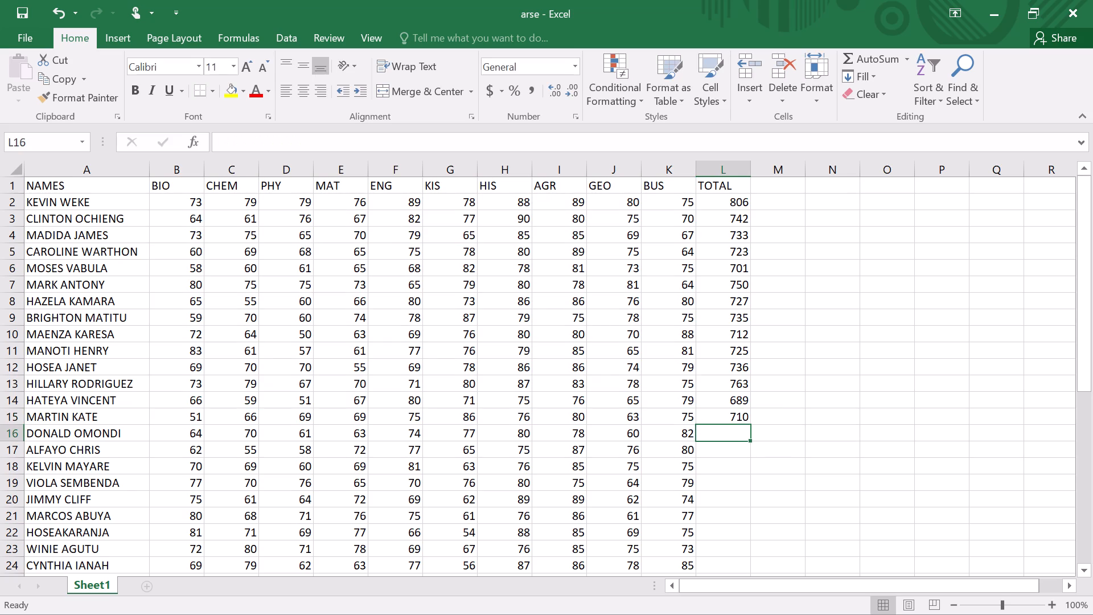
# Total the row 16 student's marks in cell L16 with a SUM formula over B16:K16.
pyautogui.press('=')
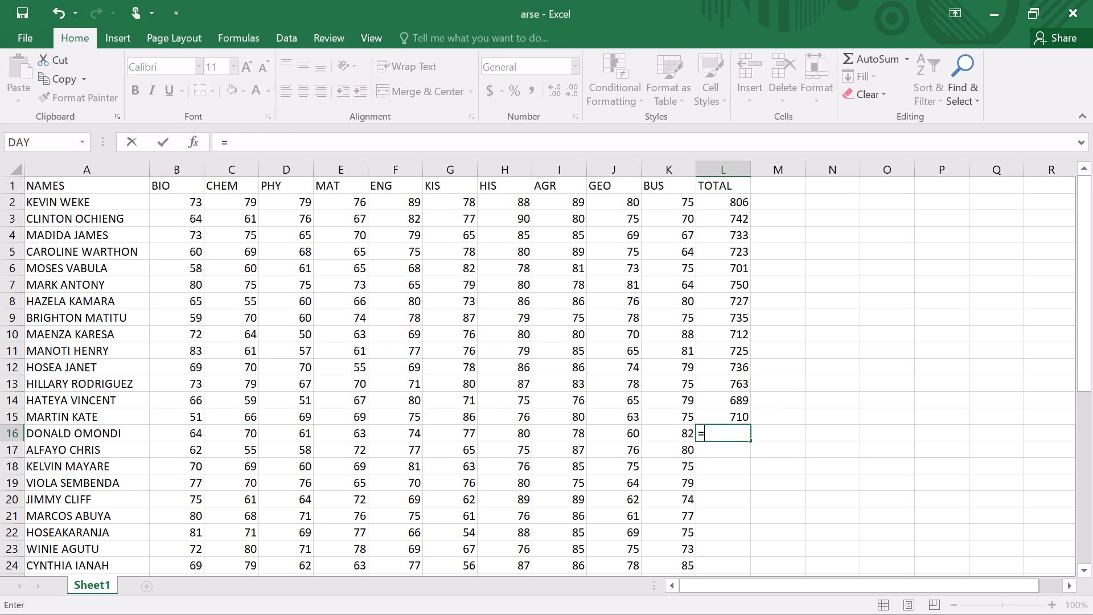
pyautogui.write('SUM')
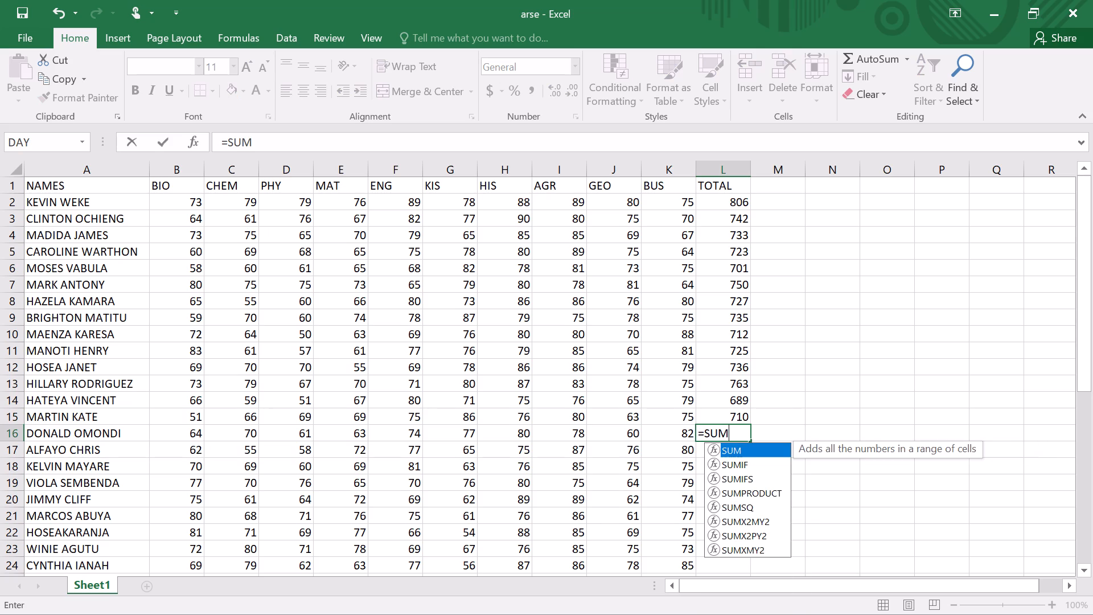
pyautogui.hotkey('shift', '(')
pyautogui.write('B1')
pyautogui.press('6')
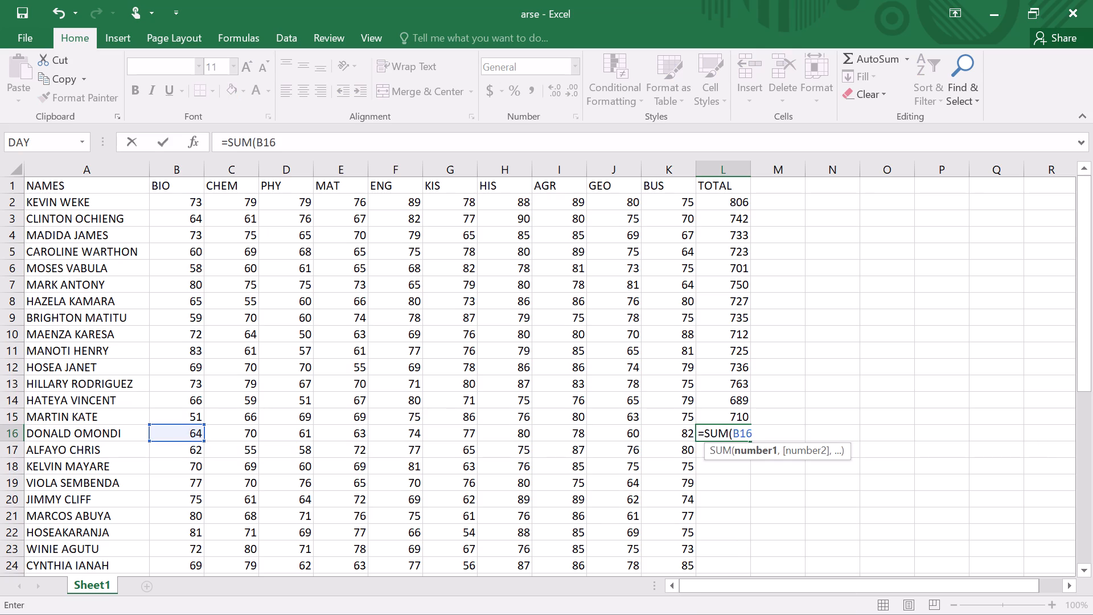
pyautogui.hotkey('shift', ':')
pyautogui.write('K1')
pyautogui.press('6')
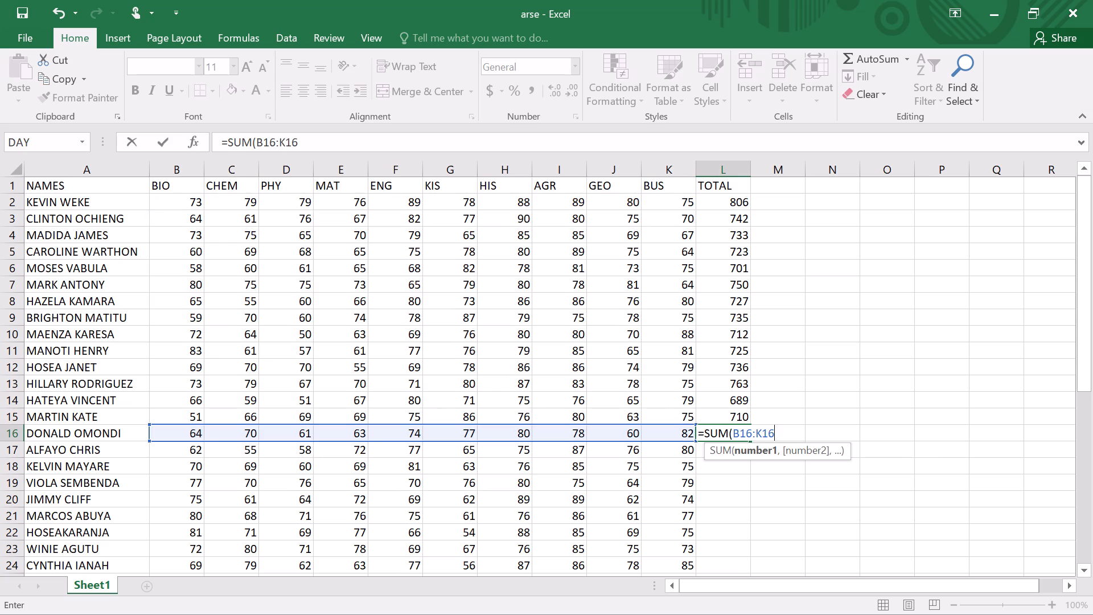
pyautogui.press('Return')
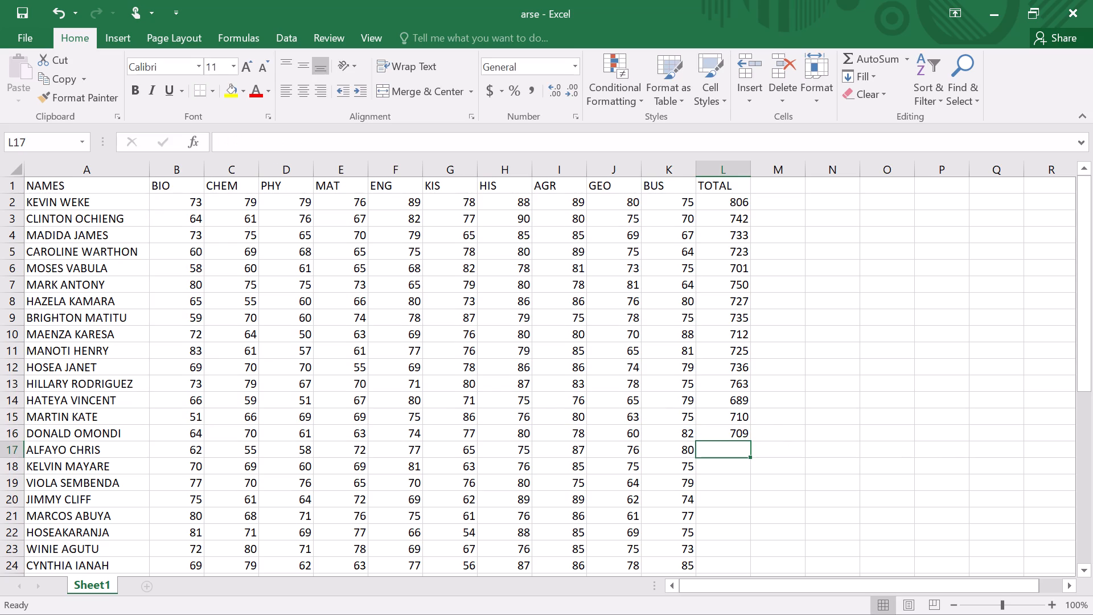
# Total the row 17 student's marks in cell L17 with a SUM formula over B17:K17.
pyautogui.press('=')
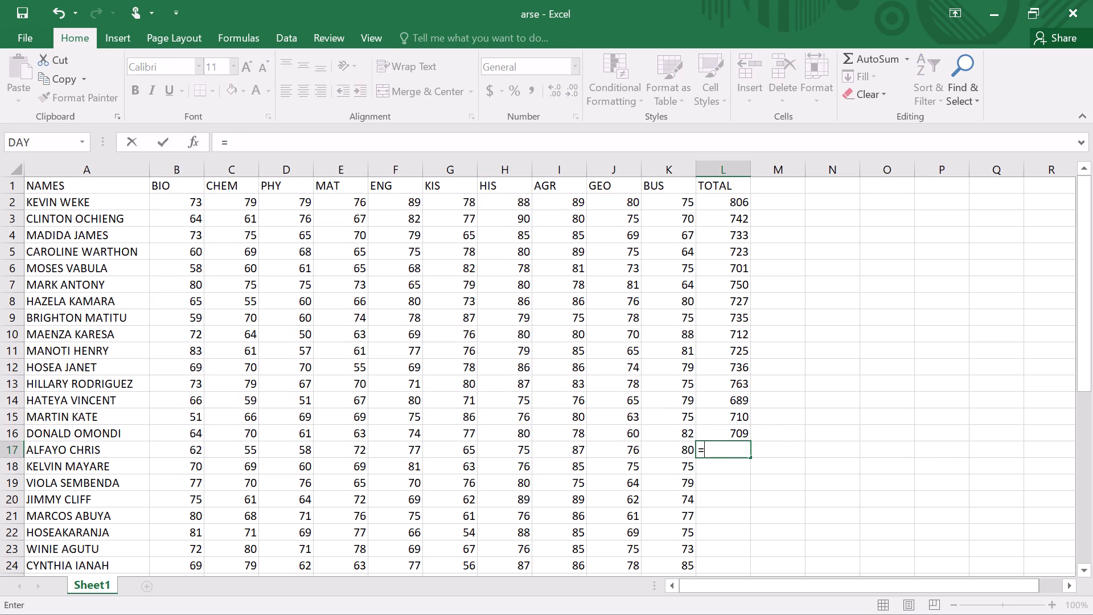
pyautogui.press('s')
pyautogui.press('u')
pyautogui.press('m')
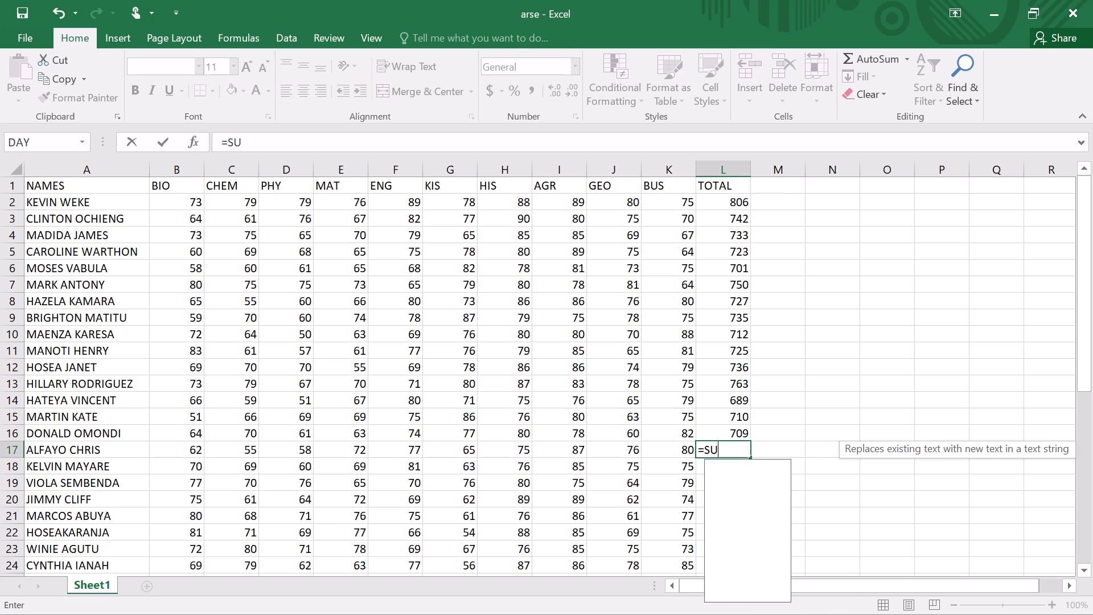
pyautogui.hotkey('shift', '(')
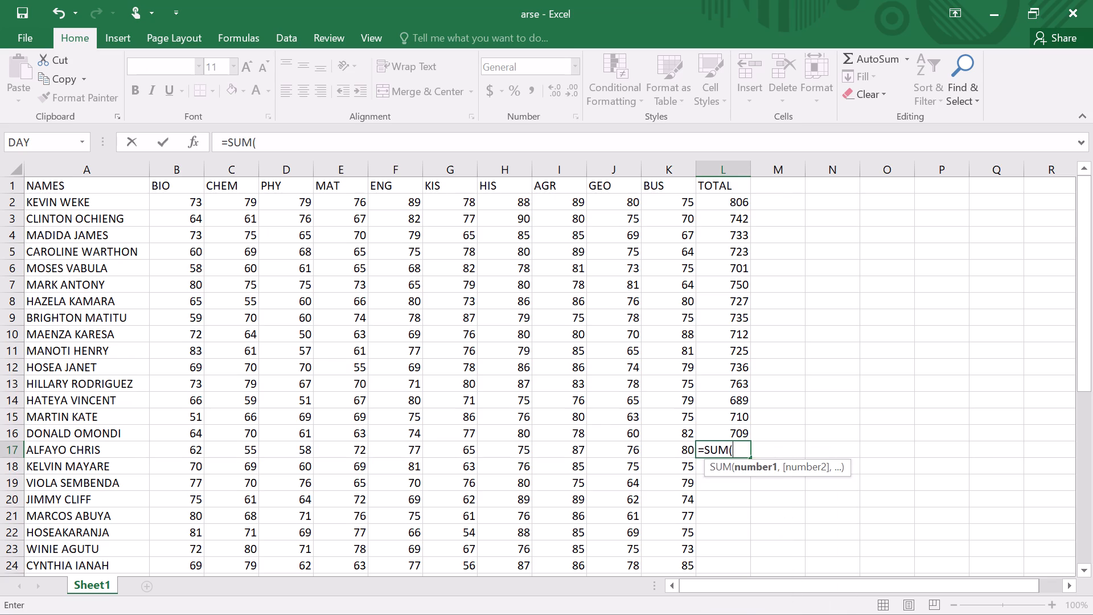
pyautogui.write('B17')
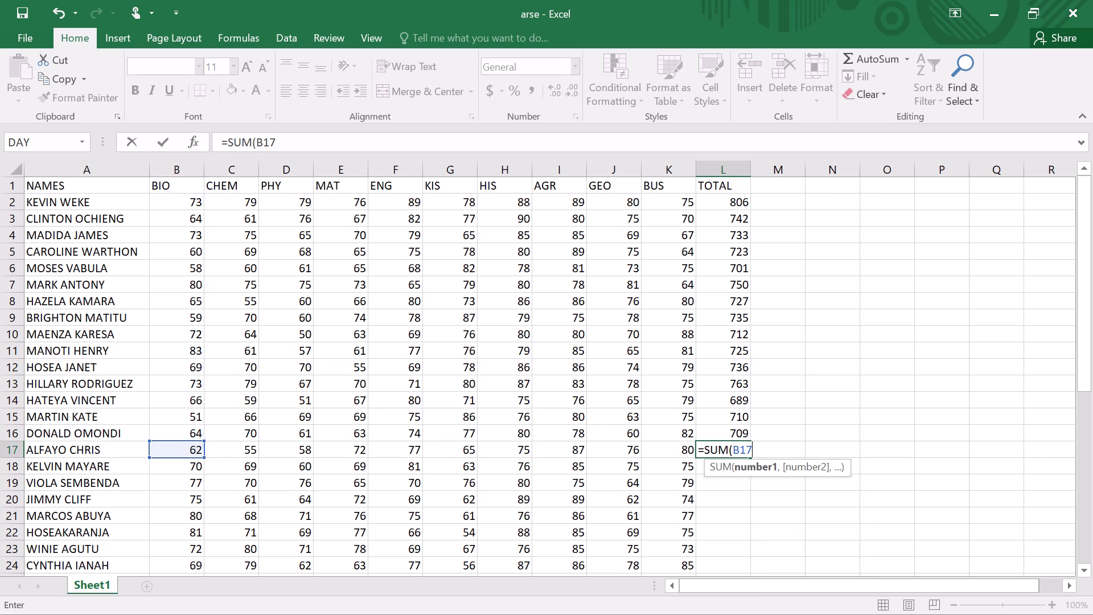
pyautogui.hotkey('shift', ':')
pyautogui.press('k')
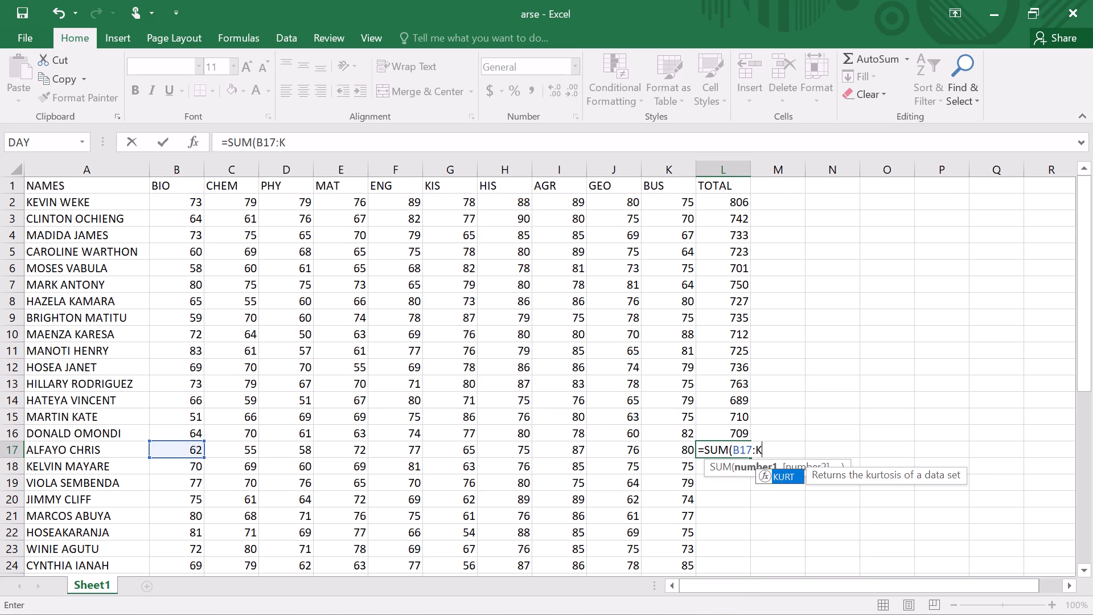
pyautogui.press('1')
pyautogui.press('7')
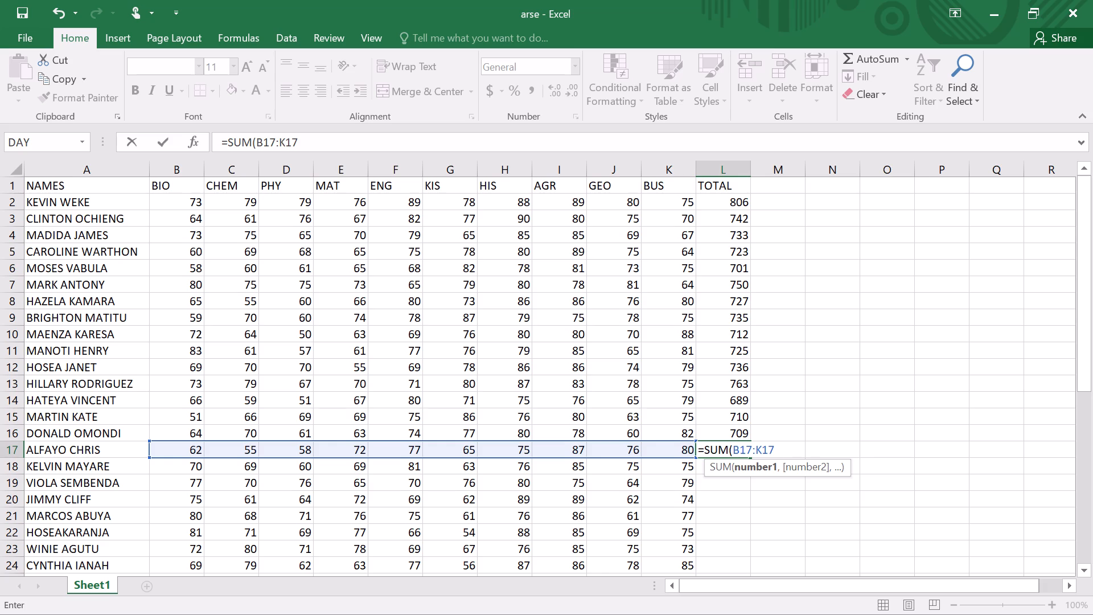
pyautogui.press('Return')
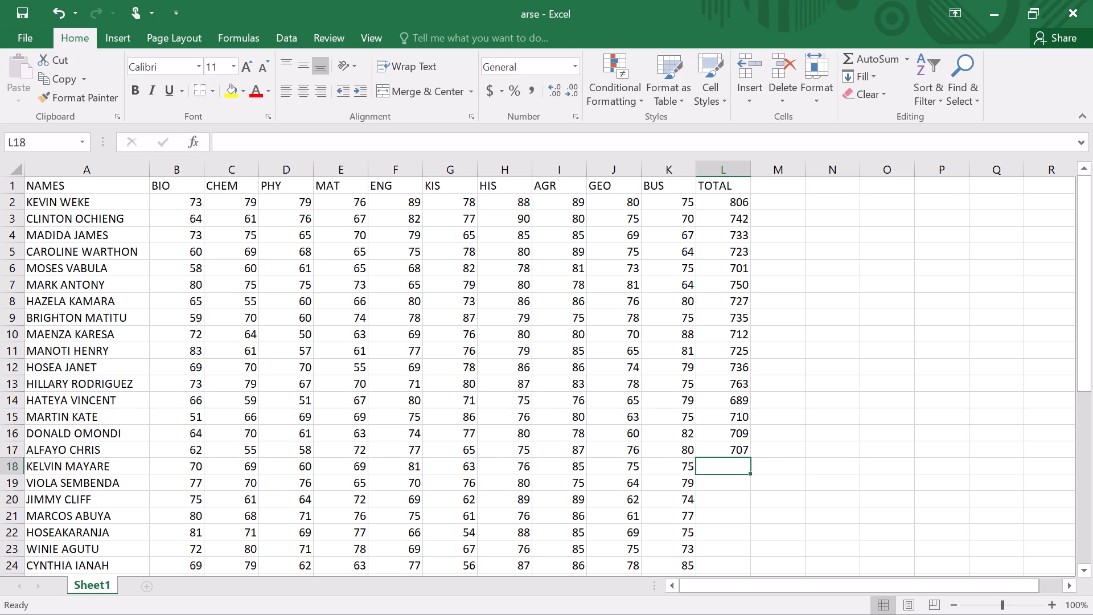
# Total the row 18 student's marks in cell L18 with a SUM formula over B18:K18.
pyautogui.press('=')
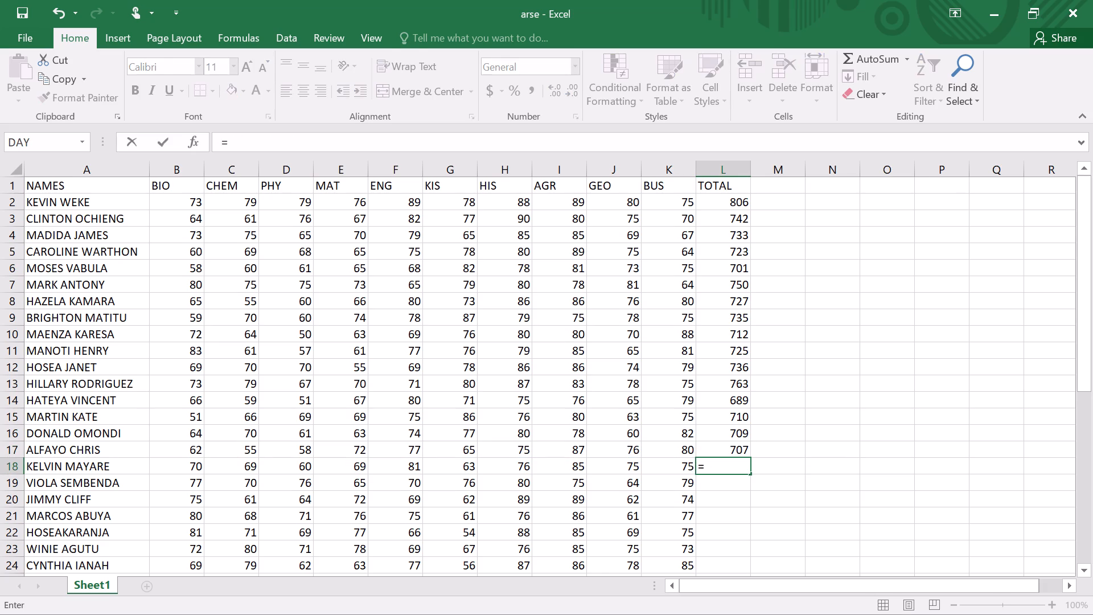
pyautogui.press('s')
pyautogui.press('u')
pyautogui.press('m')
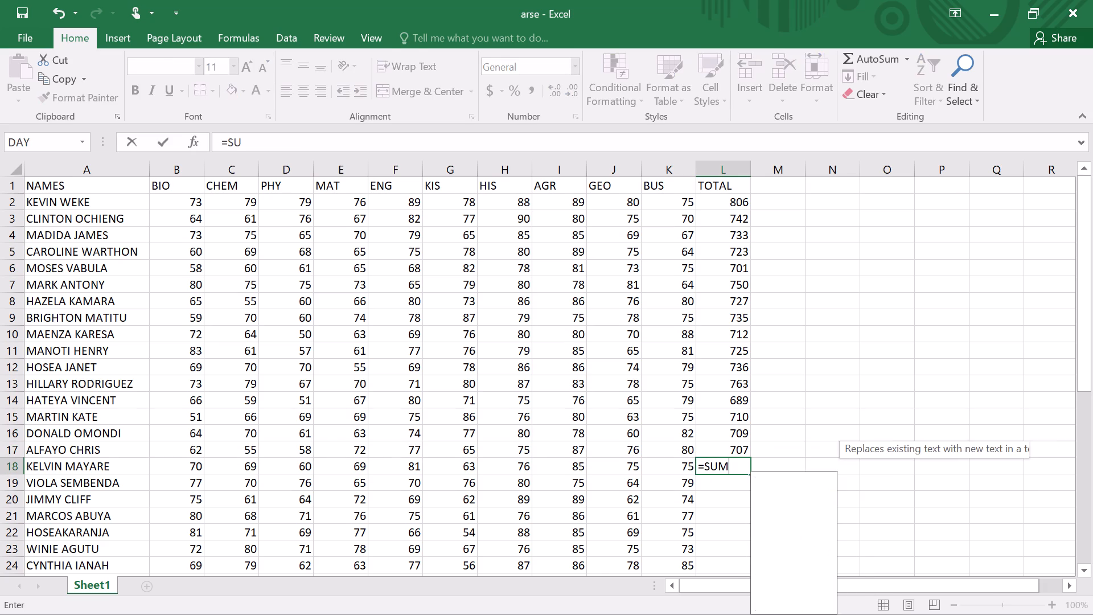
pyautogui.hotkey('shift', '(')
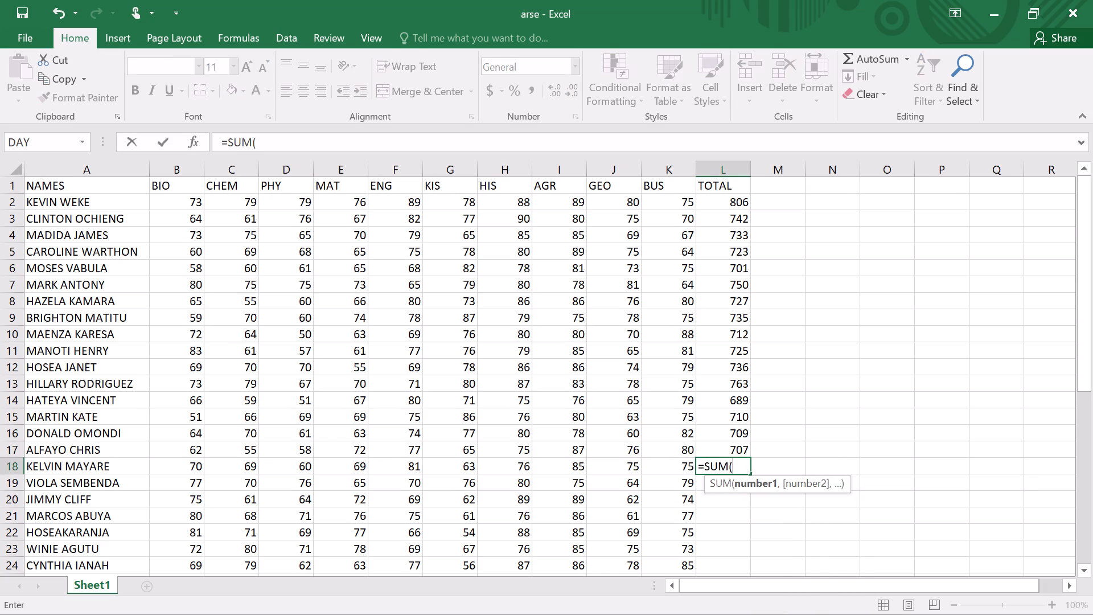
pyautogui.write('B1')
pyautogui.press('8')
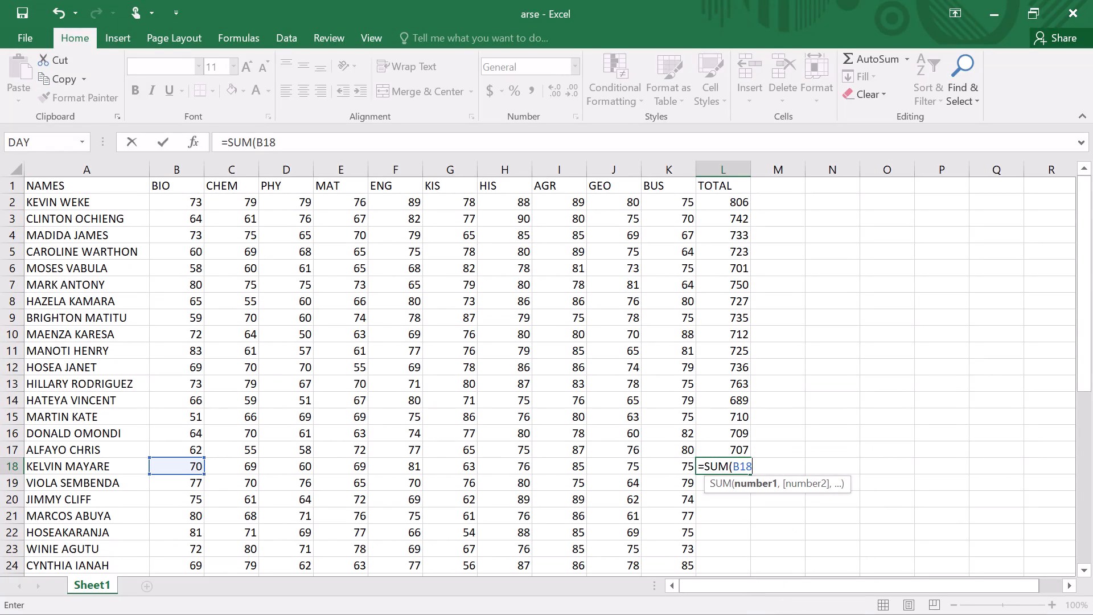
pyautogui.write(':K1')
pyautogui.press('8')
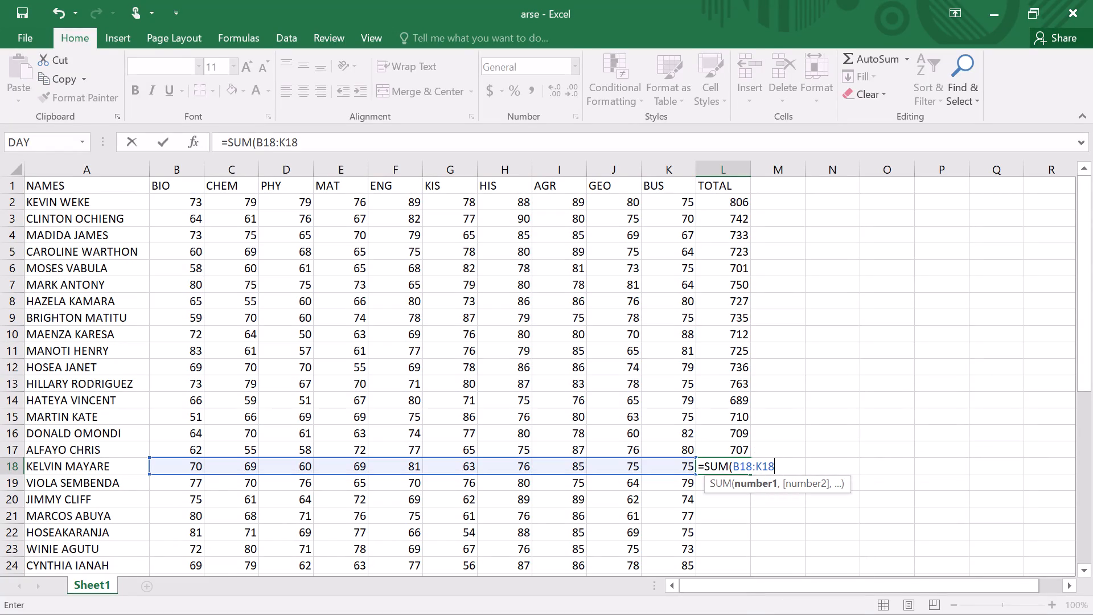
pyautogui.press('Return')
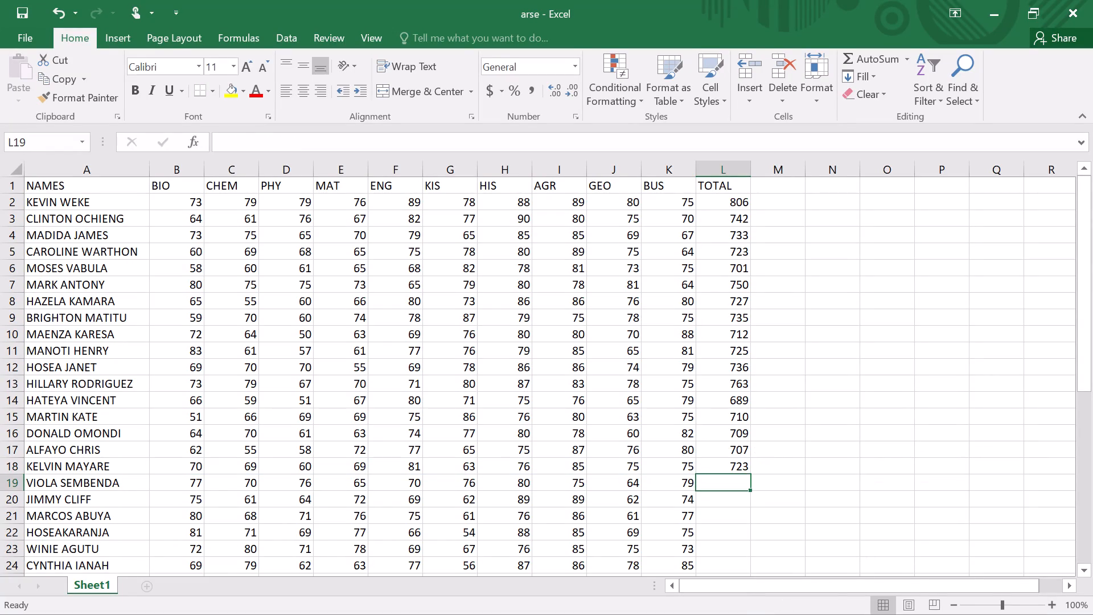
# Total the row 19 student's marks in cell L19 with a SUM formula over B19:K19.
pyautogui.press('=')
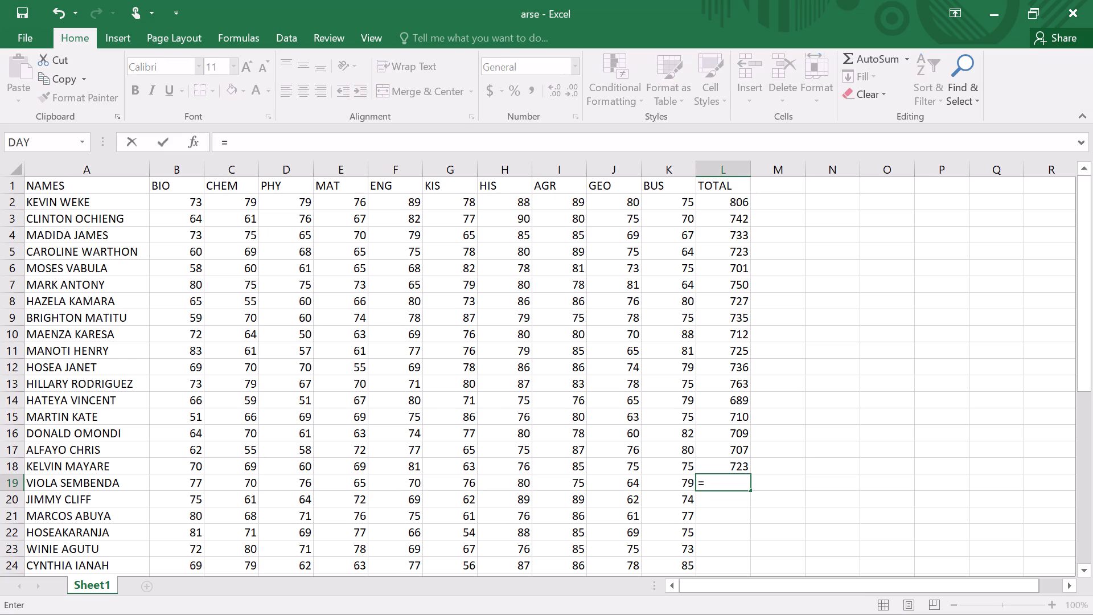
pyautogui.write('SUM')
pyautogui.hotkey('shift', '(')
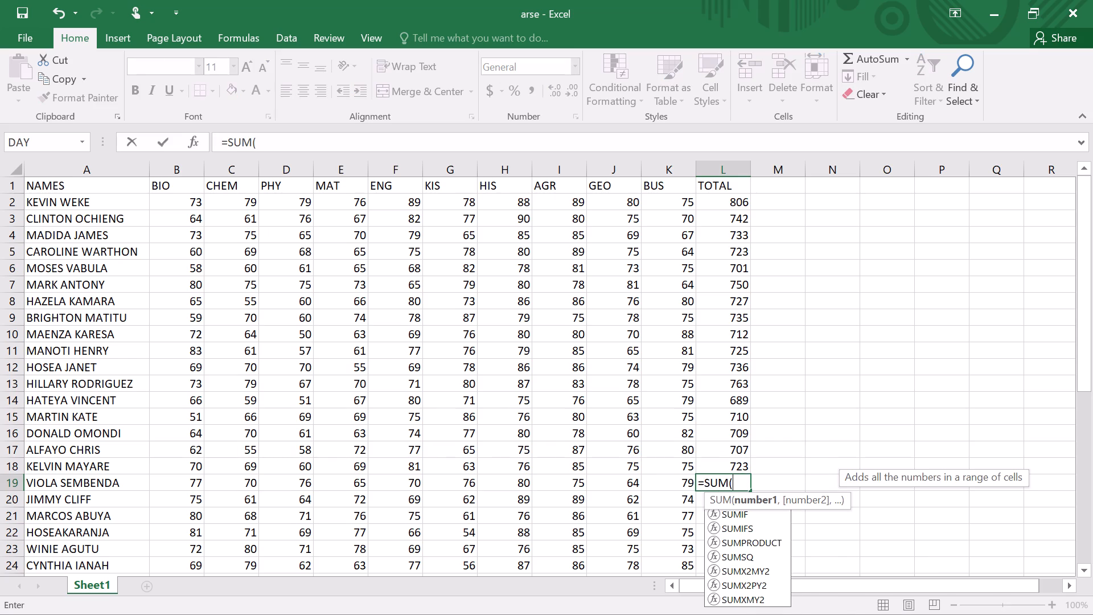
pyautogui.press('b')
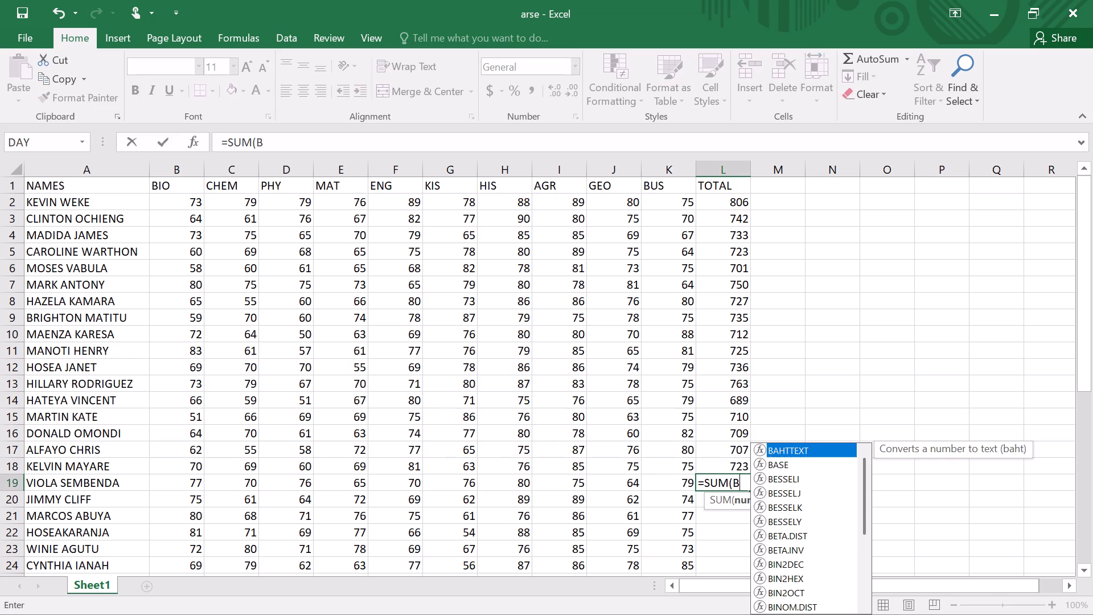
pyautogui.write('19')
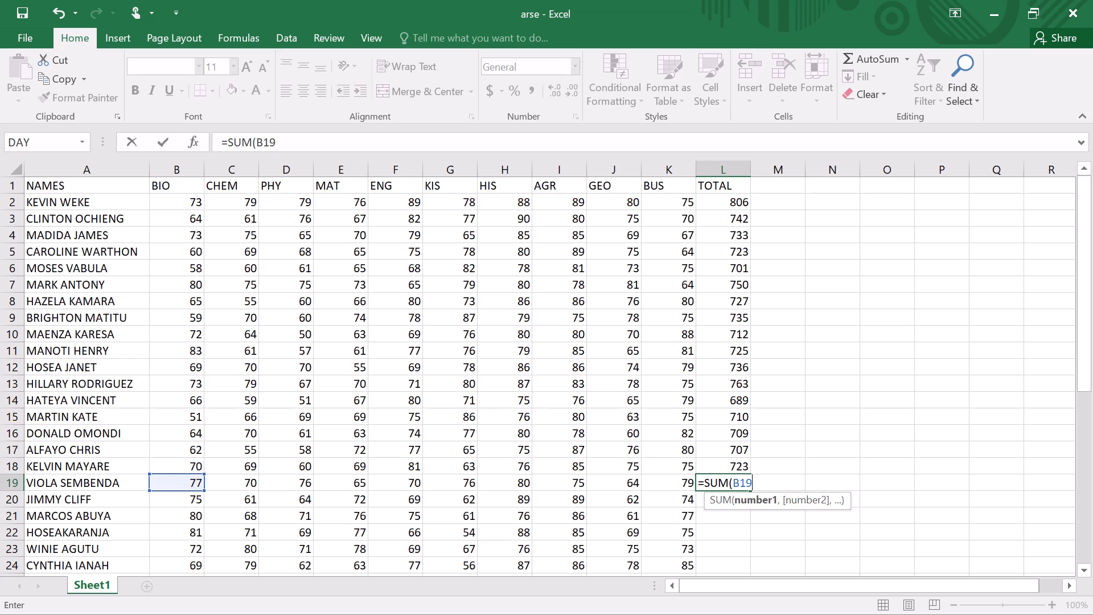
pyautogui.hotkey('shift', ':')
pyautogui.press('k')
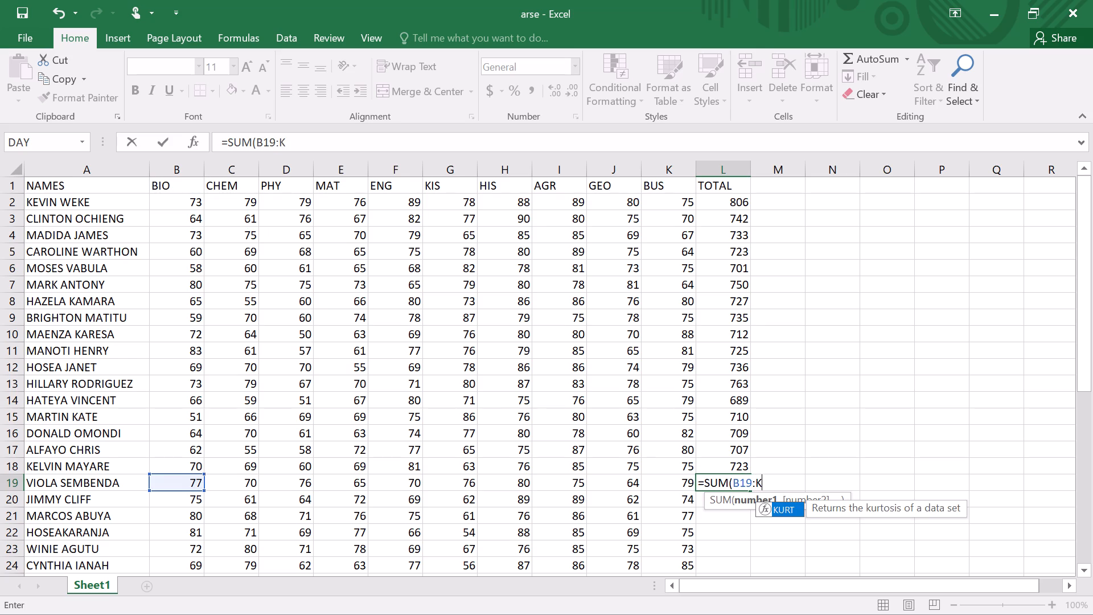
pyautogui.press('1')
pyautogui.press('9')
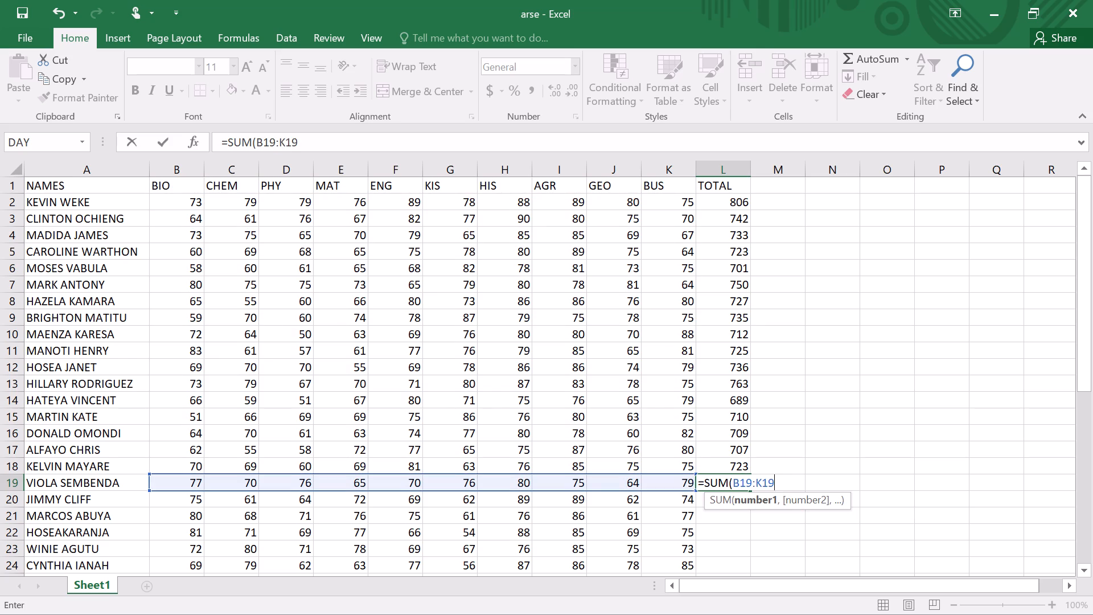
pyautogui.press('Return')
# Total the row 20 student's marks in cell L20 with a SUM formula over B20:K20.
pyautogui.press('=')
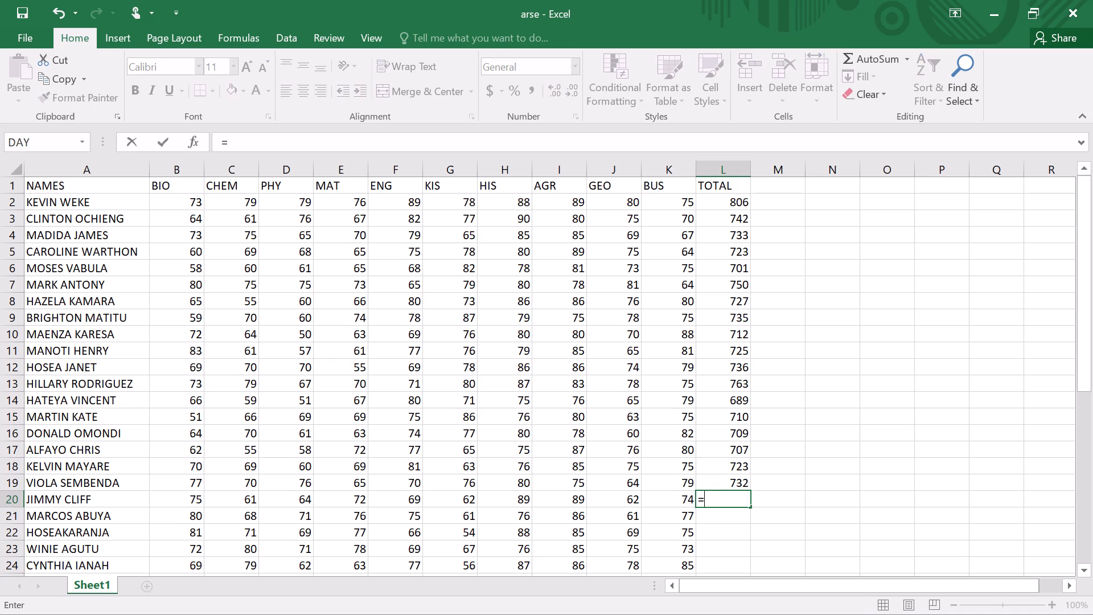
pyautogui.write('SUM')
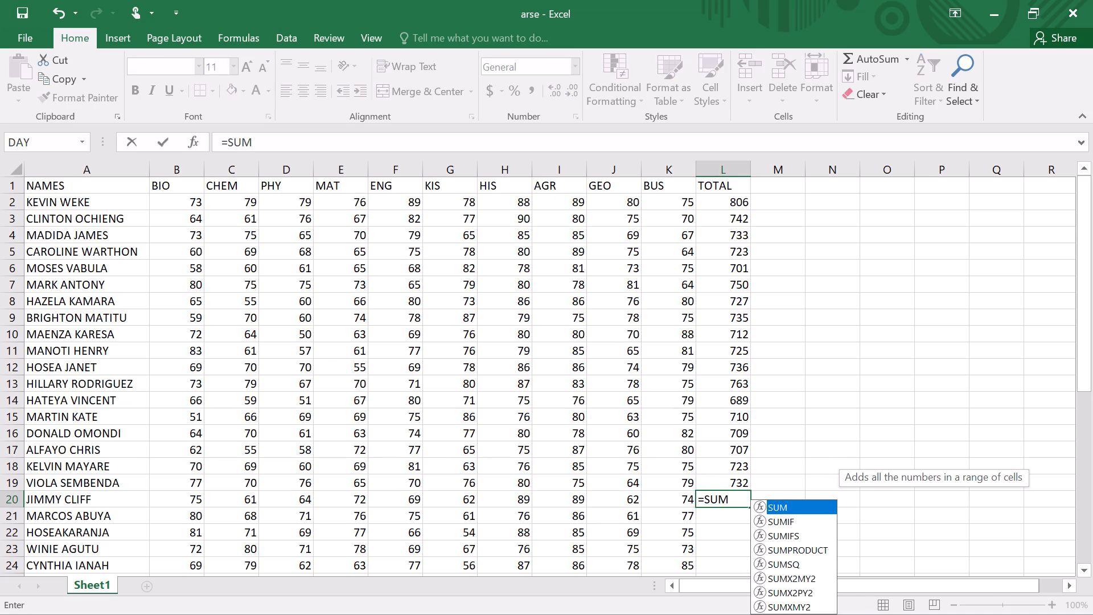
pyautogui.hotkey('shift', '(')
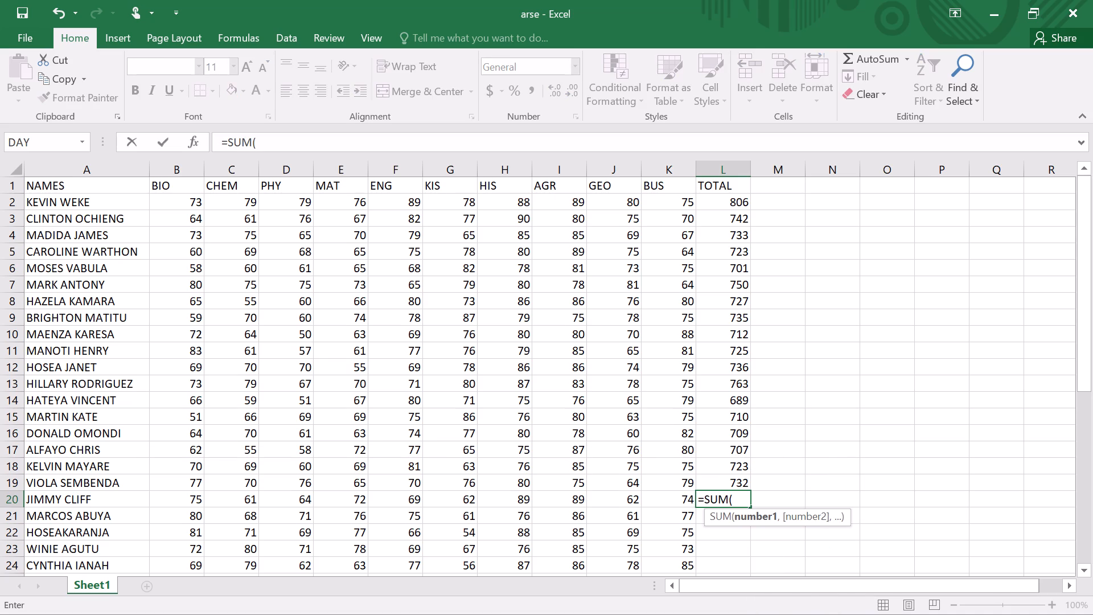
pyautogui.press('b')
pyautogui.press('2')
pyautogui.press('0')
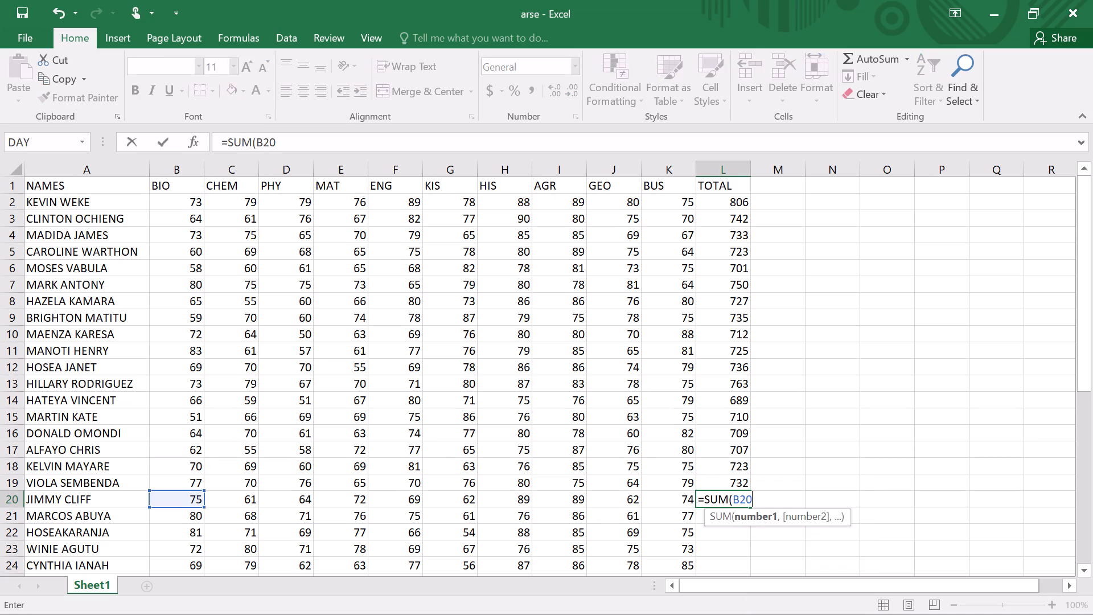
pyautogui.hotkey('shift', ':')
pyautogui.press('k')
pyautogui.press('2')
pyautogui.press('0')
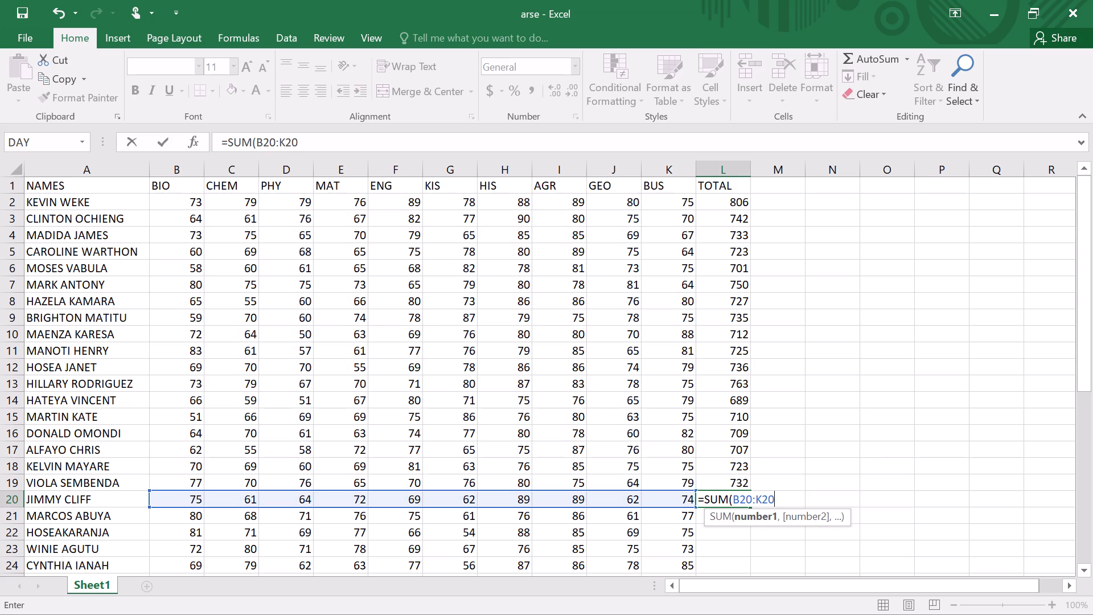
pyautogui.press('Return')
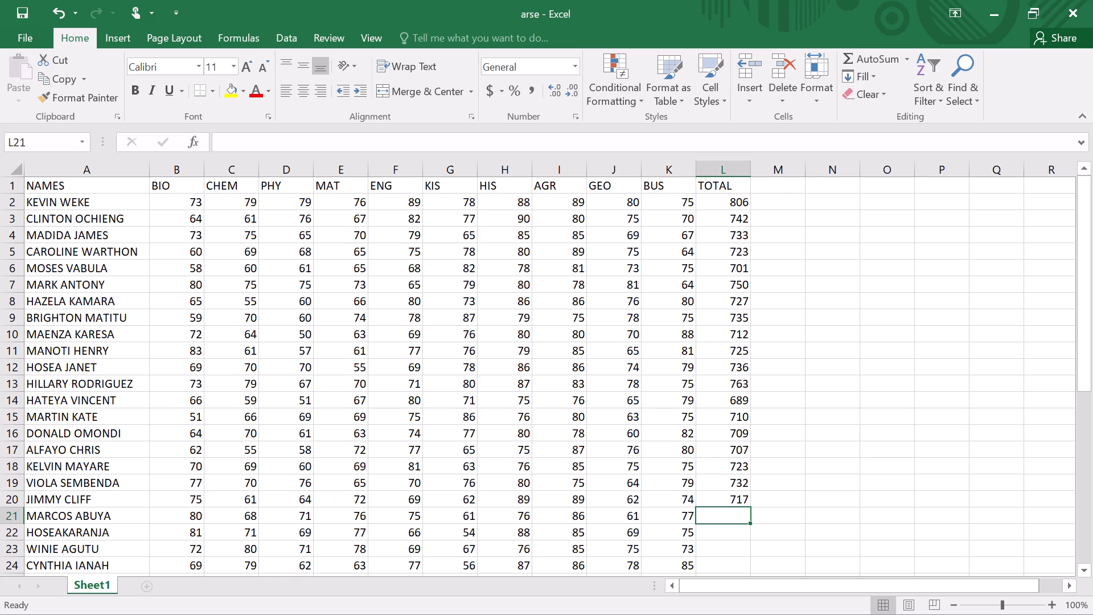
# Total the row 21 student's marks in cell L21 with a SUM formula over B21:K21.
pyautogui.press('=')
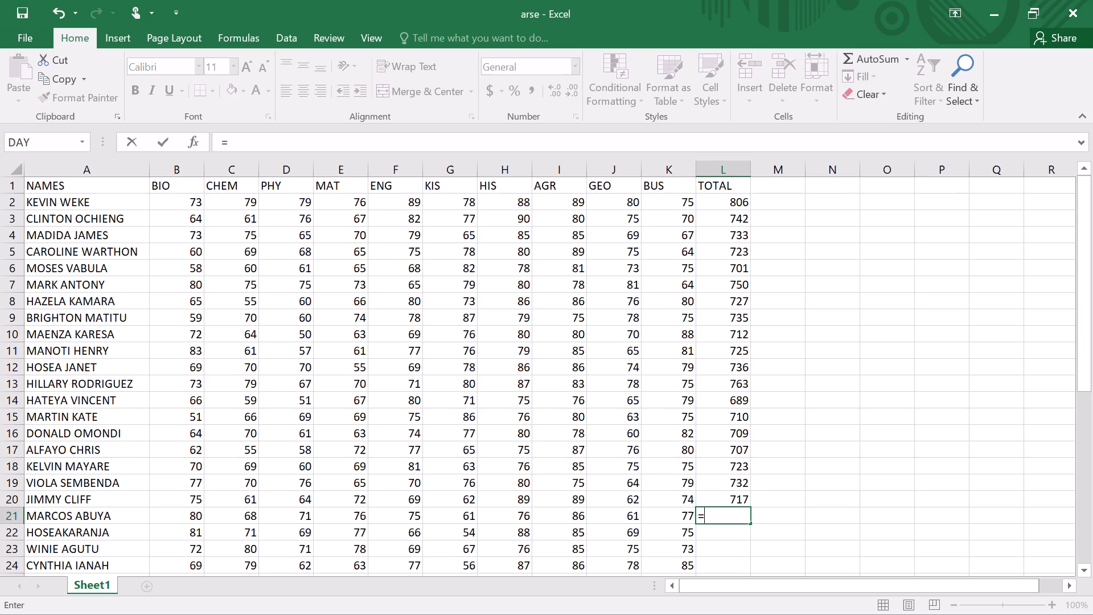
pyautogui.press('s')
pyautogui.press('u')
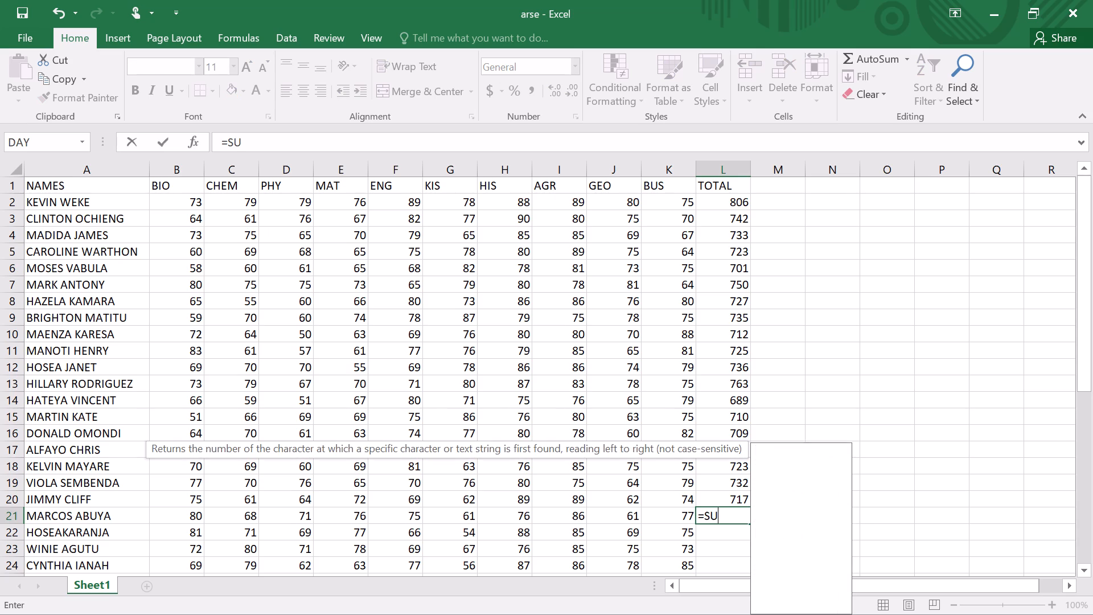
pyautogui.press('m')
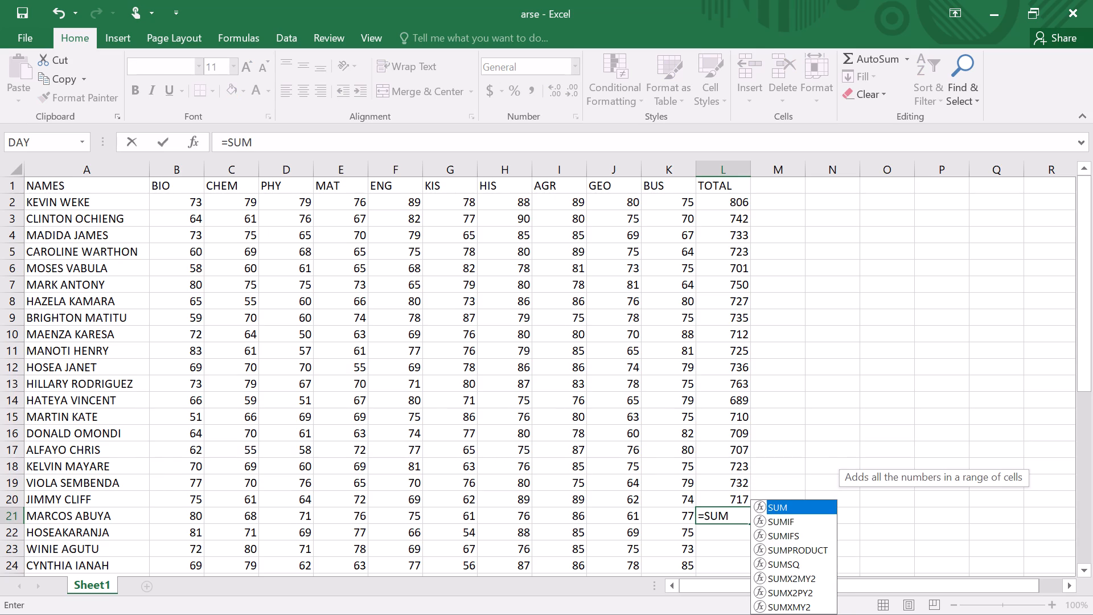
pyautogui.hotkey('shift', '(')
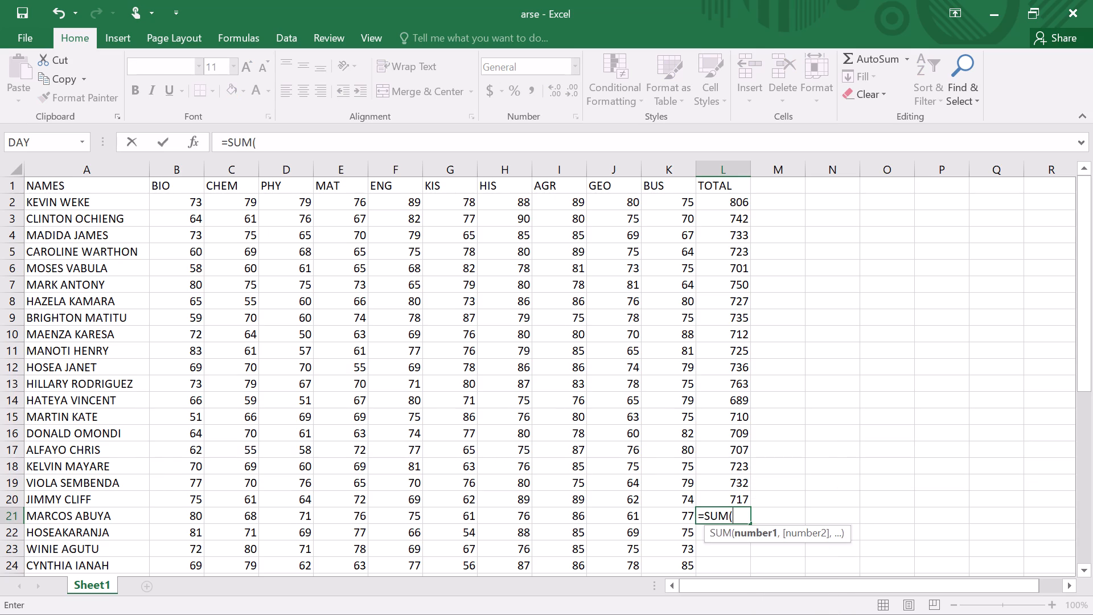
pyautogui.press('b')
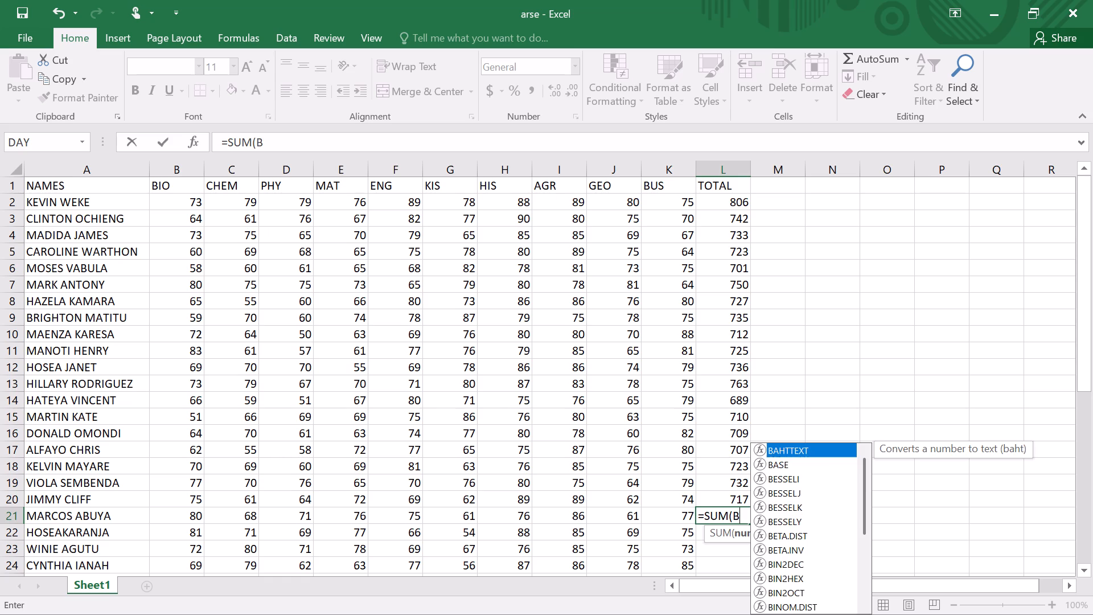
pyautogui.press('2')
pyautogui.press('1')
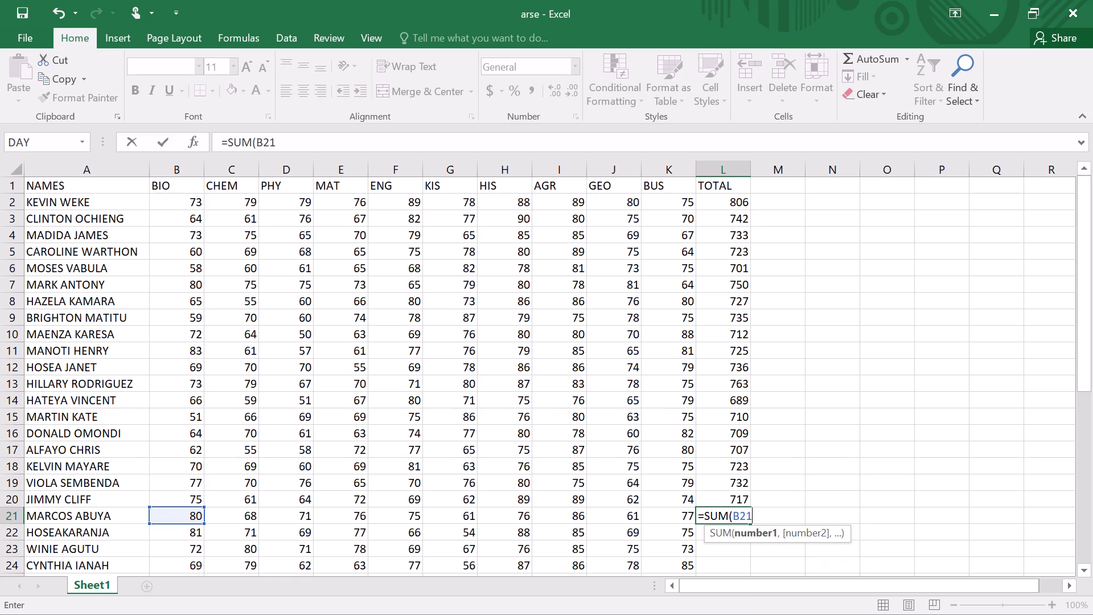
pyautogui.hotkey('shift', ':')
pyautogui.press('k')
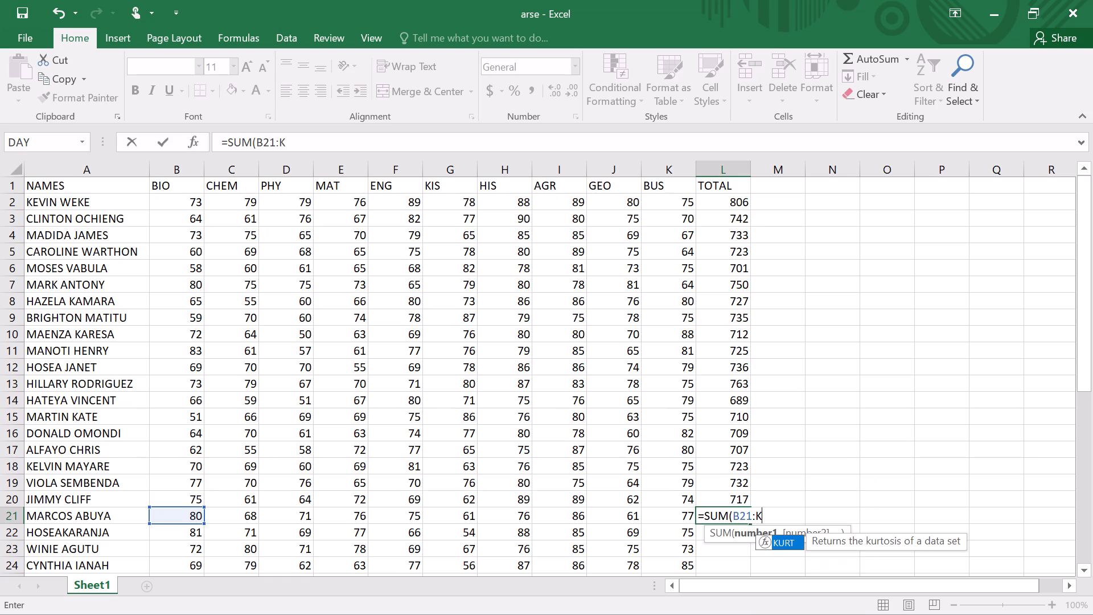
pyautogui.write('21')
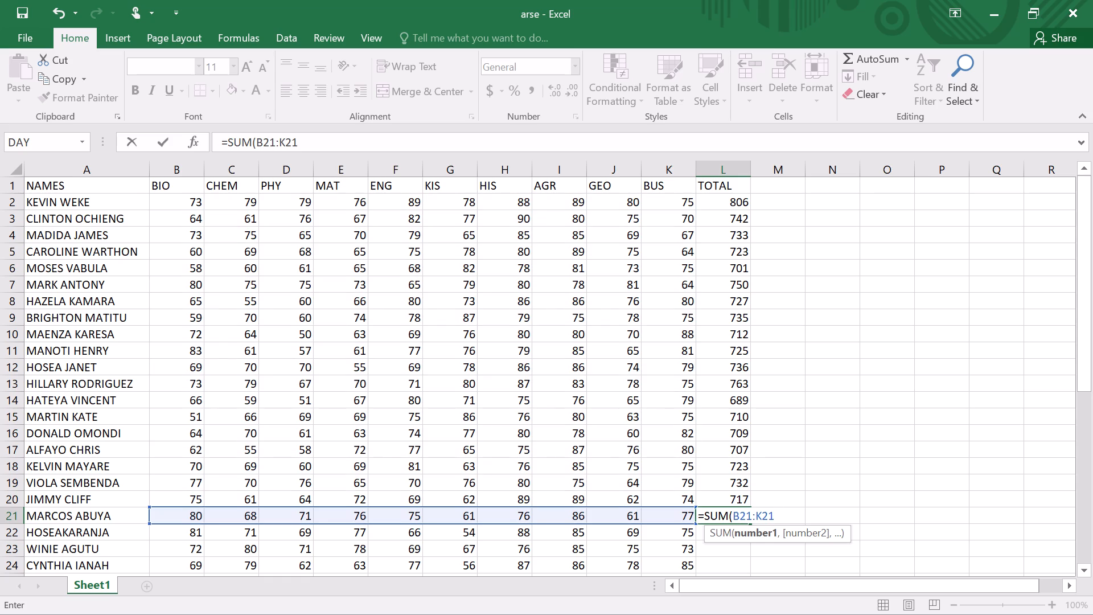
pyautogui.press('Return')
# Total the row 22 student's marks in cell L22 with a SUM formula over B22:K22.
pyautogui.press('=')
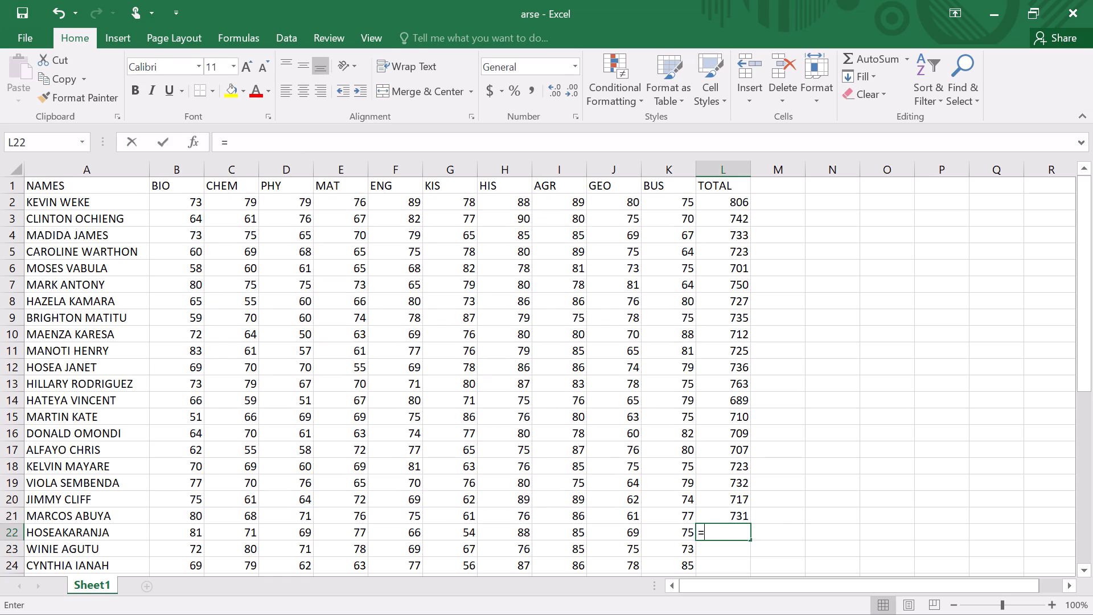
pyautogui.press('s')
pyautogui.press('u')
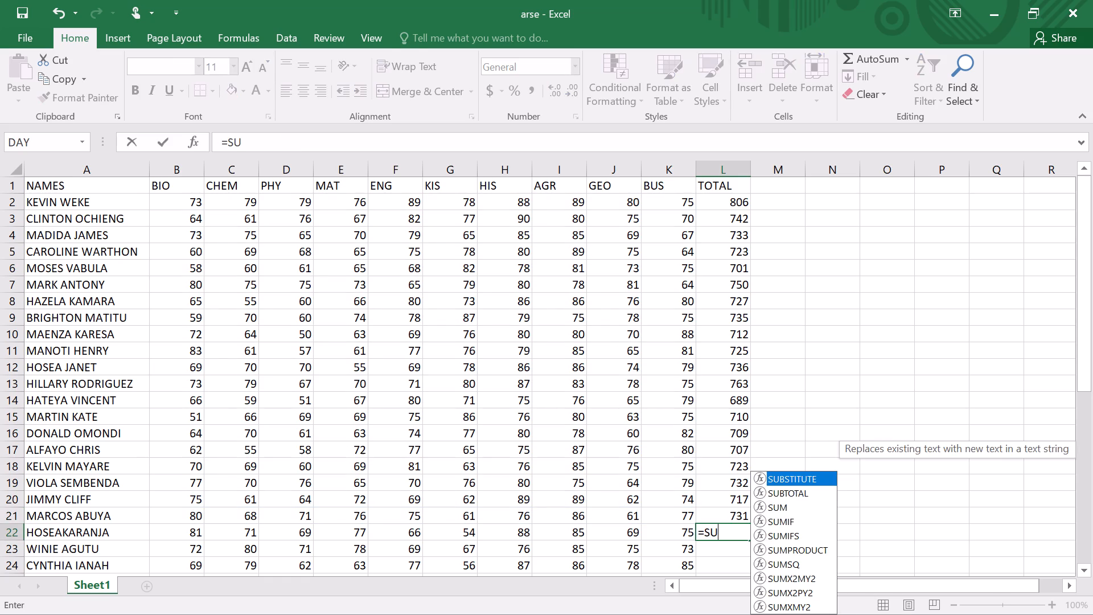
pyautogui.press('m')
pyautogui.hotkey('shift', '(')
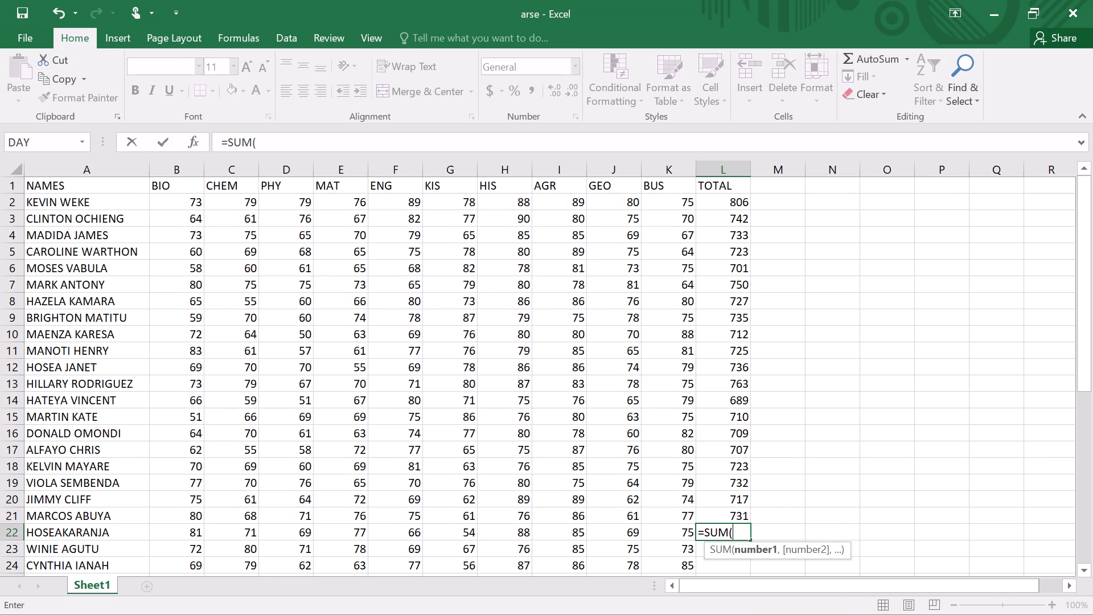
pyautogui.press('b')
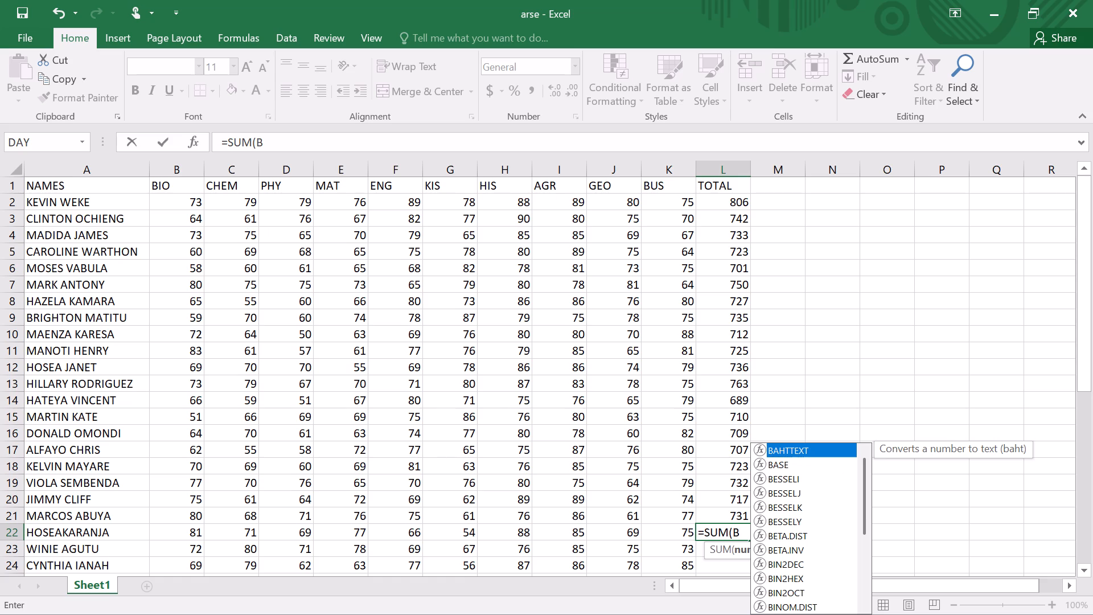
pyautogui.write('22')
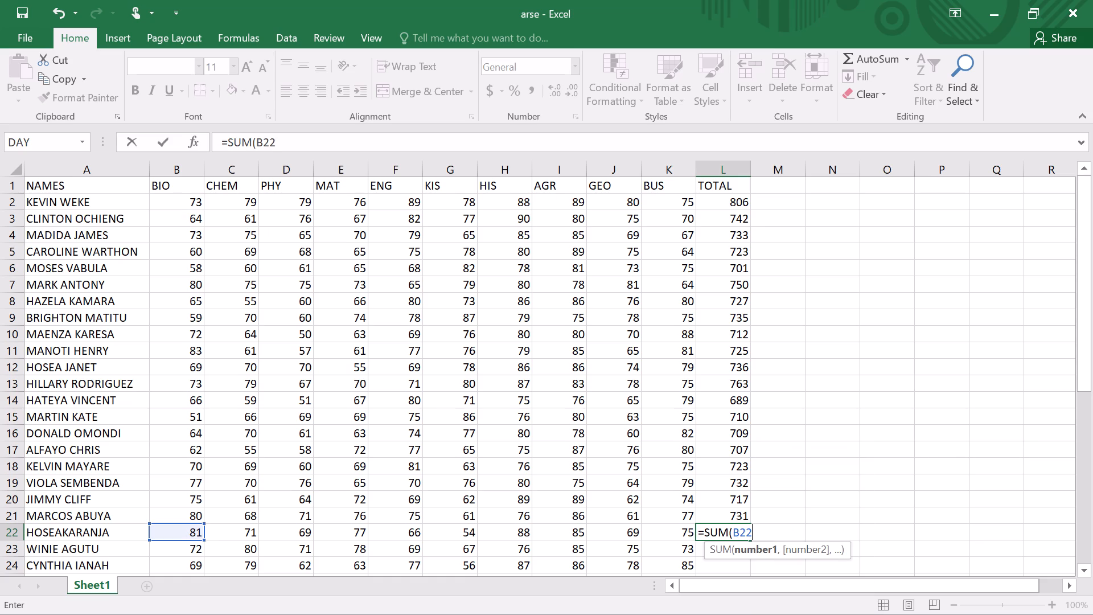
pyautogui.hotkey('shift', ':')
pyautogui.press('k')
pyautogui.write('22')
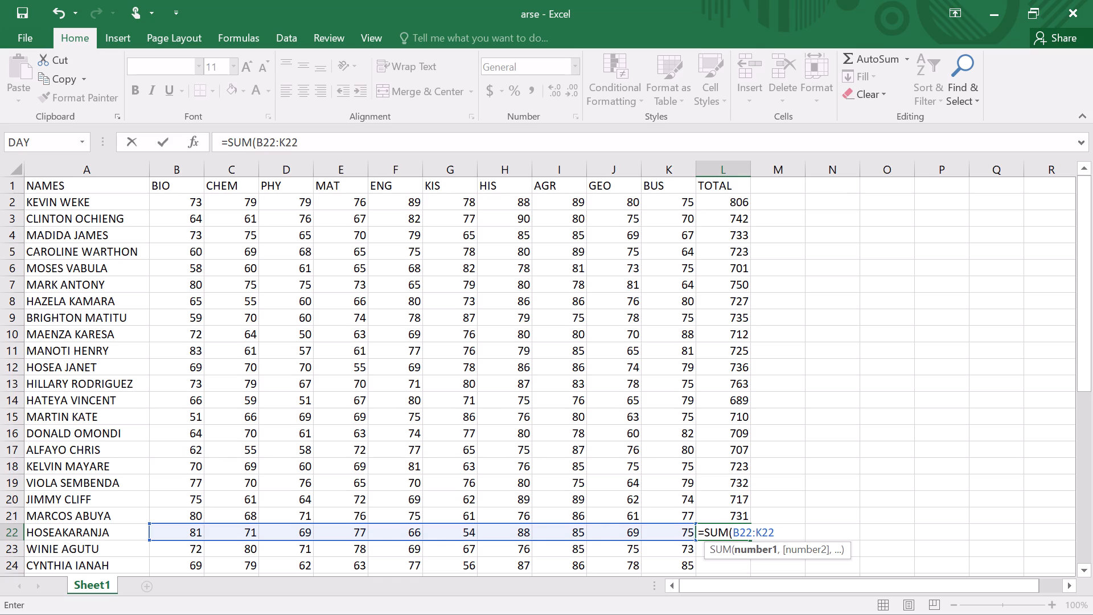
pyautogui.press('Return')
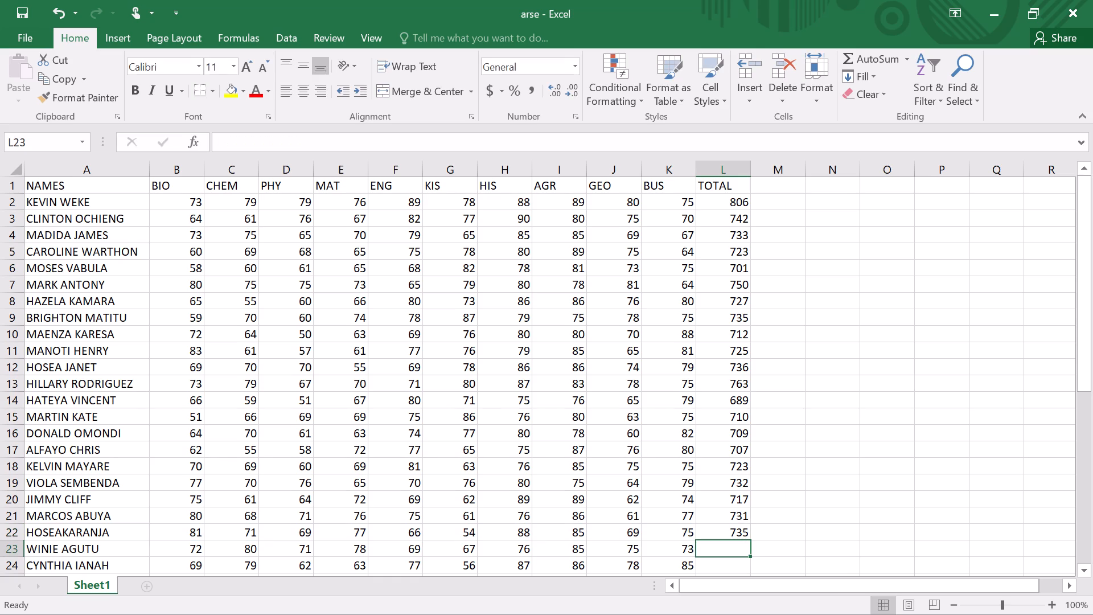
# Total the row 23 student's marks in cell L23 with a SUM formula over B23:K23.
pyautogui.press('Down')
pyautogui.press('Down')
pyautogui.press('Down')
pyautogui.press('Down')
pyautogui.press('Down')
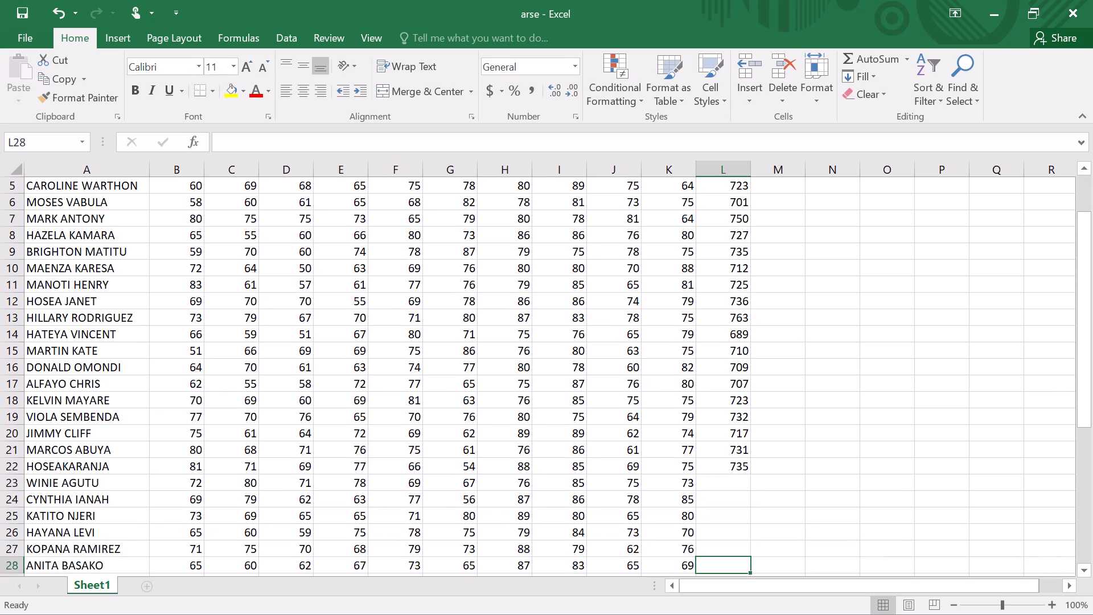
pyautogui.scroll(-4, 828, 347)
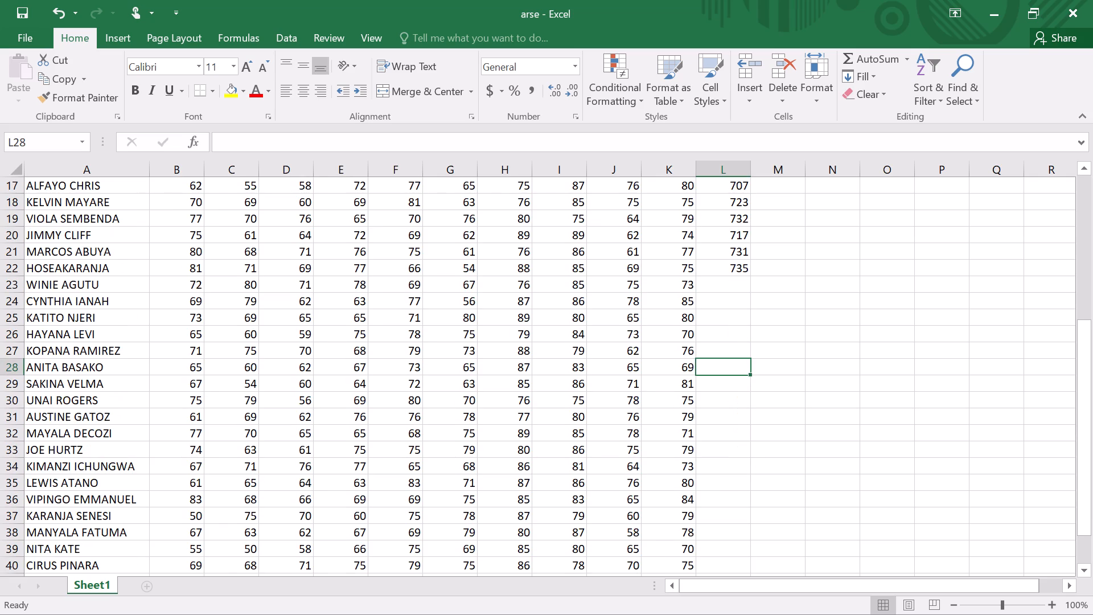
pyautogui.click(741, 282)
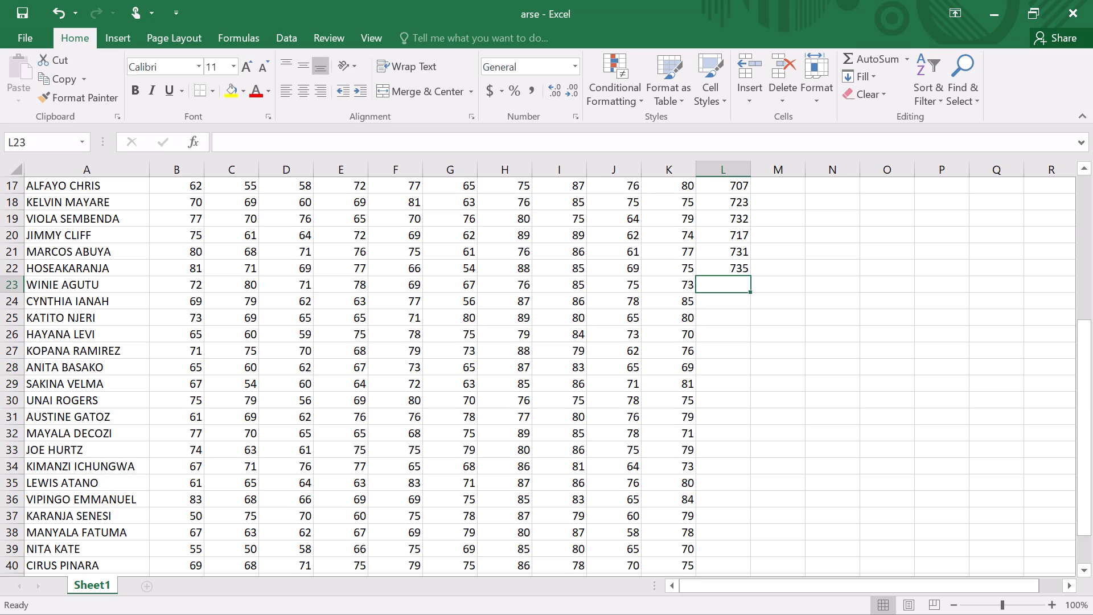
pyautogui.press('=')
pyautogui.press('s')
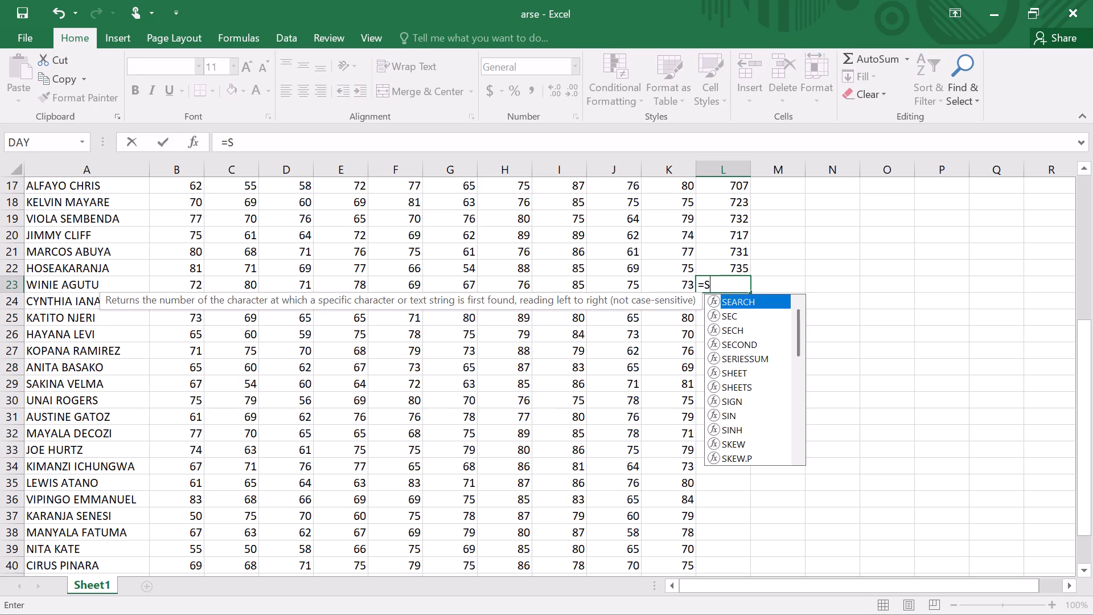
pyautogui.write('UM(')
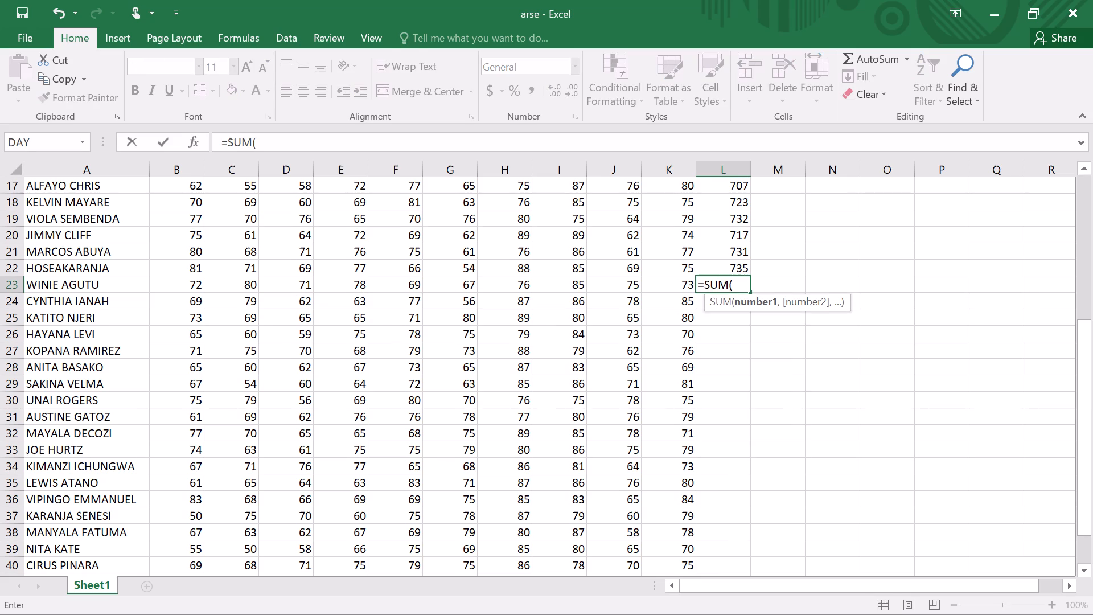
pyautogui.write('B23')
pyautogui.write(':K')
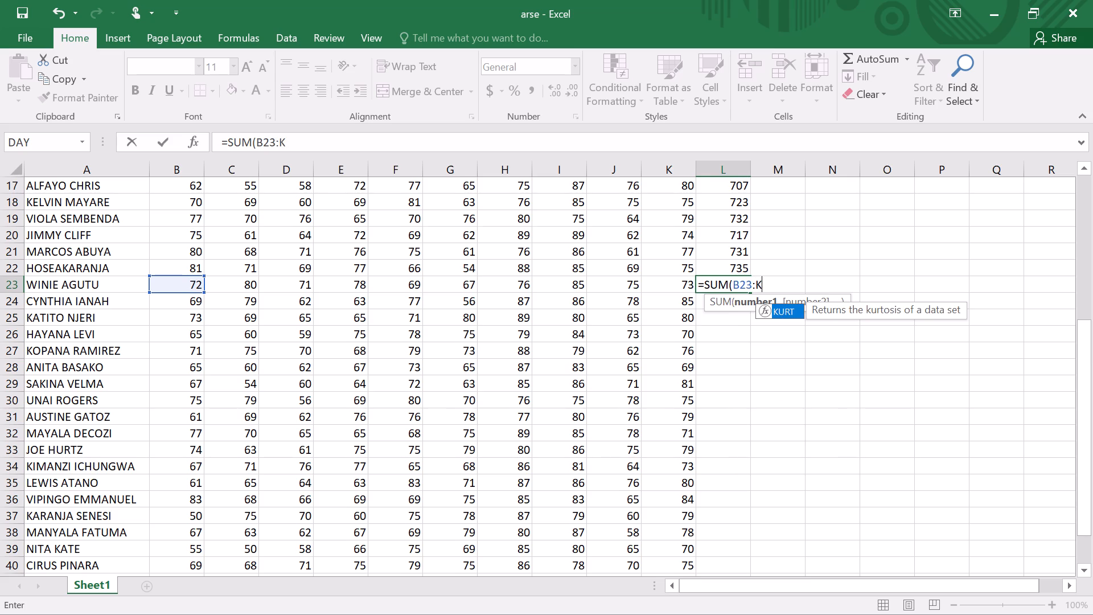
pyautogui.press('2')
pyautogui.press('3')
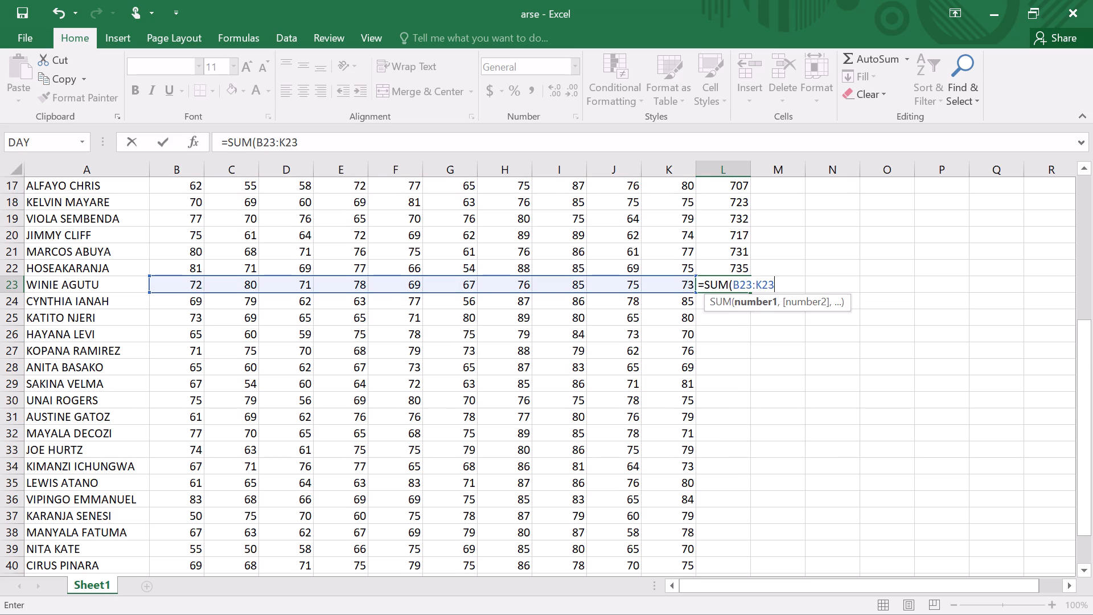
pyautogui.press('Return')
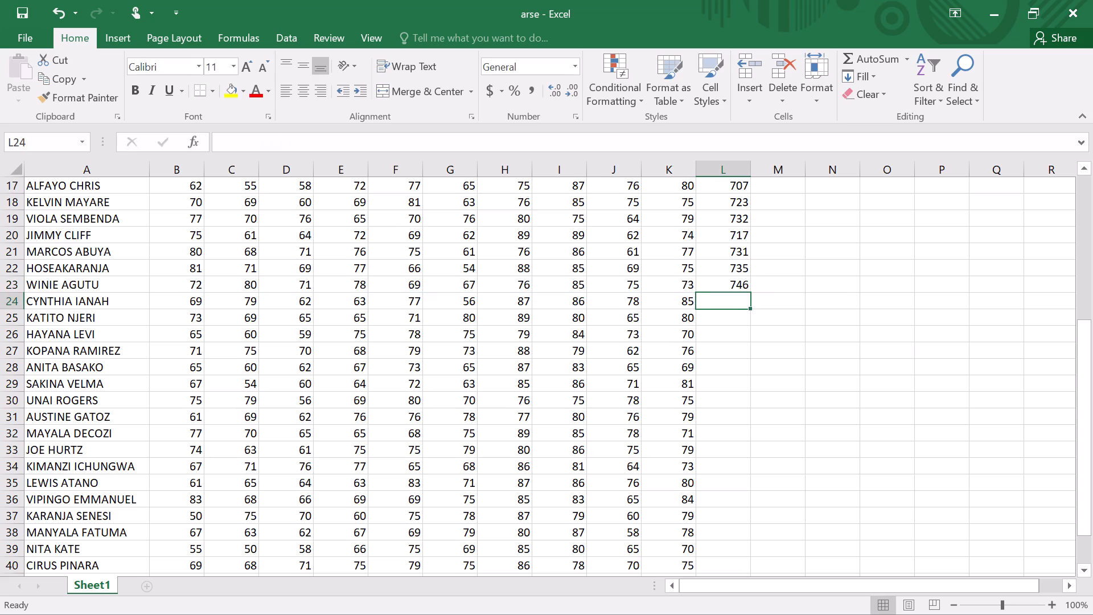
# Total the row 24 student's marks in cell L24 with a SUM formula over B24:K24.
pyautogui.press('=')
pyautogui.write('SUM')
pyautogui.hotkey('shift', '(')
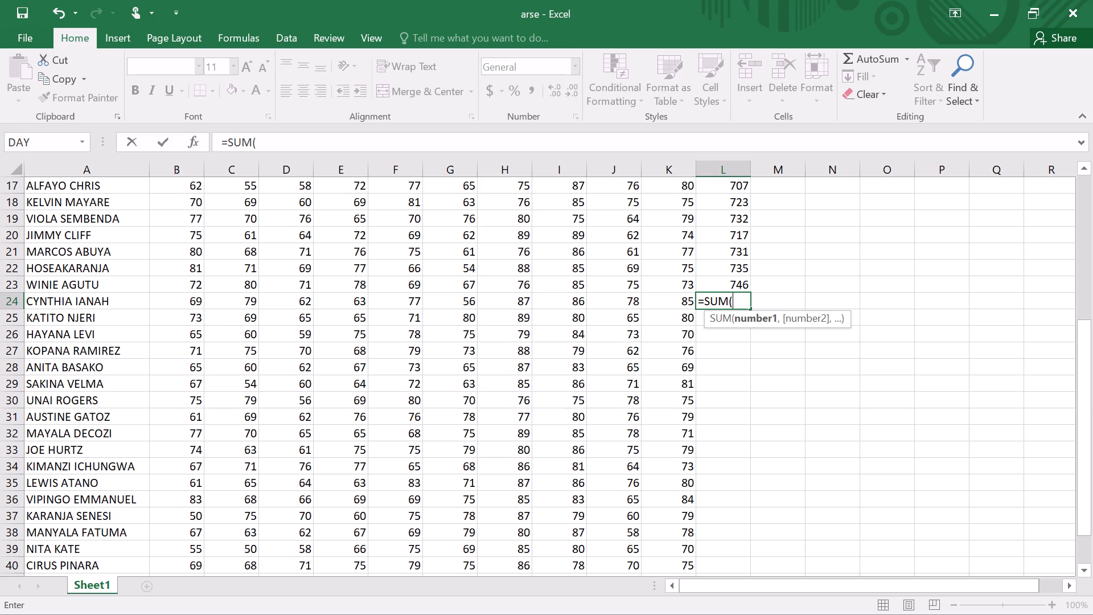
pyautogui.write('B24')
pyautogui.hotkey('shift', ':')
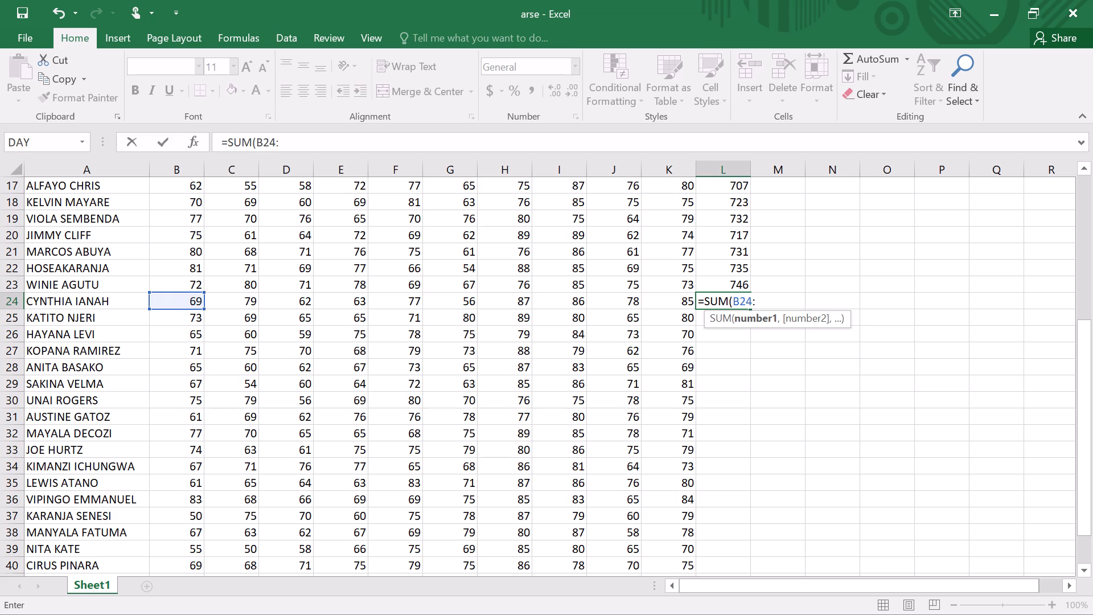
pyautogui.press('k')
pyautogui.write('24')
pyautogui.press('Return')
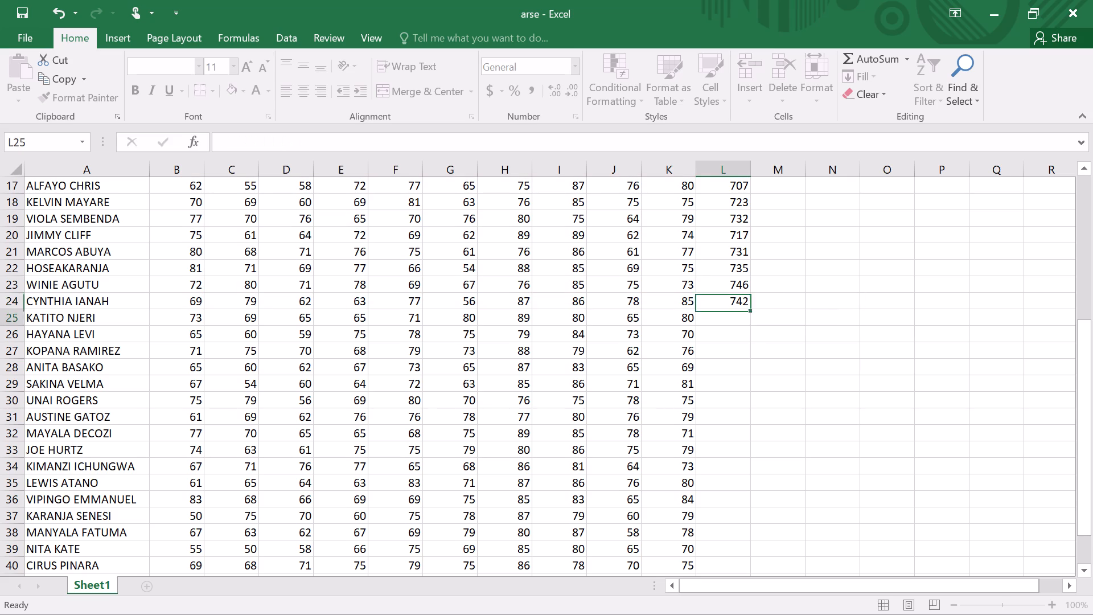
# Total the row 25 student's marks in cell L25 with a SUM formula over B25:K25.
pyautogui.press('=')
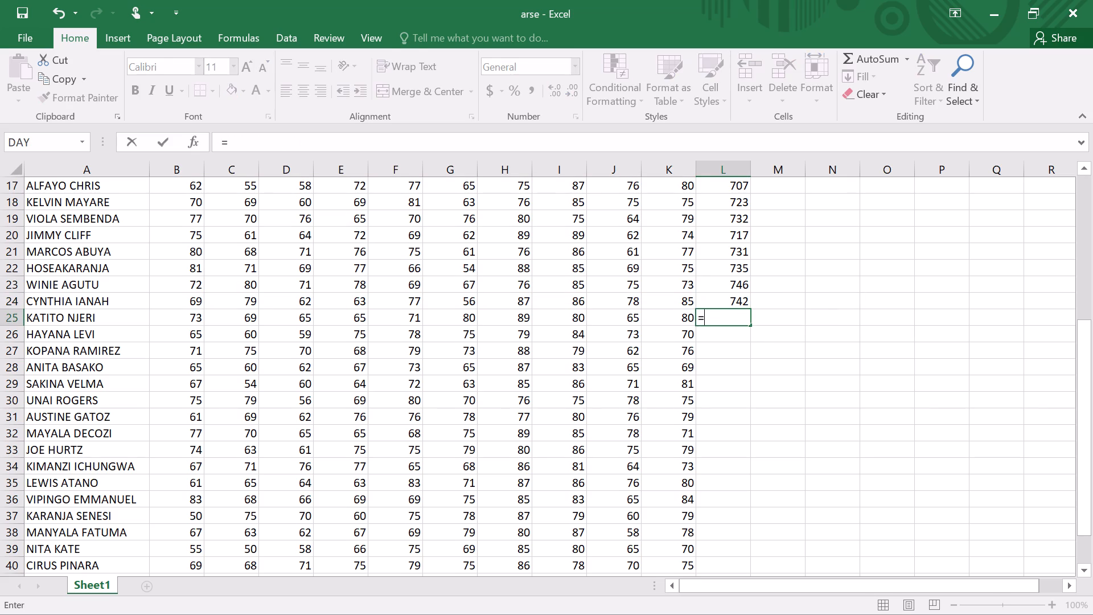
pyautogui.write('SUM')
pyautogui.hotkey('shift', '(')
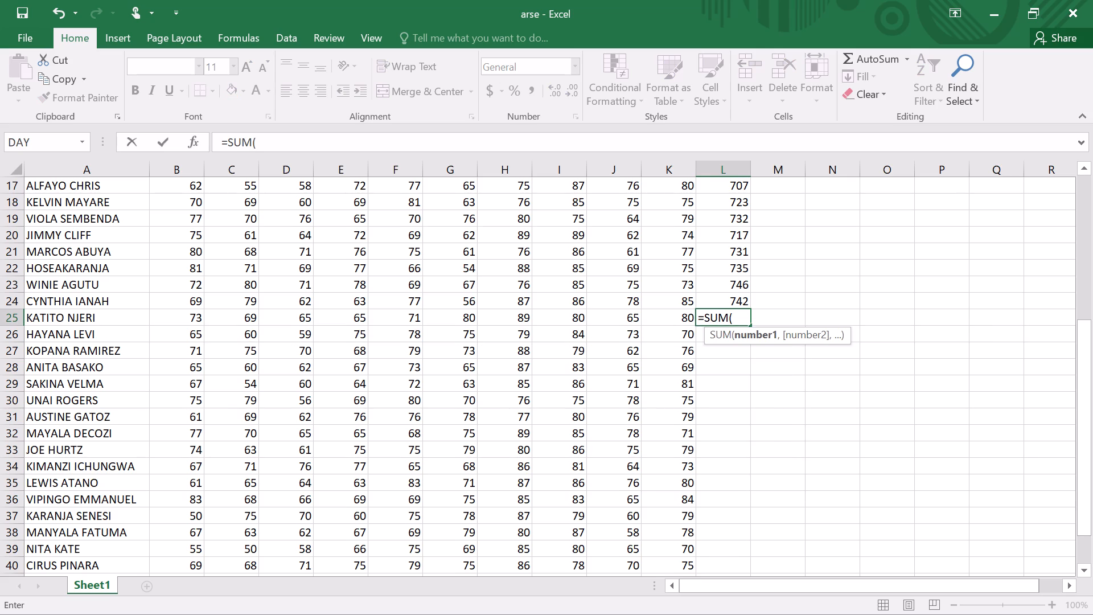
pyautogui.write('B25')
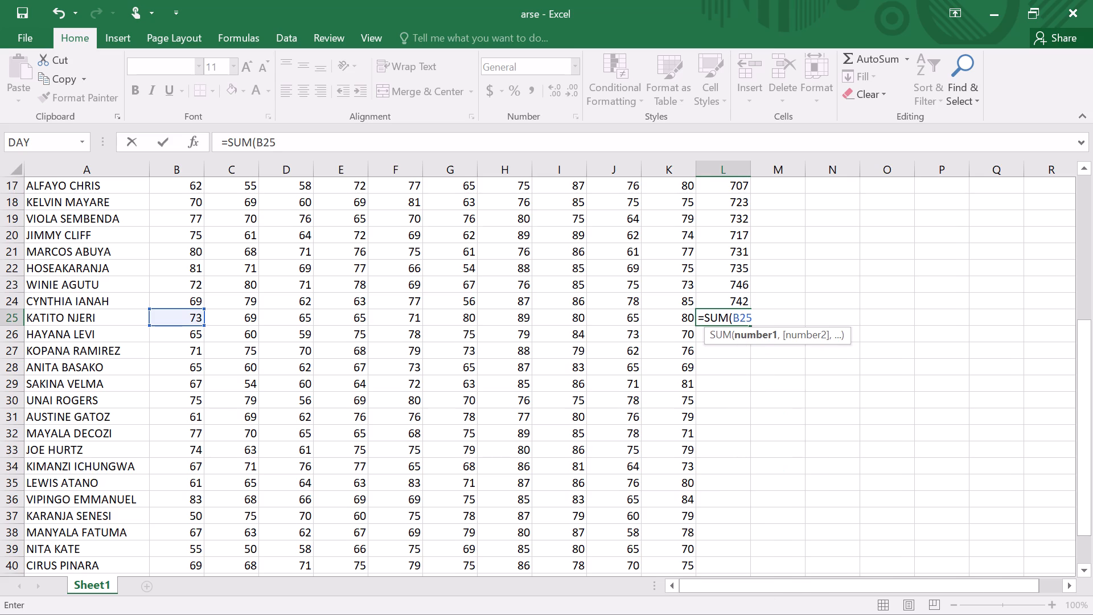
pyautogui.hotkey('shift', ':')
pyautogui.press('k')
pyautogui.write('25')
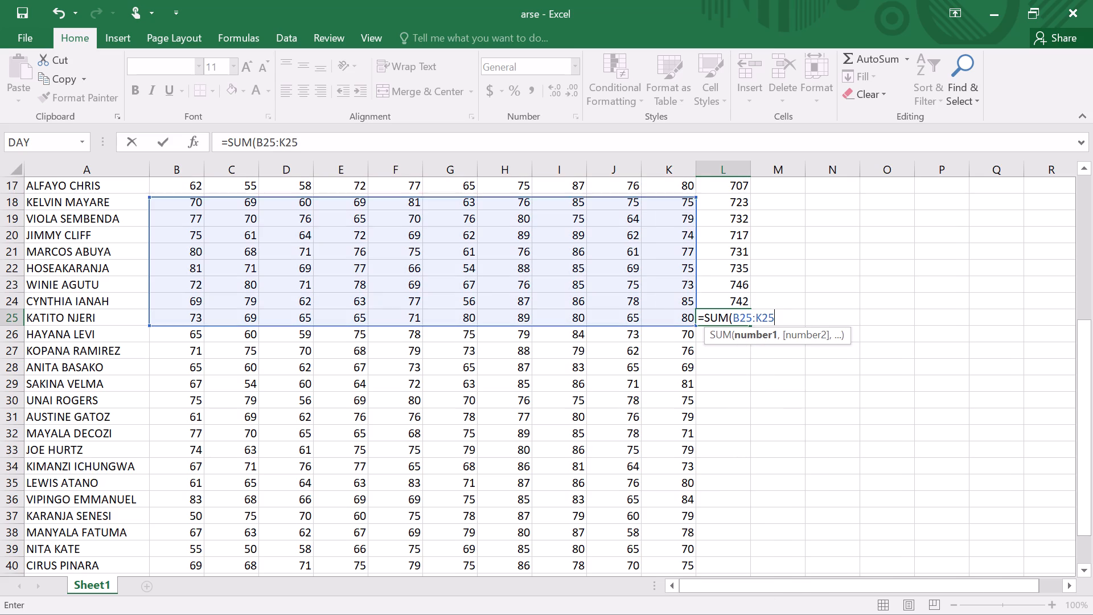
pyautogui.press('Return')
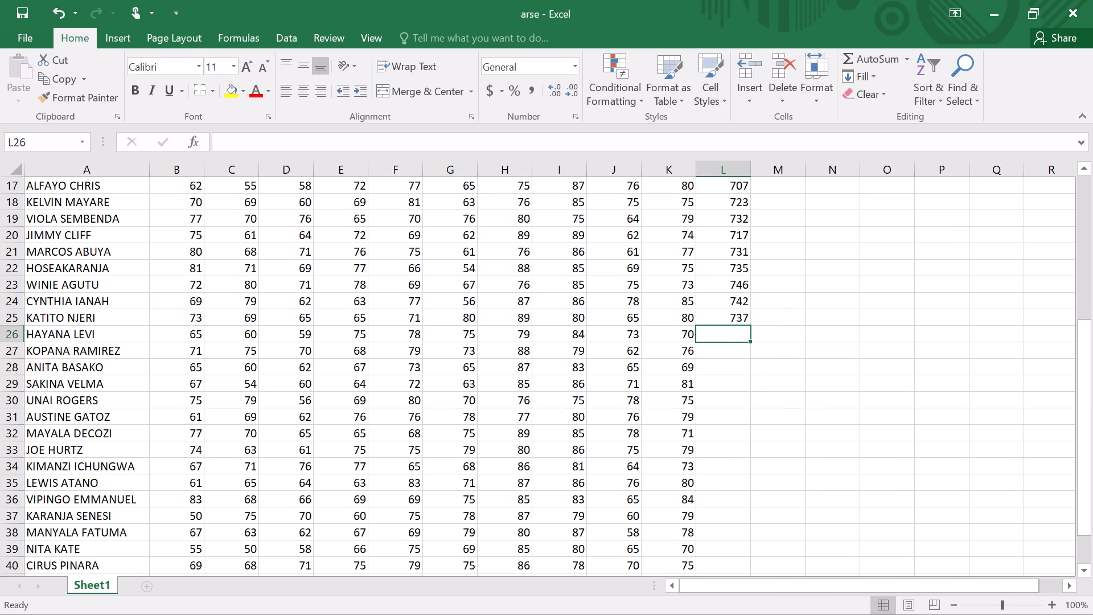
# Total the row 26 student's marks in cell L26 with a SUM formula over B26:K26.
pyautogui.press('=')
pyautogui.write('SUM')
pyautogui.hotkey('shift', '(')
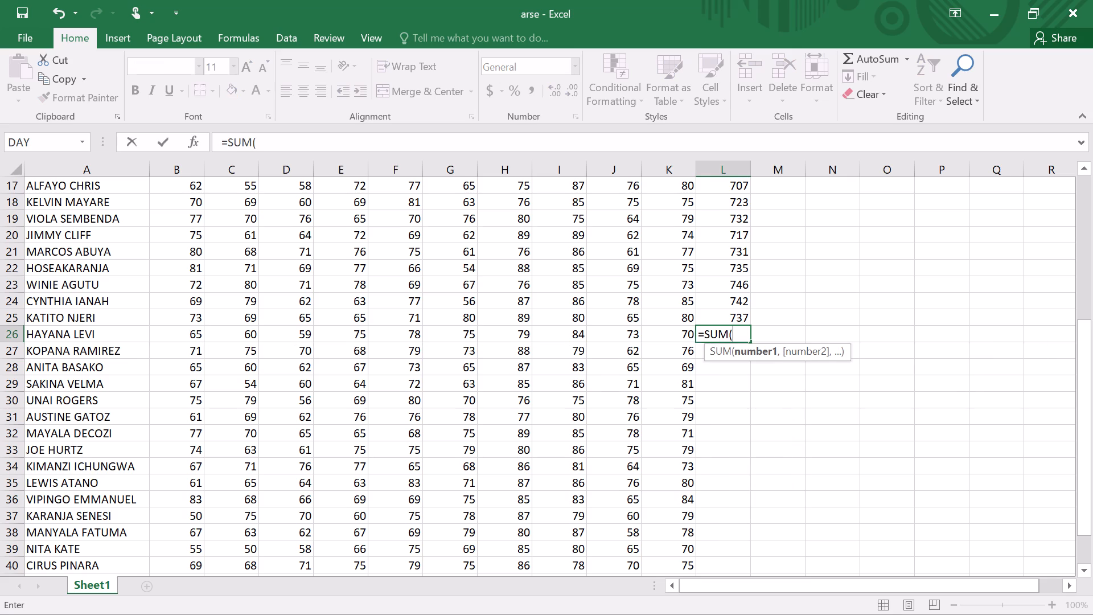
pyautogui.press('b')
pyautogui.write('26')
pyautogui.hotkey('shift', ':')
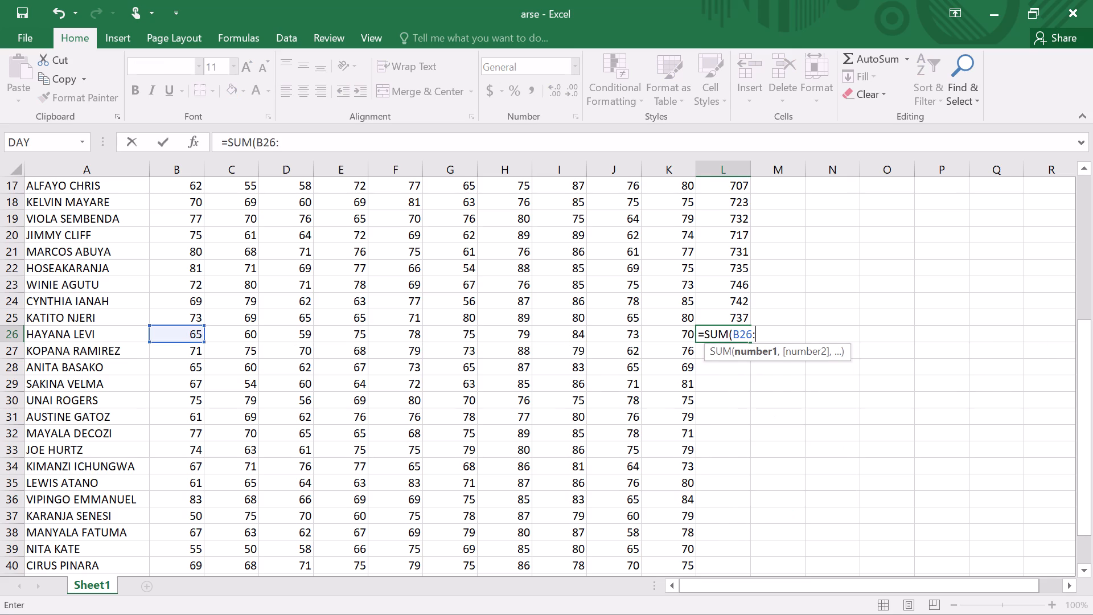
pyautogui.write('K26')
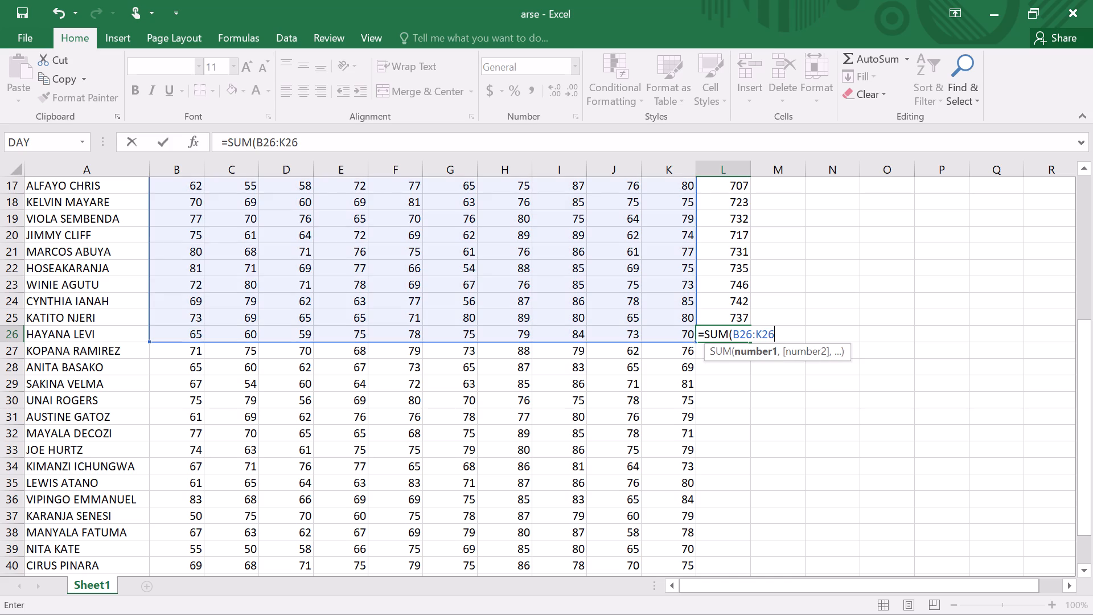
pyautogui.press('Return')
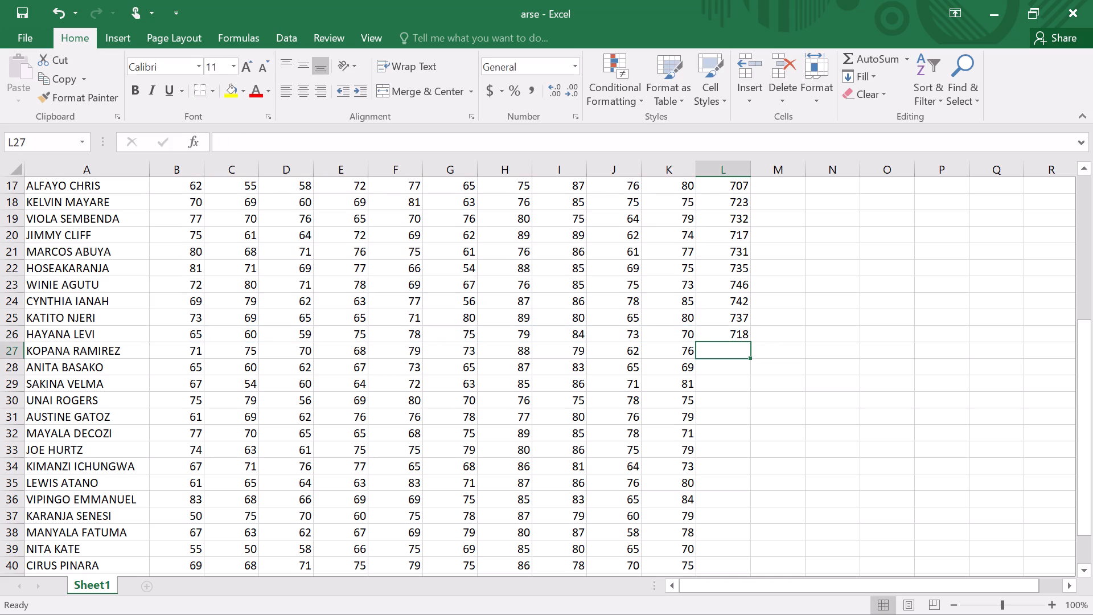
# Total the row 27 student's marks in cell L27 with a SUM formula over B27:K27.
pyautogui.press('=')
pyautogui.write('SUM')
pyautogui.hotkey('shift', '(')
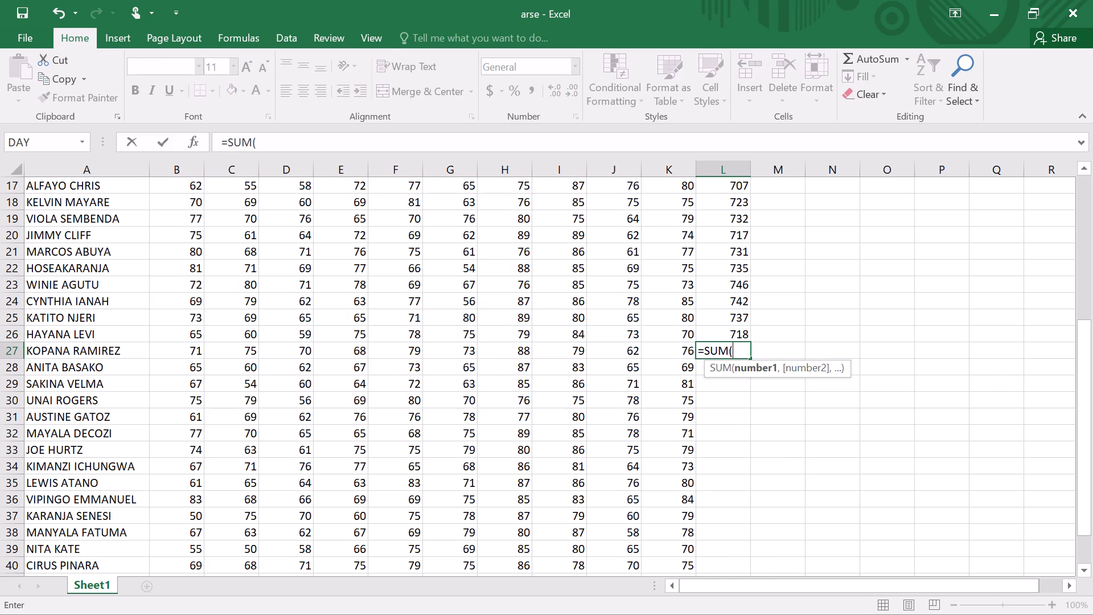
pyautogui.write('B27')
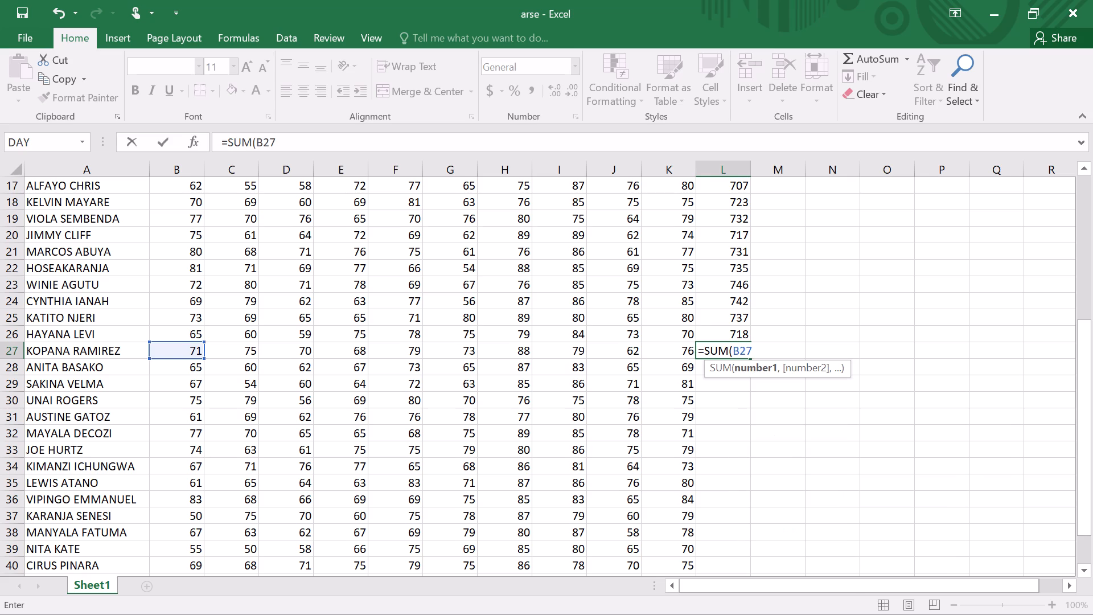
pyautogui.write(':K27')
pyautogui.press('Return')
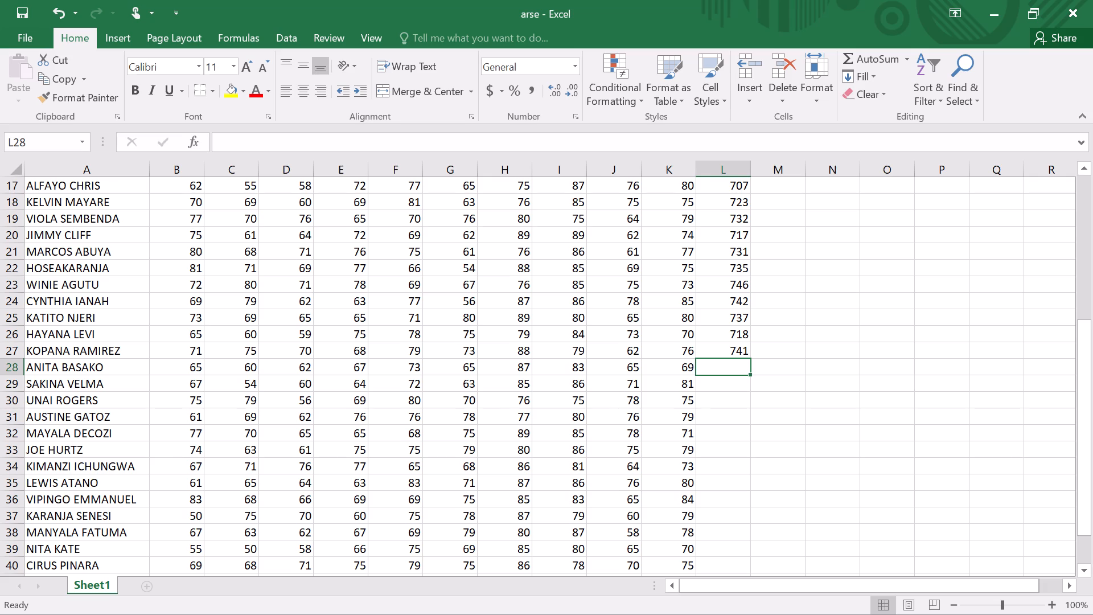
# Total the row 28 student's marks in cell L28 with a SUM formula over B28:K28.
pyautogui.press('=')
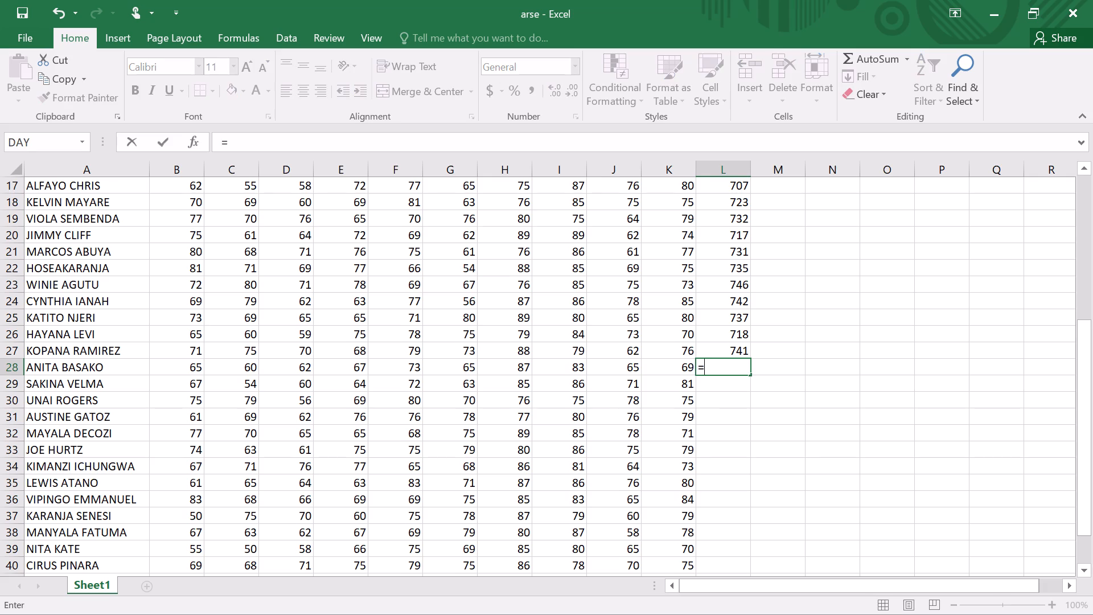
pyautogui.write('SUM(')
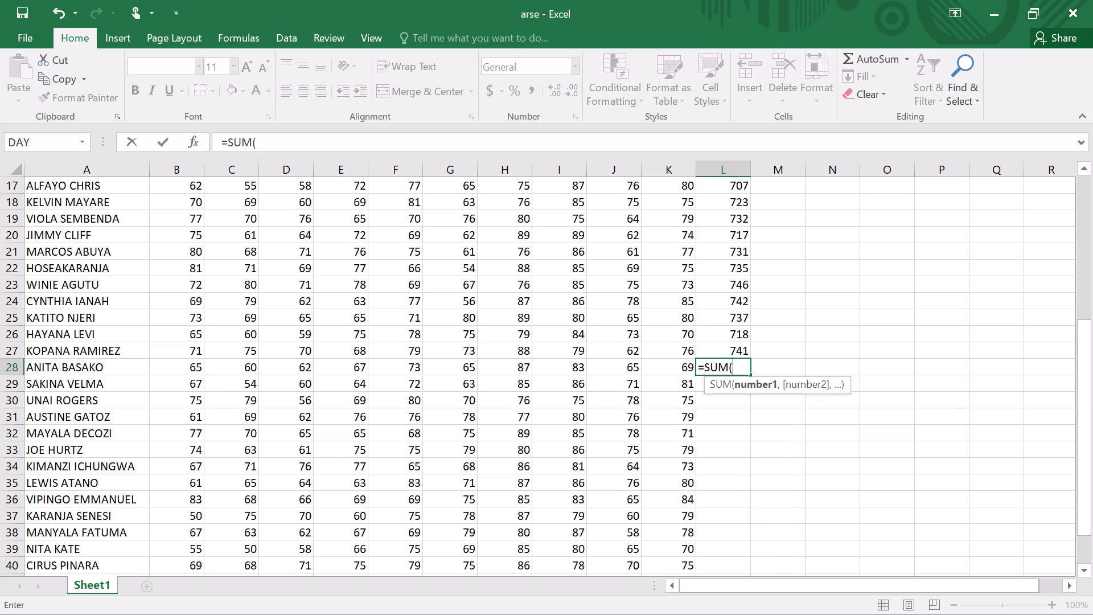
pyautogui.write('B28')
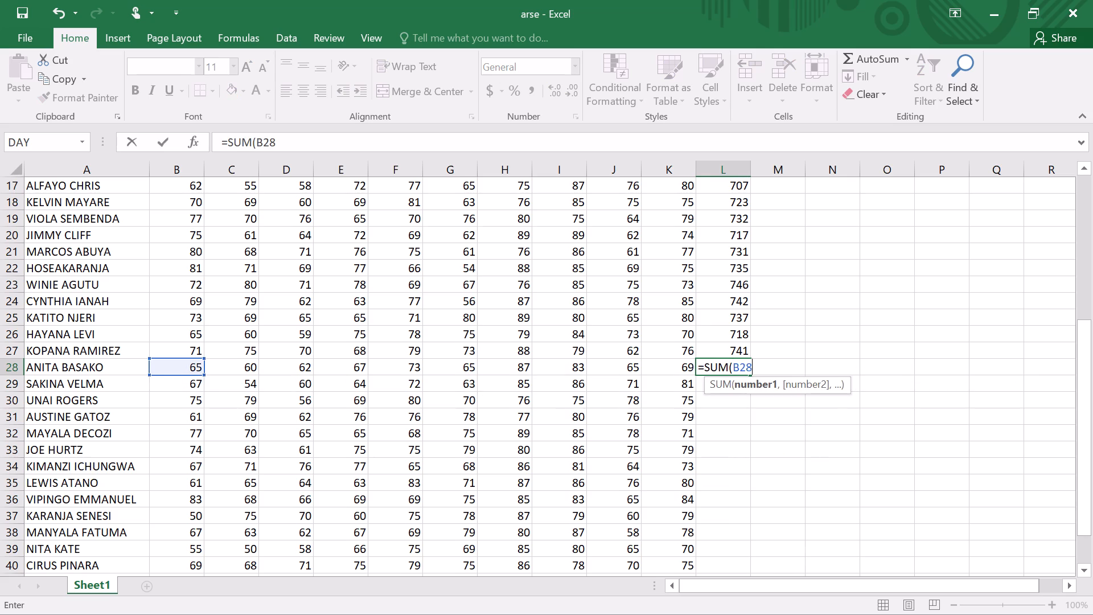
pyautogui.write(':K2')
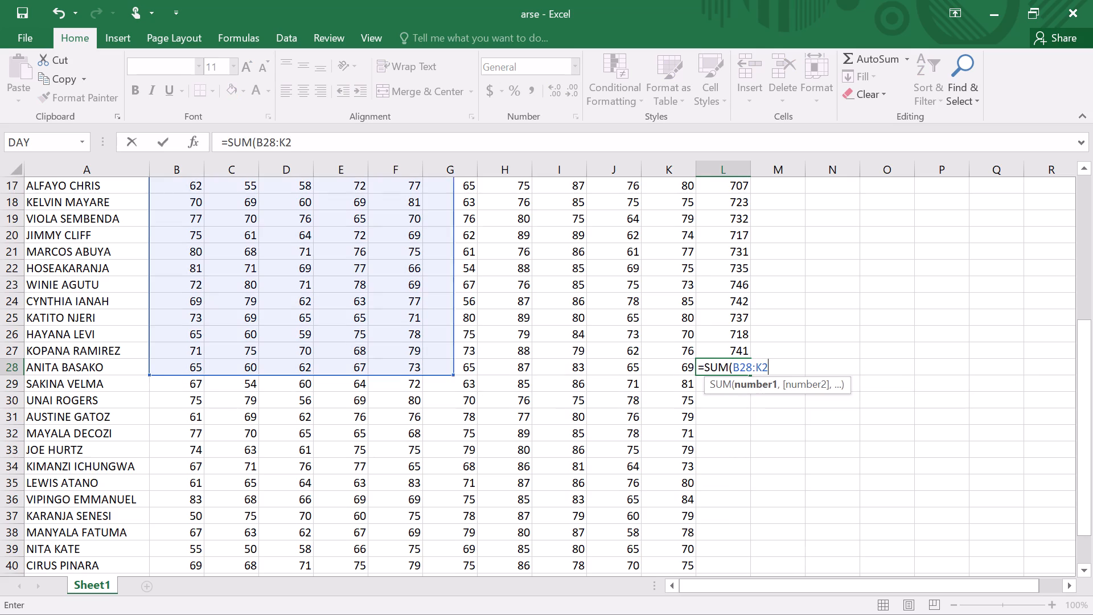
pyautogui.press('8')
pyautogui.press('Return')
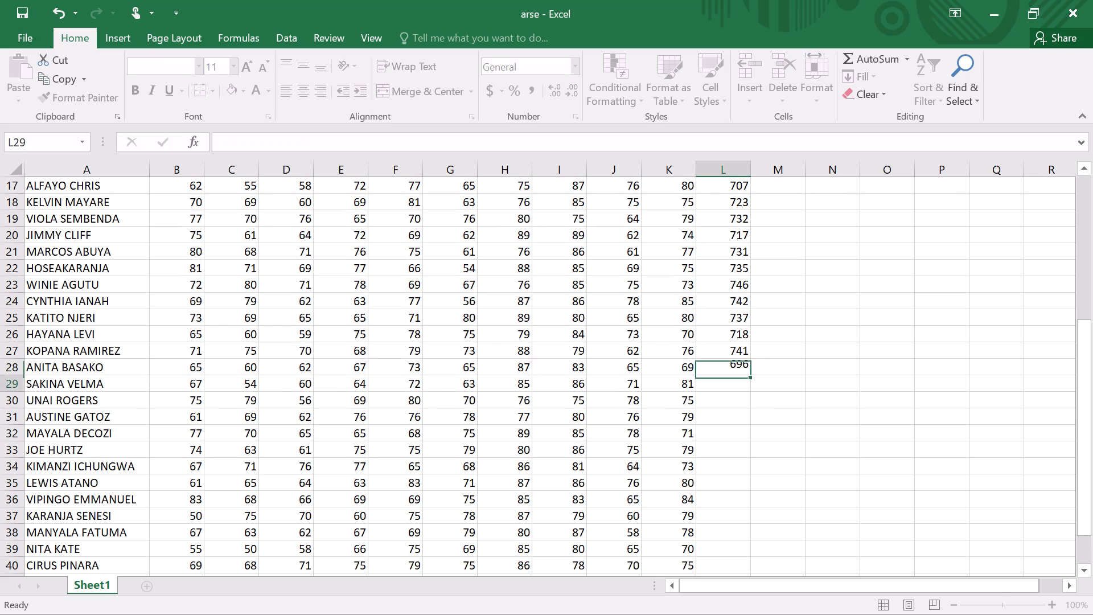
# Total the row 29 student's marks in cell L29 with a SUM formula over B29:K29.
pyautogui.press('=')
pyautogui.write('SUM(')
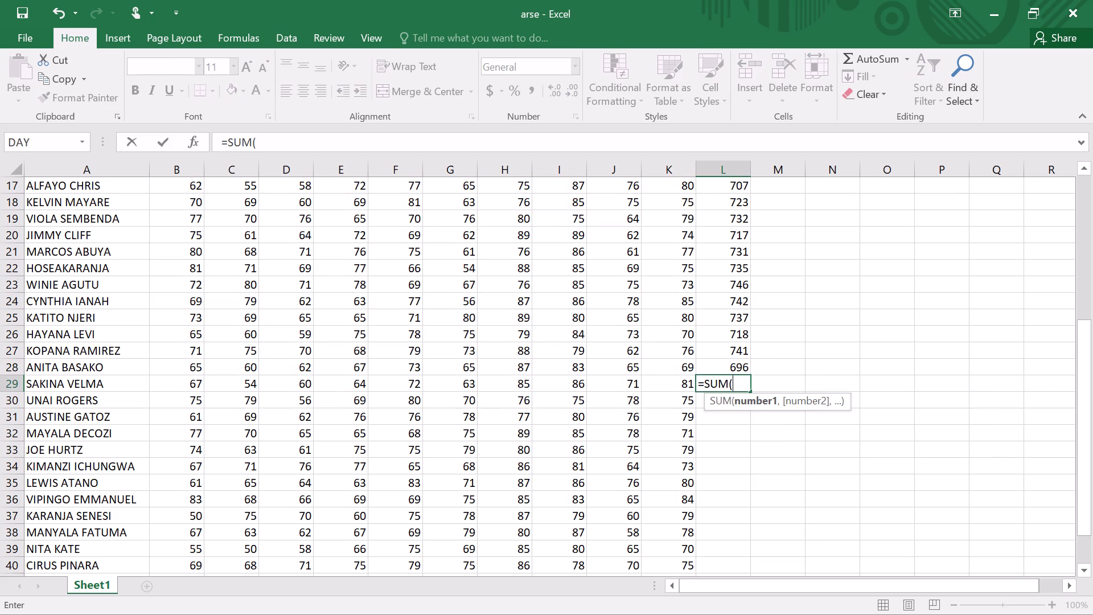
pyautogui.press('b')
pyautogui.press('2')
pyautogui.press('9')
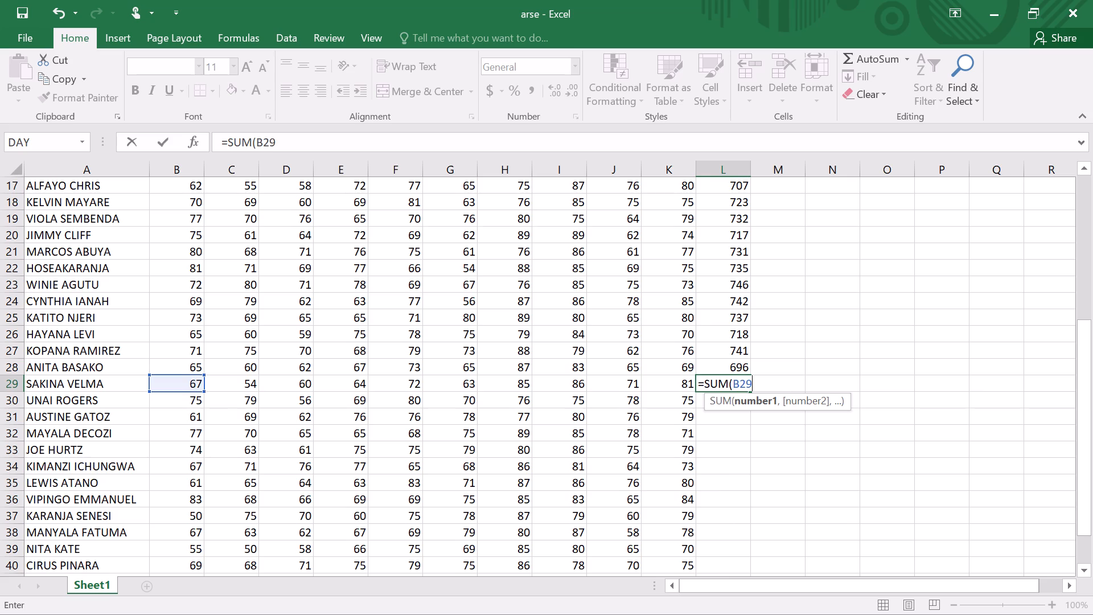
pyautogui.write(':K29')
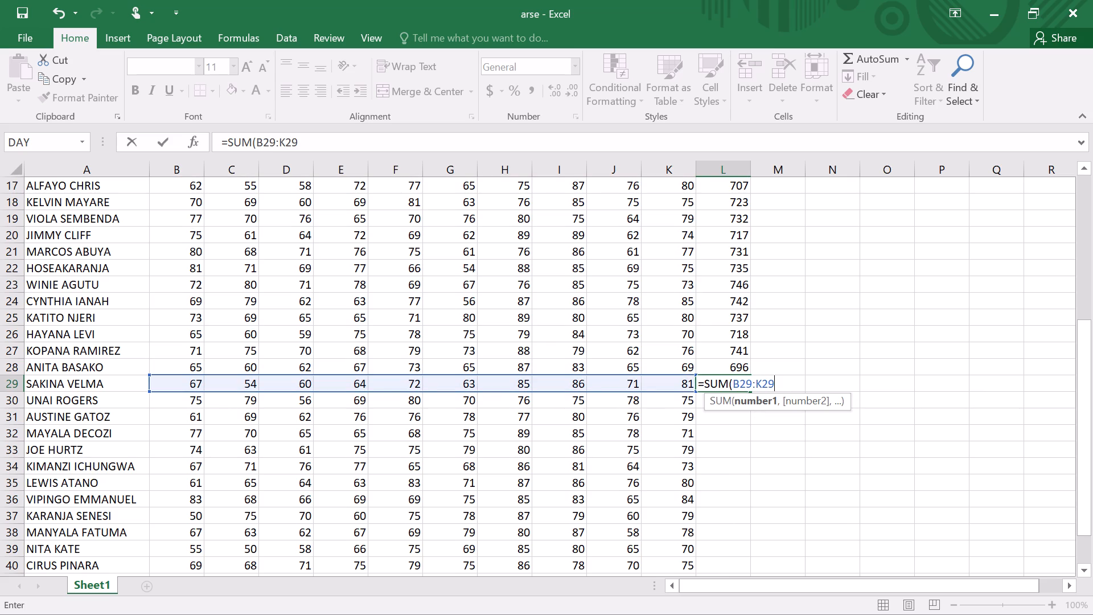
pyautogui.press('Return')
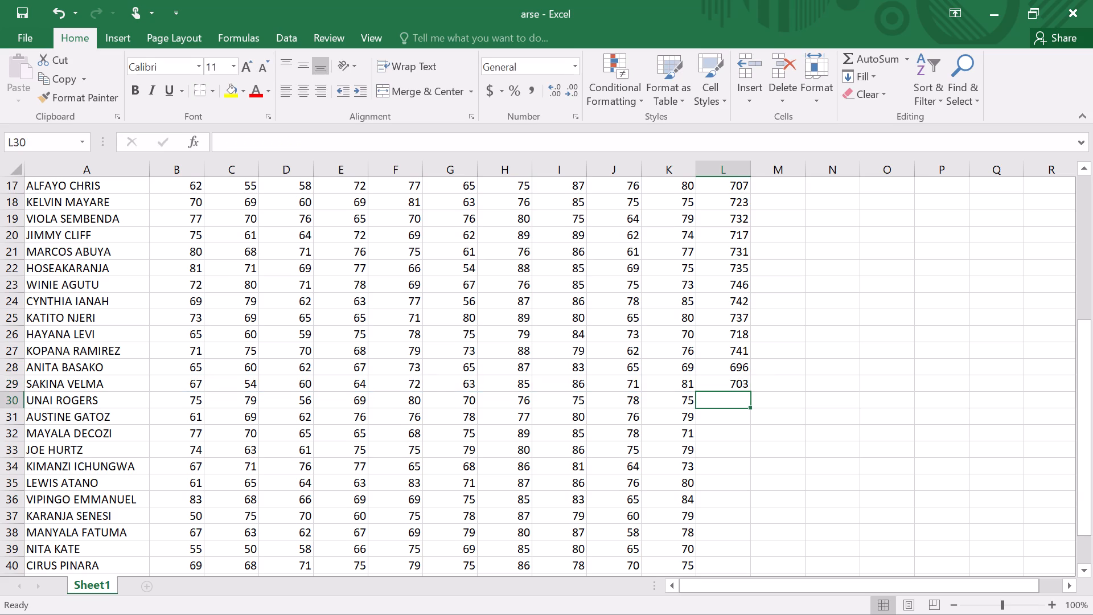
# Total the row 30 student's marks in cell L30 with a SUM formula over B30:K30.
pyautogui.press('=')
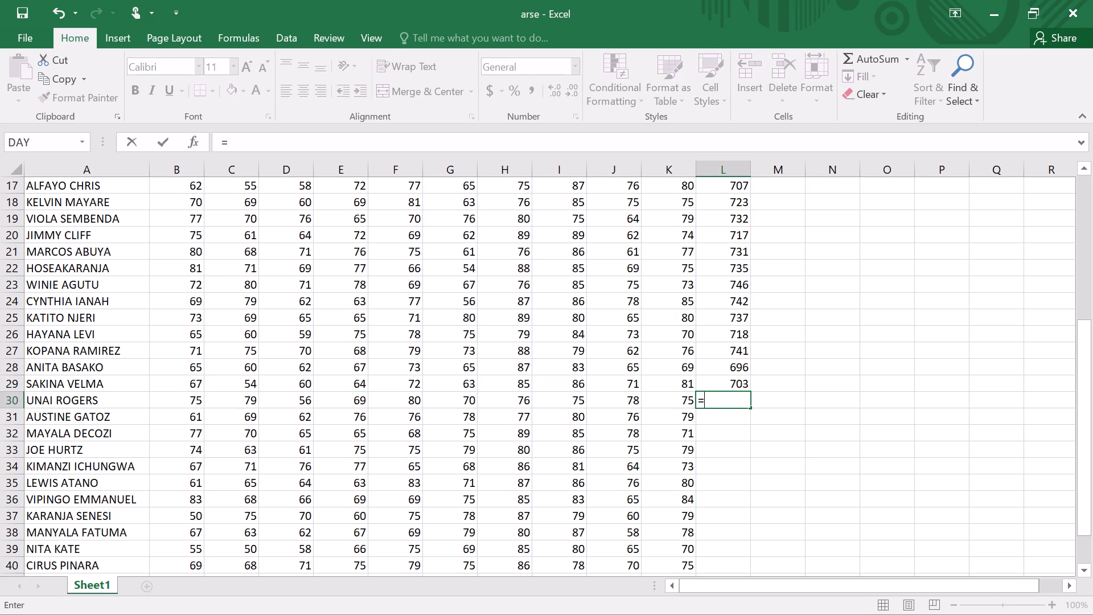
pyautogui.write('SUM')
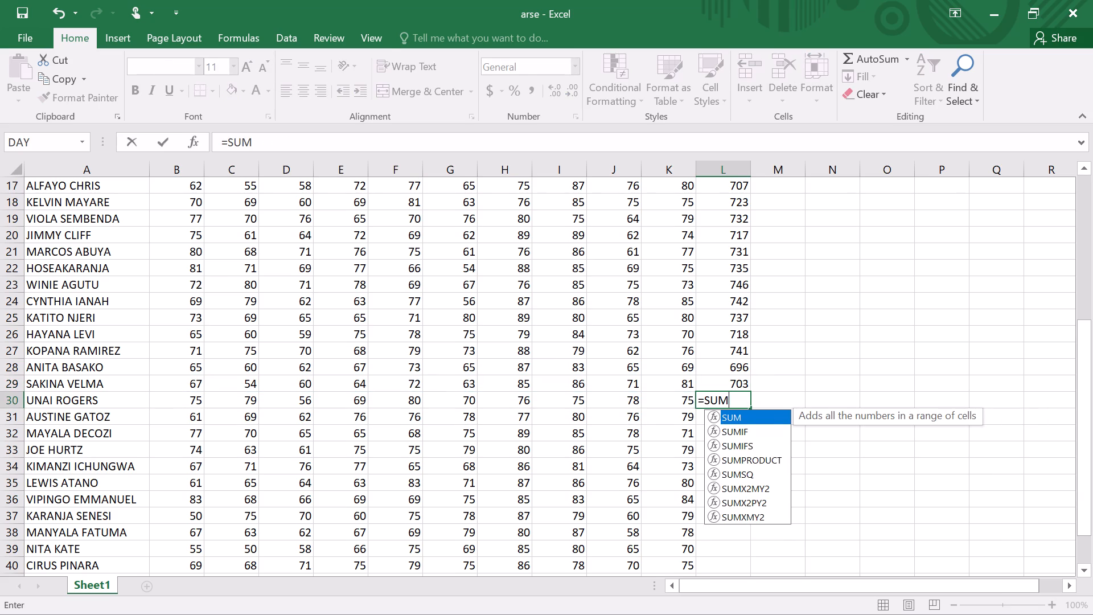
pyautogui.hotkey('shift', '(')
pyautogui.write('B30')
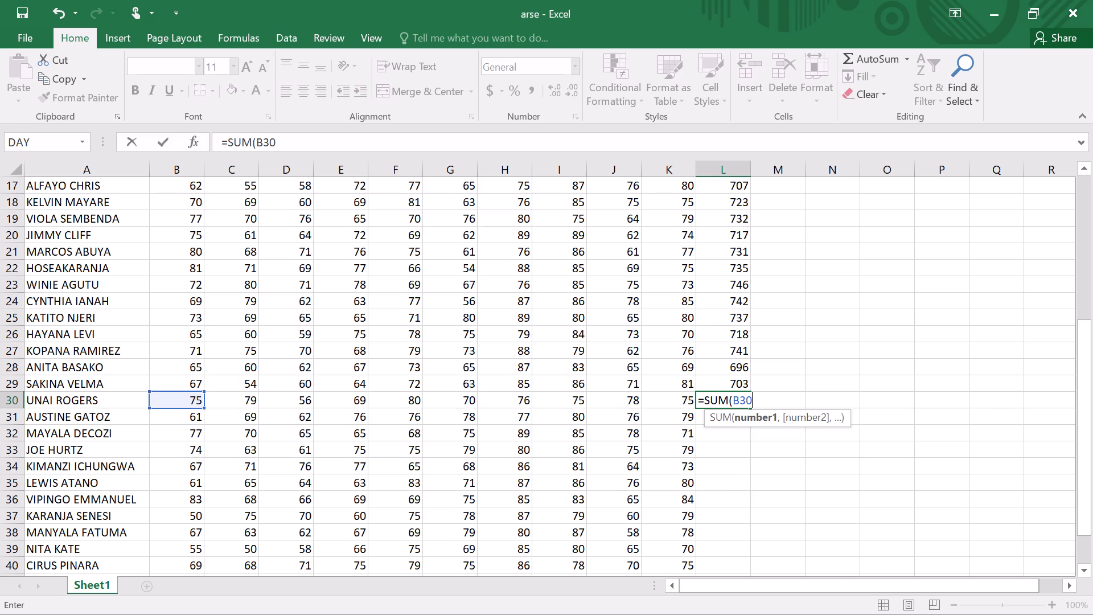
pyautogui.write(':K')
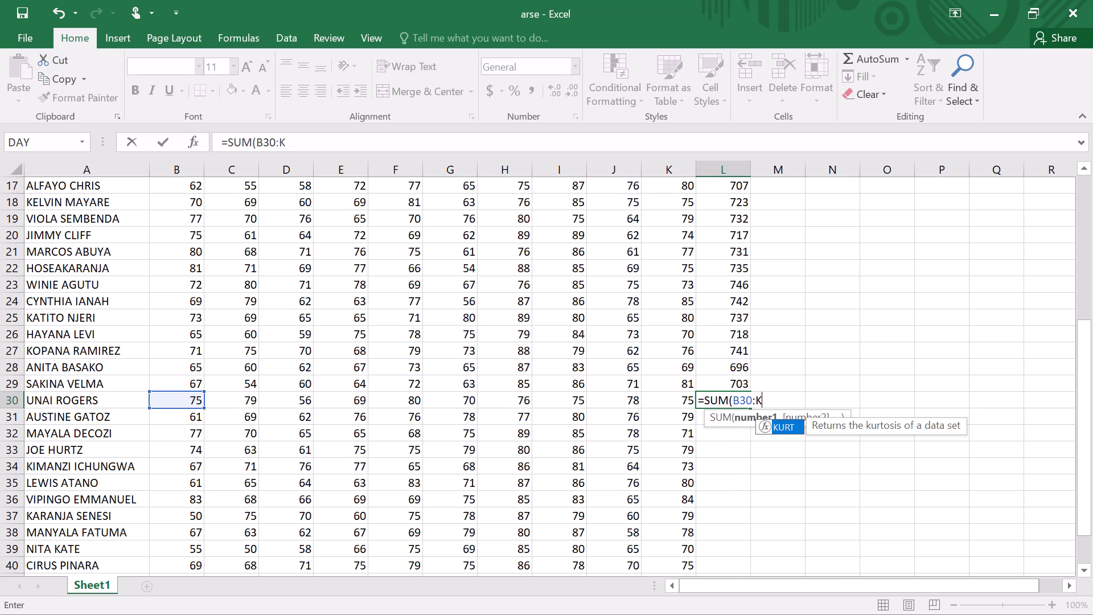
pyautogui.write('30')
pyautogui.press('Return')
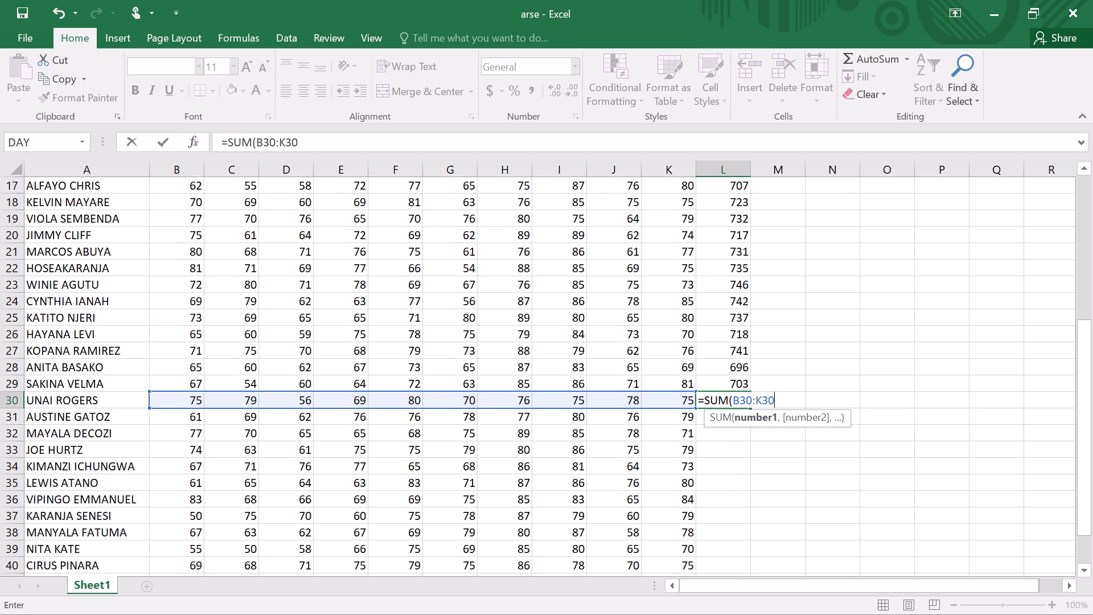
# Total the row 31 student's marks in cell L31 with a SUM formula over B31:K31.
pyautogui.press('=')
pyautogui.write('SUM(')
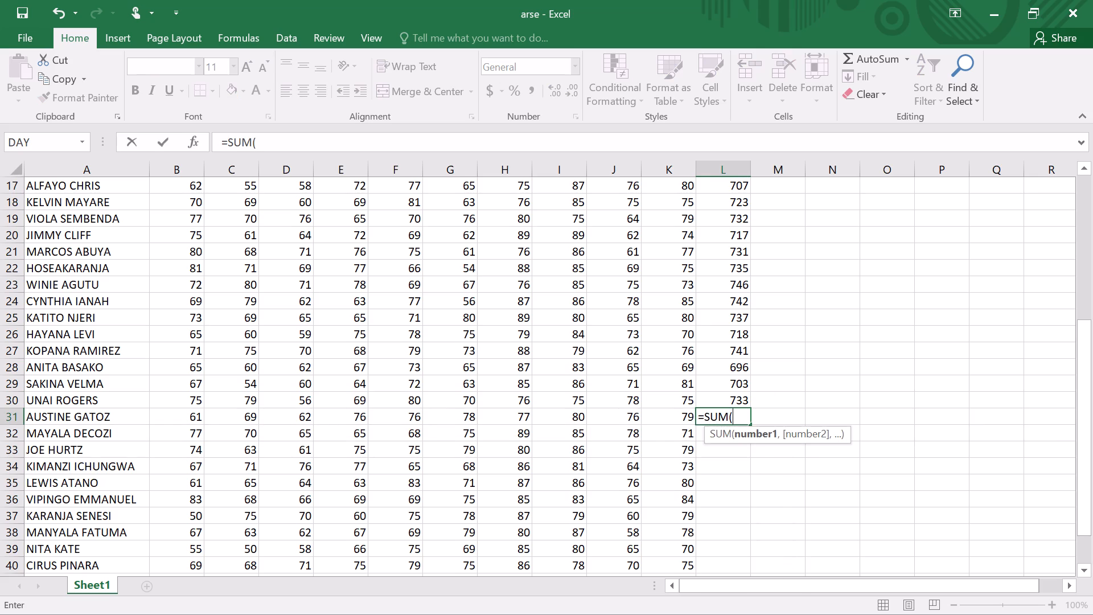
pyautogui.press('b')
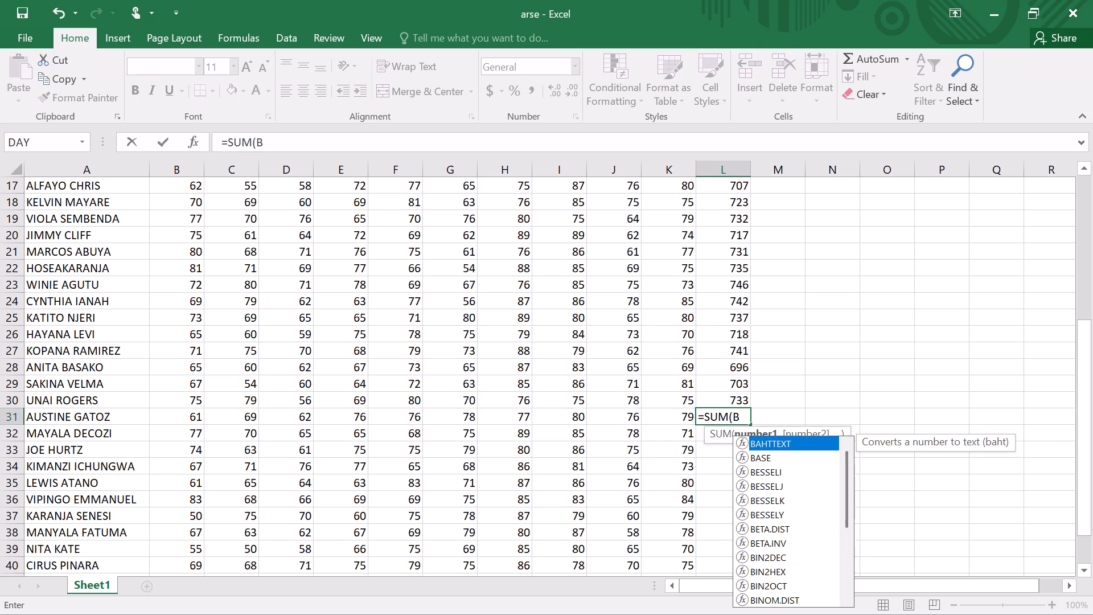
pyautogui.write('31')
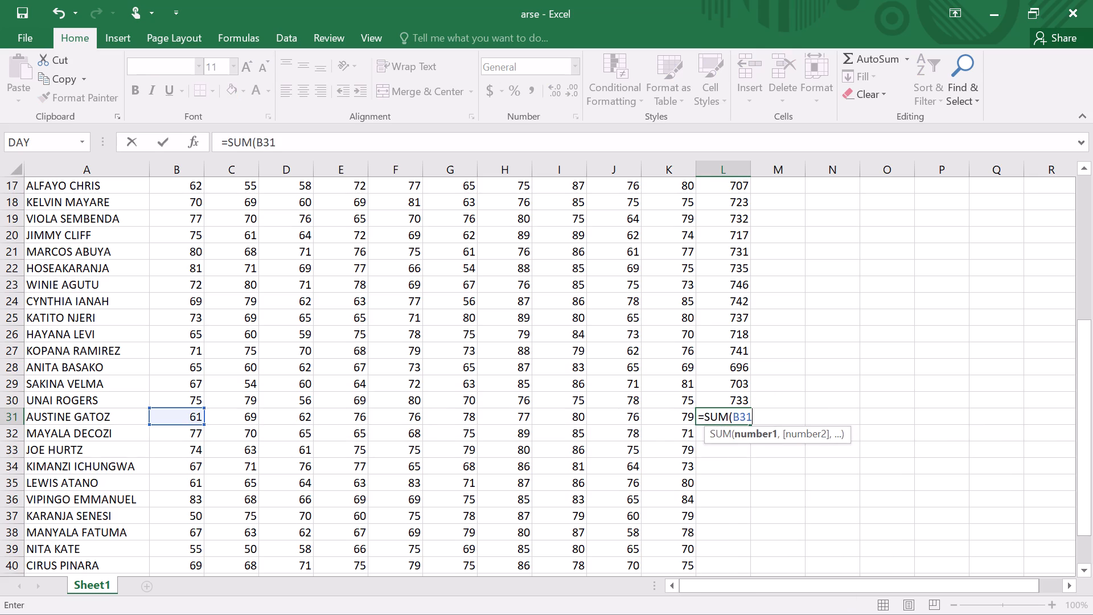
pyautogui.hotkey('shift', ':')
pyautogui.press('k')
pyautogui.write('31')
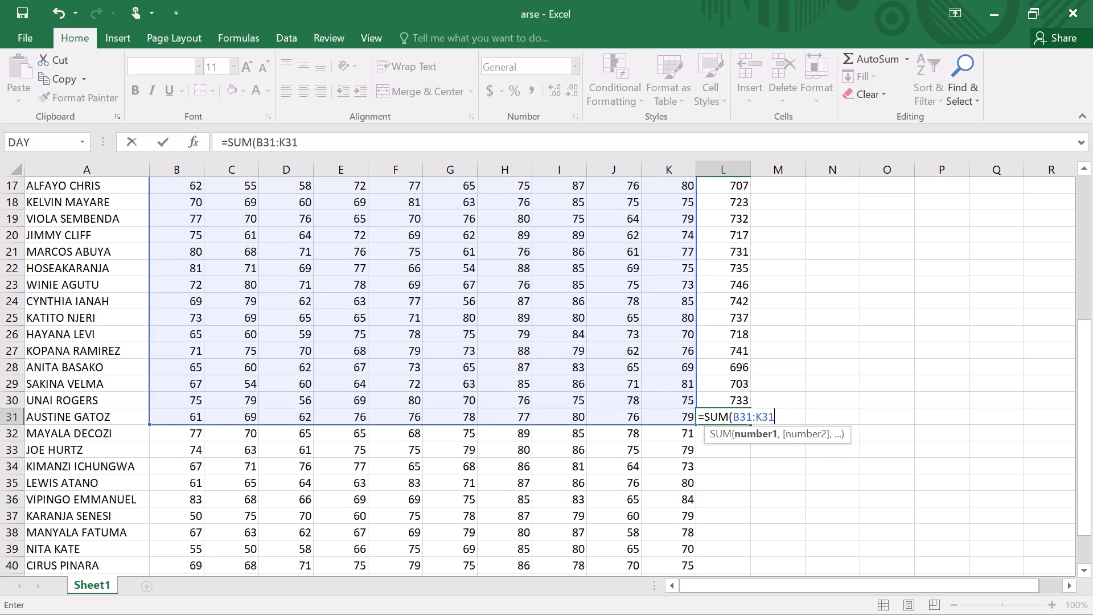
pyautogui.press('Return')
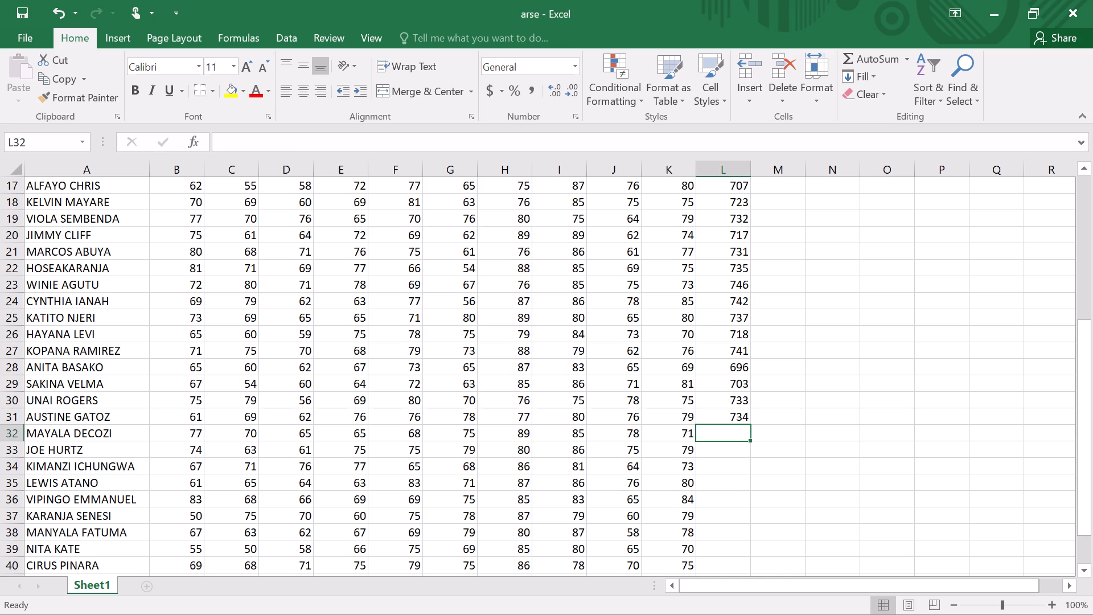
# Total the row 32 student's marks in cell L32 with a SUM formula over B32:K32.
pyautogui.press('=')
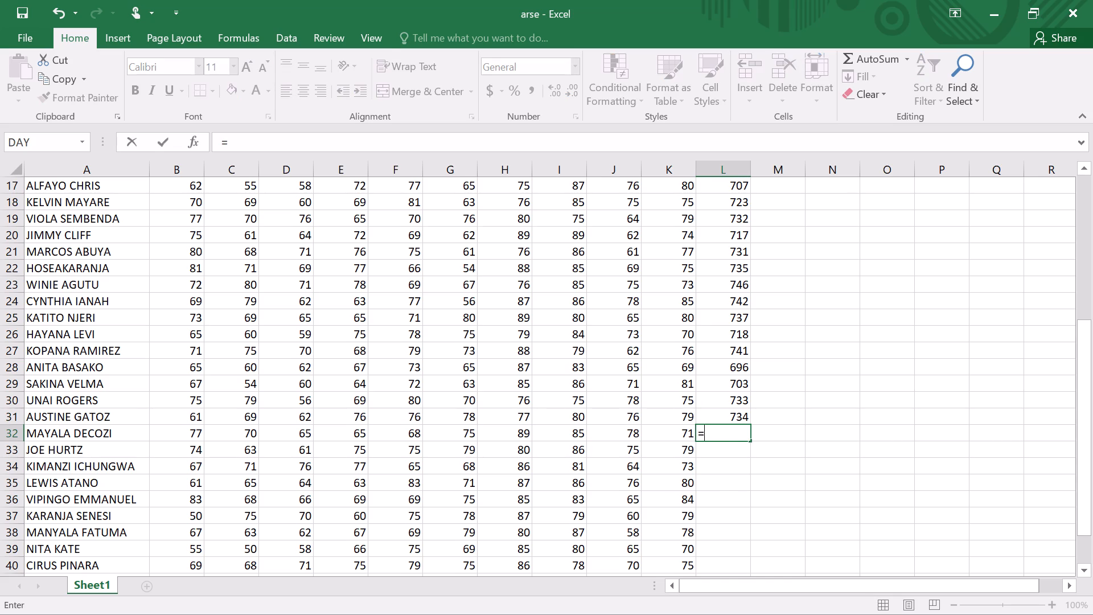
pyautogui.write('SUM')
pyautogui.hotkey('shift', '(')
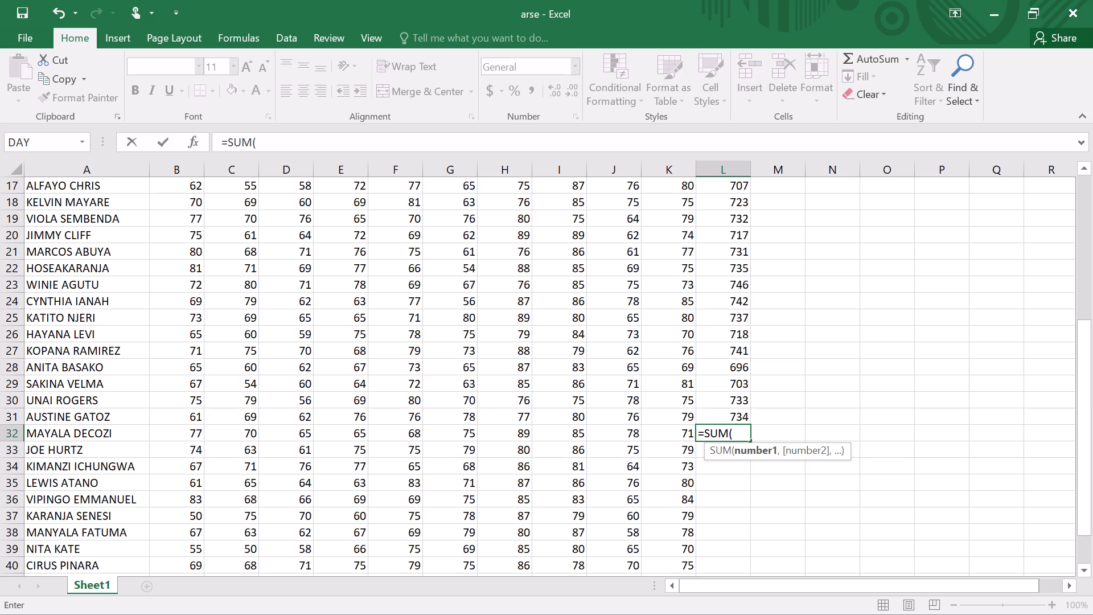
pyautogui.press('b')
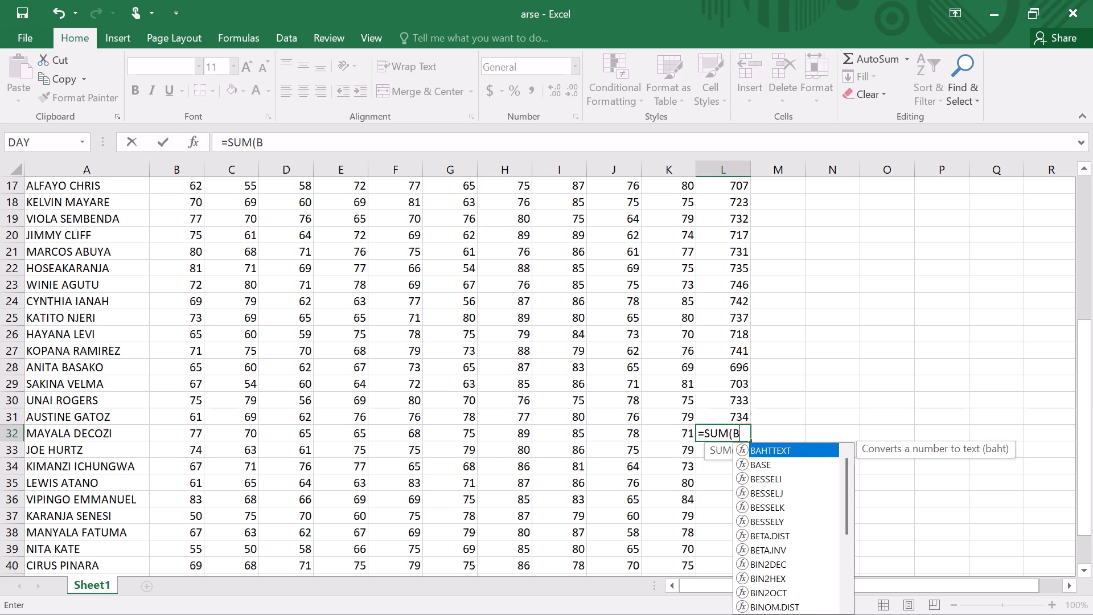
pyautogui.write('32')
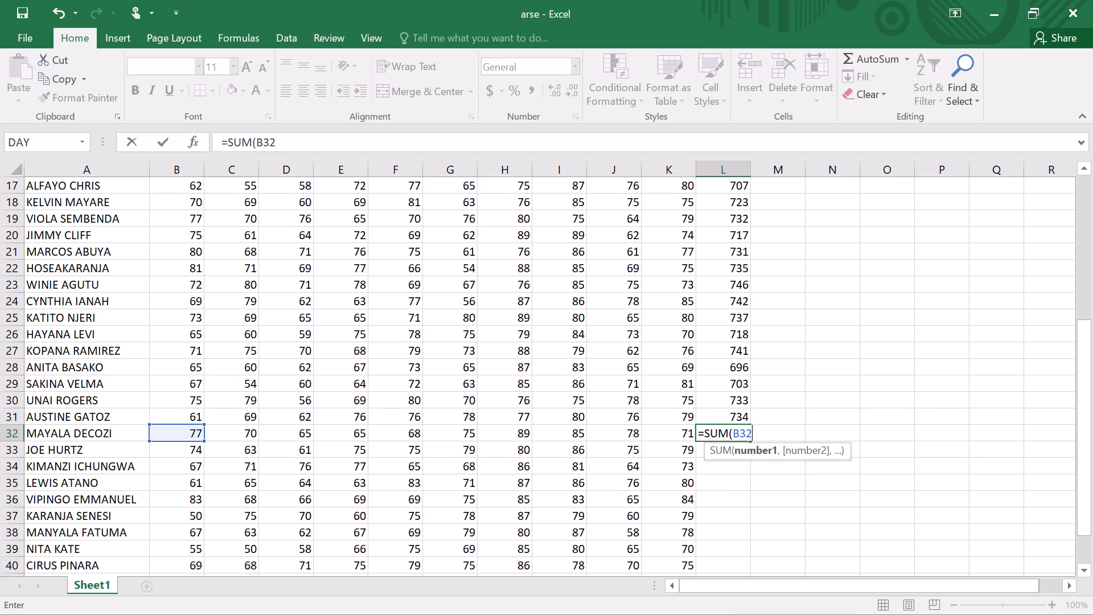
pyautogui.hotkey('shift', ':')
pyautogui.press('k')
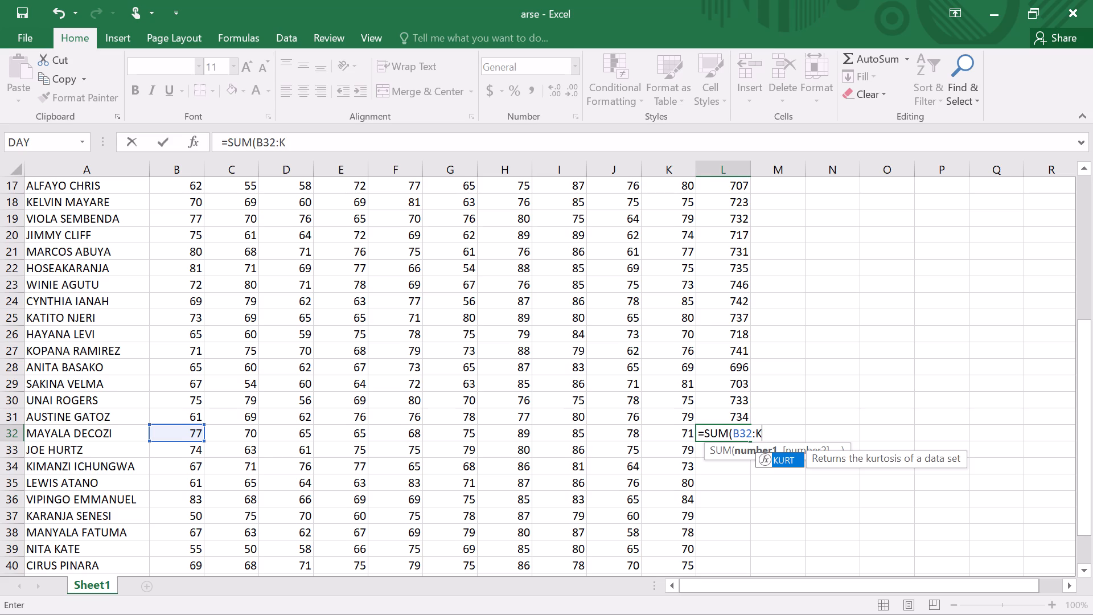
pyautogui.press('3')
pyautogui.press('2')
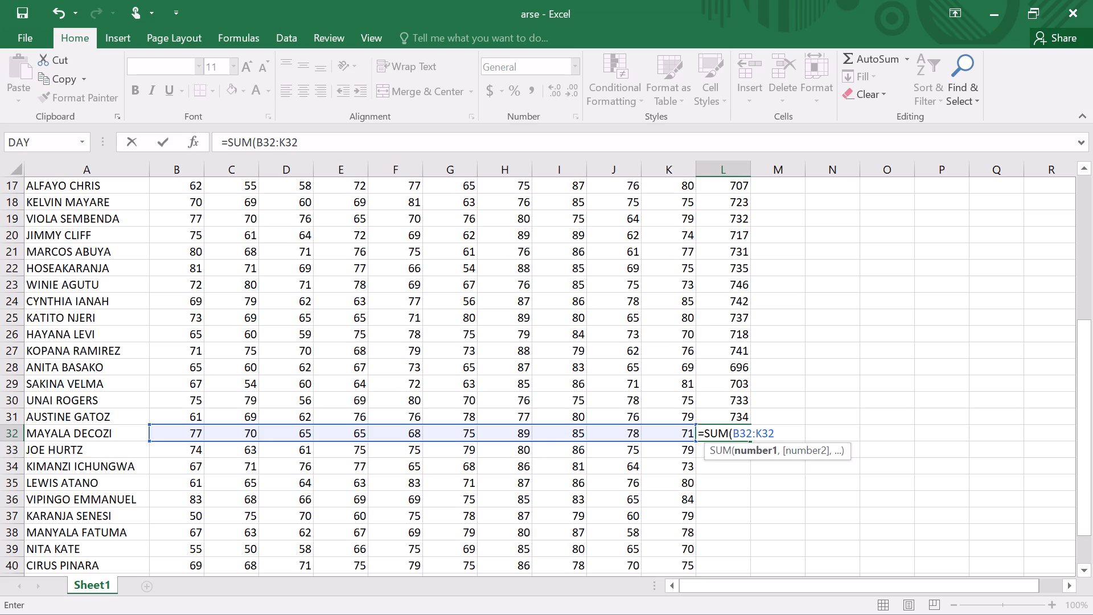
pyautogui.press('Return')
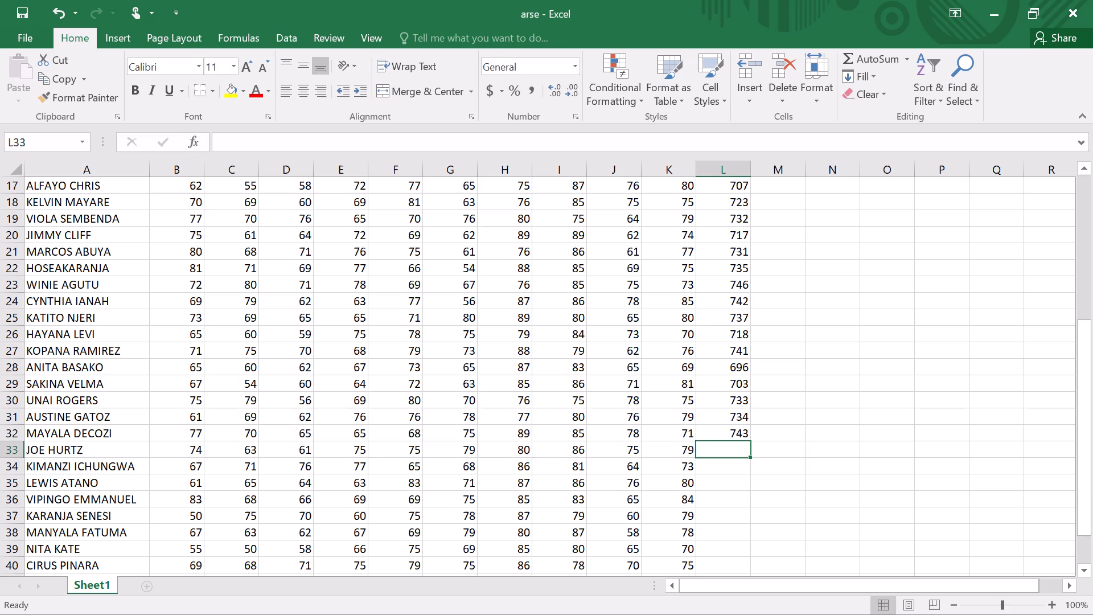
# Total the row 33 student's marks in cell L33 with a SUM formula over B33:K33.
pyautogui.press('=')
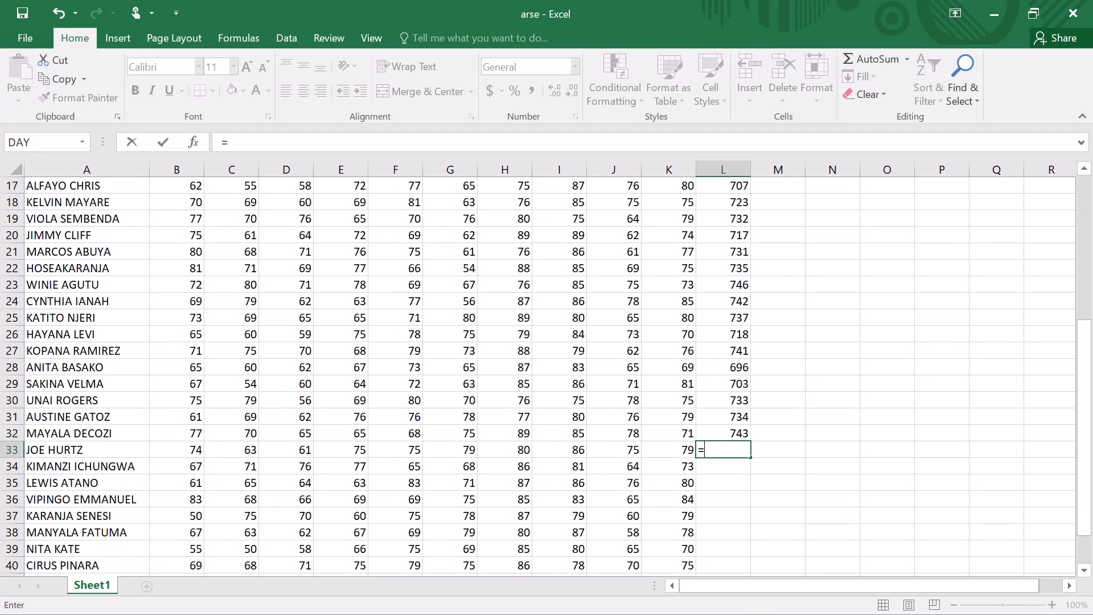
pyautogui.write('SU')
pyautogui.write('M(')
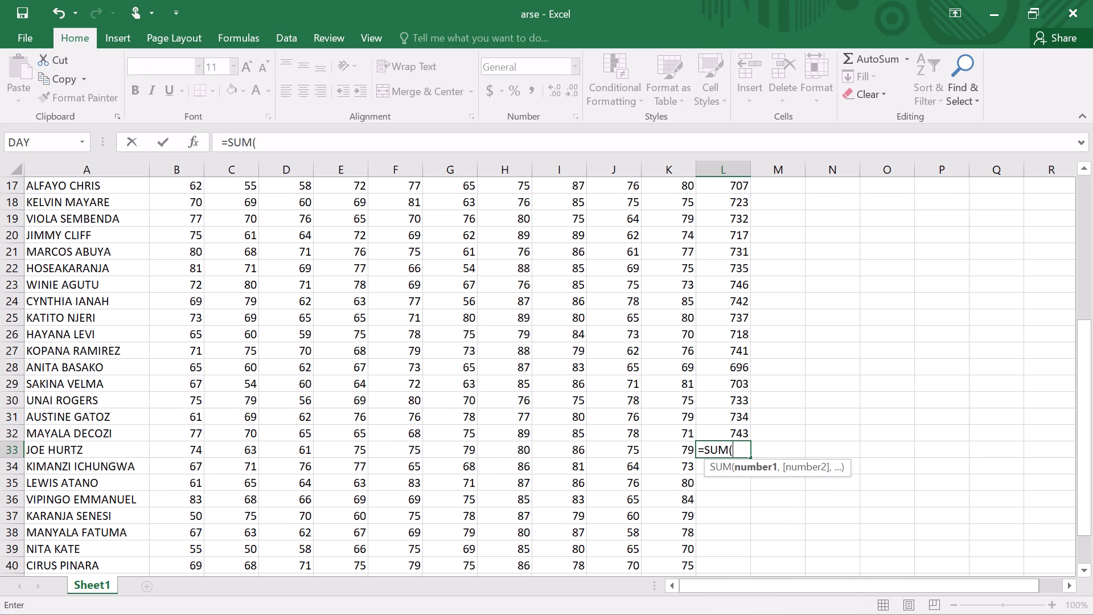
pyautogui.press('b')
pyautogui.write('33')
pyautogui.write(':K33')
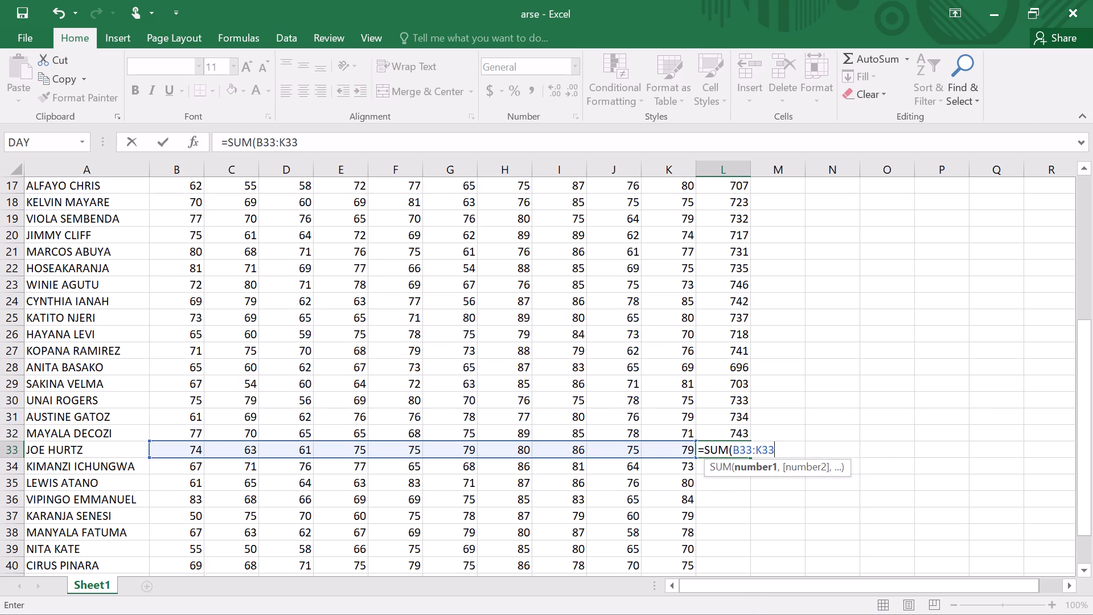
pyautogui.press('Return')
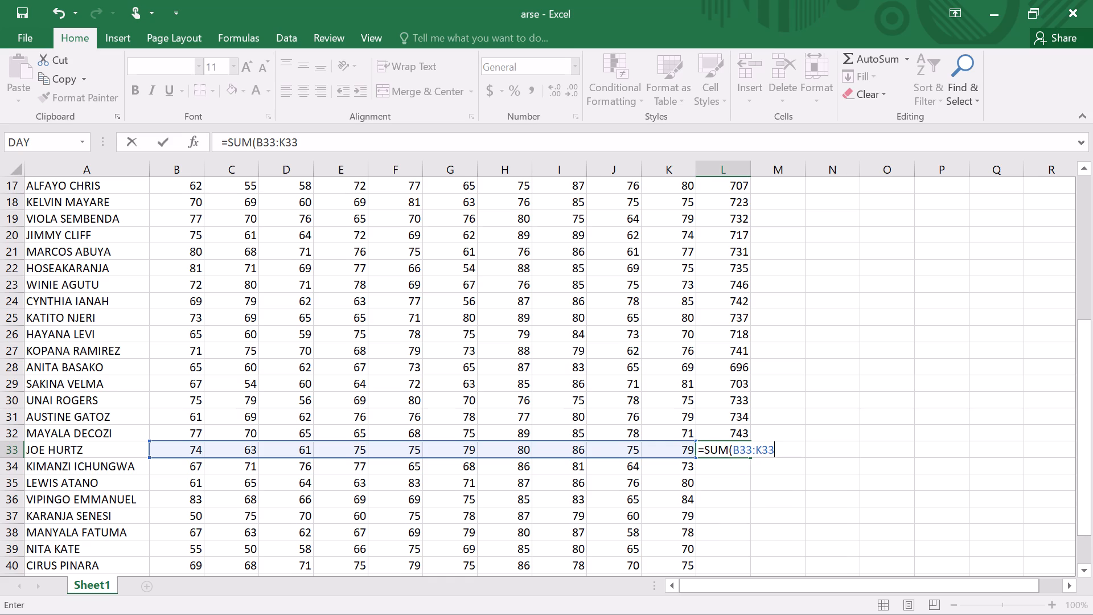
# Total the row 34 student's marks in cell L34 with a SUM formula over B34:K34.
pyautogui.press('=')
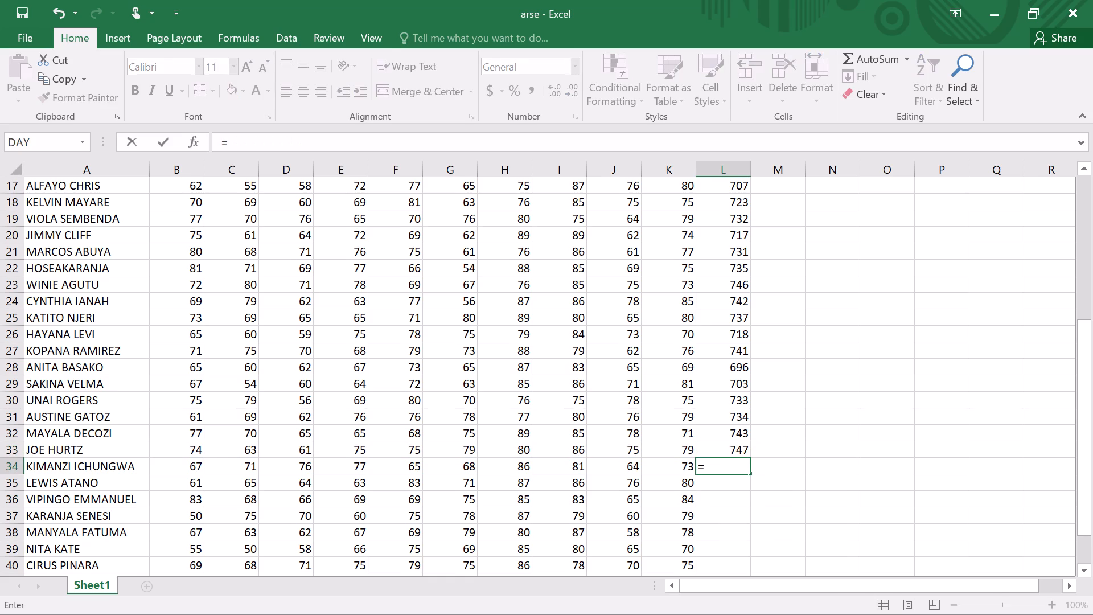
pyautogui.write('SUM')
pyautogui.hotkey('shift', '(')
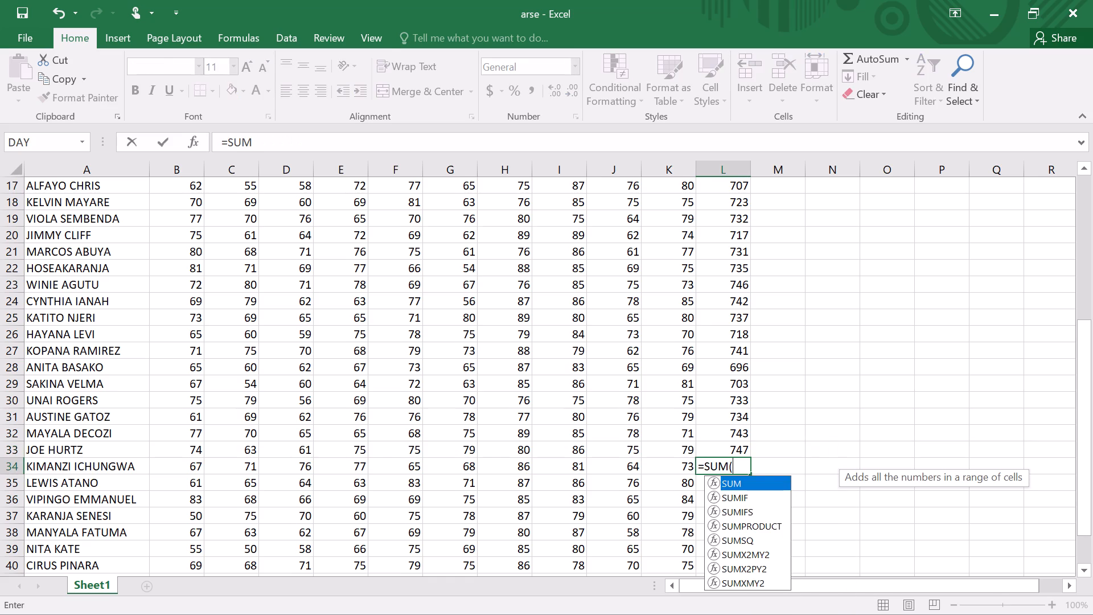
pyautogui.write('B34')
pyautogui.write(':K34')
pyautogui.press('Return')
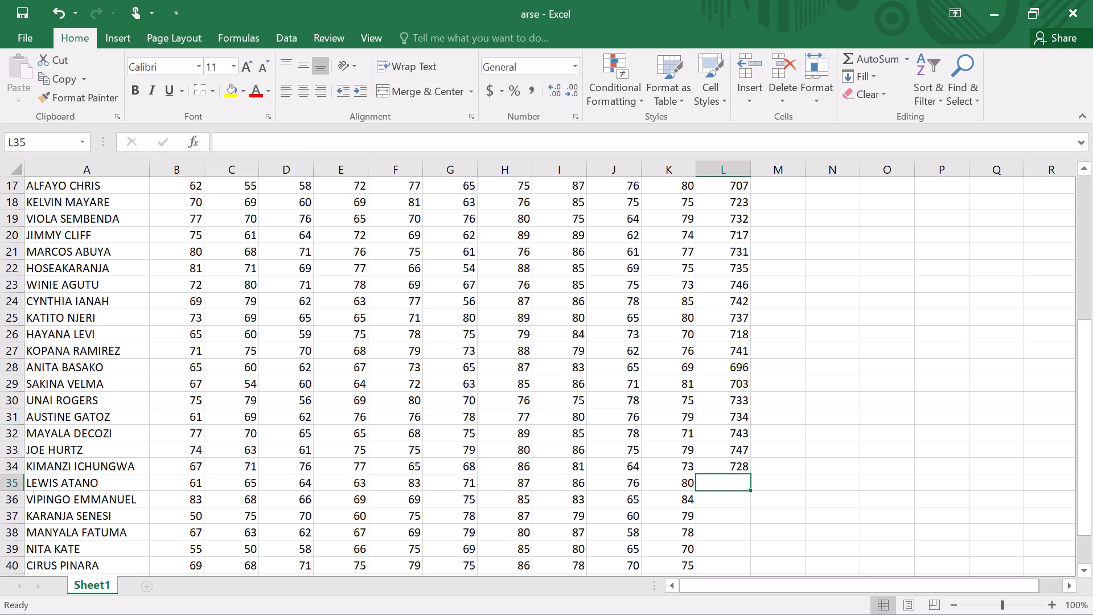
# Total the row 35 student's marks in cell L35 with a SUM formula over B35:K35.
pyautogui.press('=')
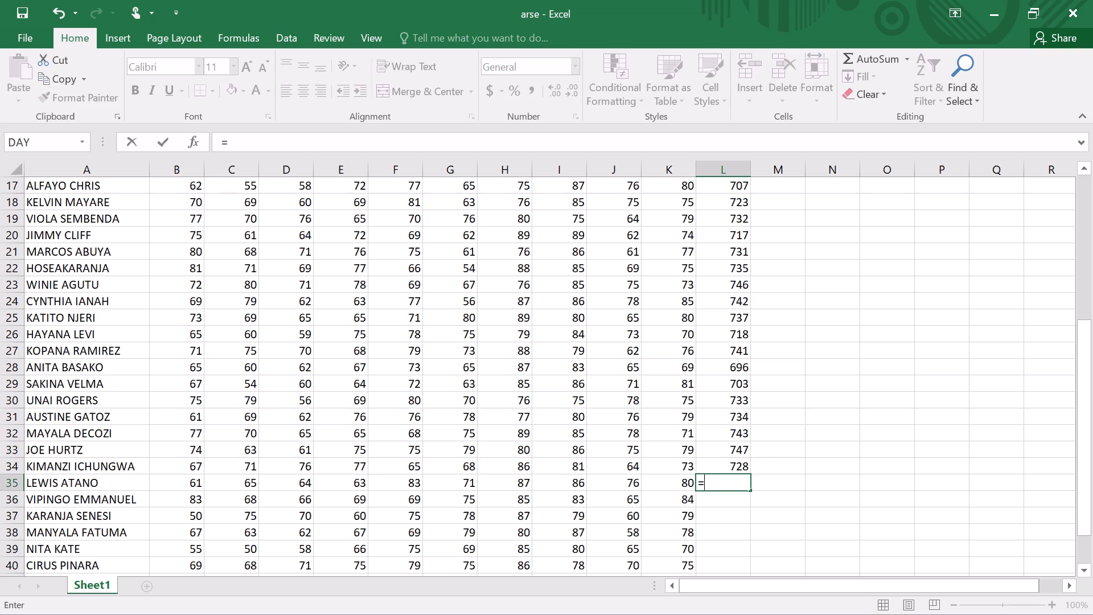
pyautogui.write('SUM(')
pyautogui.write('B35')
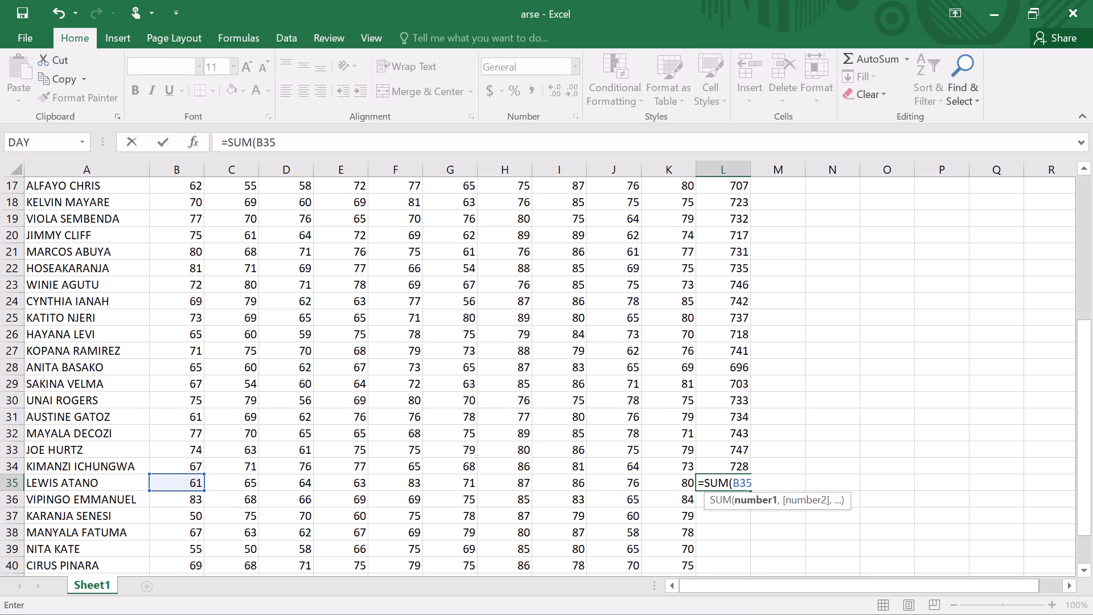
pyautogui.write(':K')
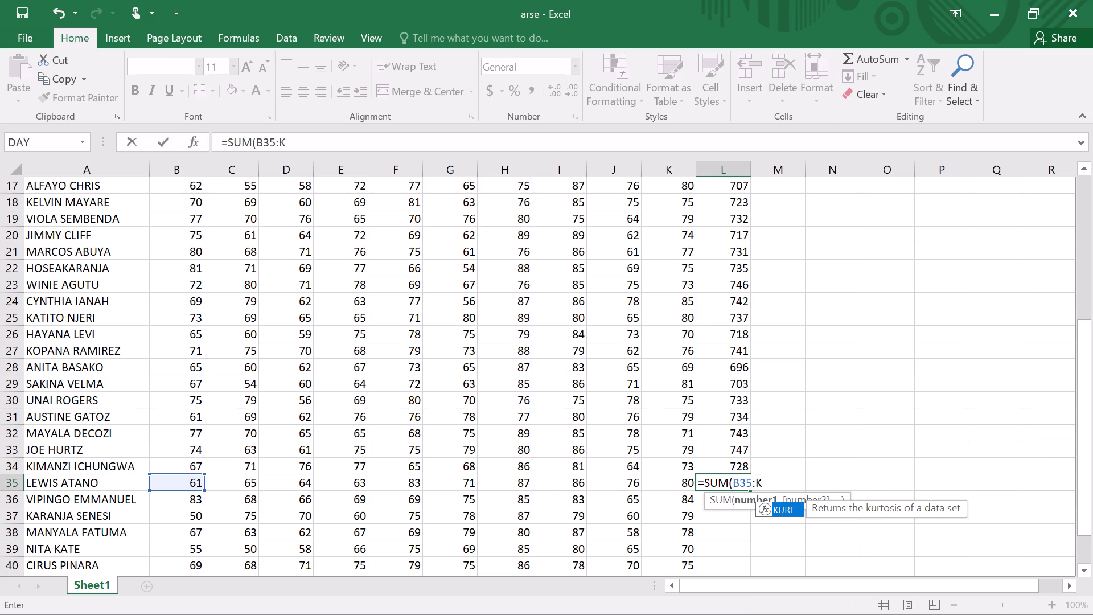
pyautogui.write('35')
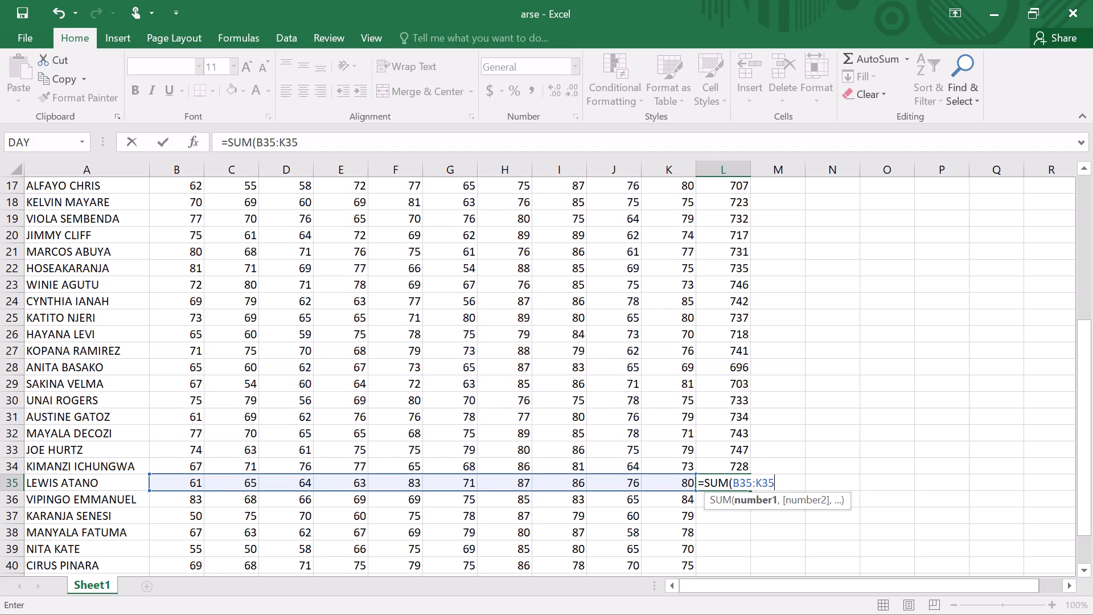
pyautogui.press('Return')
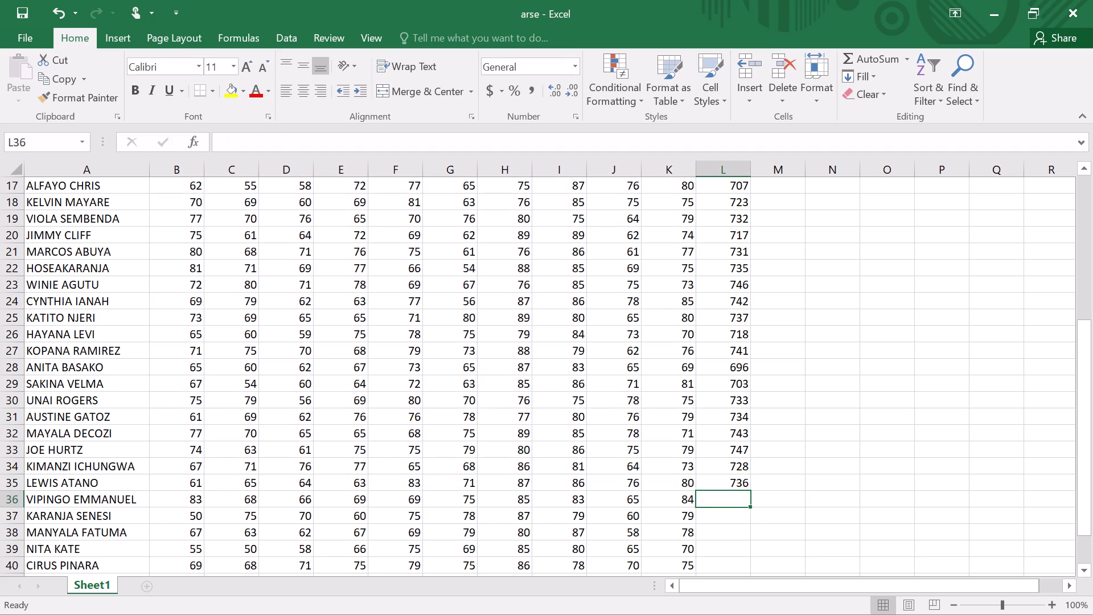
# Total the row 36 student's marks in cell L36 with a SUM formula over B36:K36.
pyautogui.press('=')
pyautogui.write('SUM(')
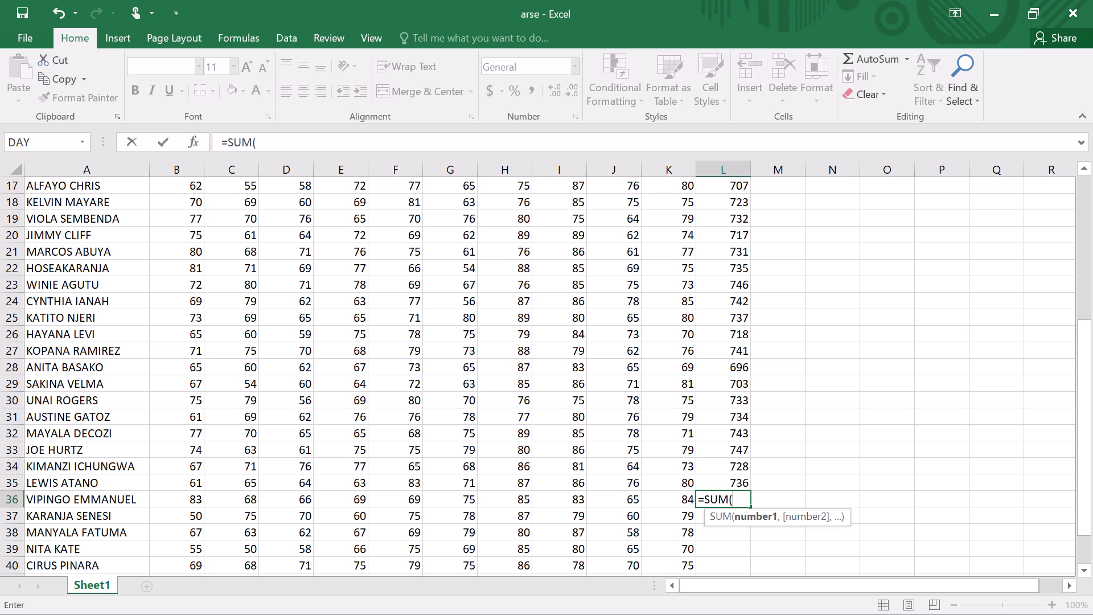
pyautogui.write('B3')
pyautogui.press('6')
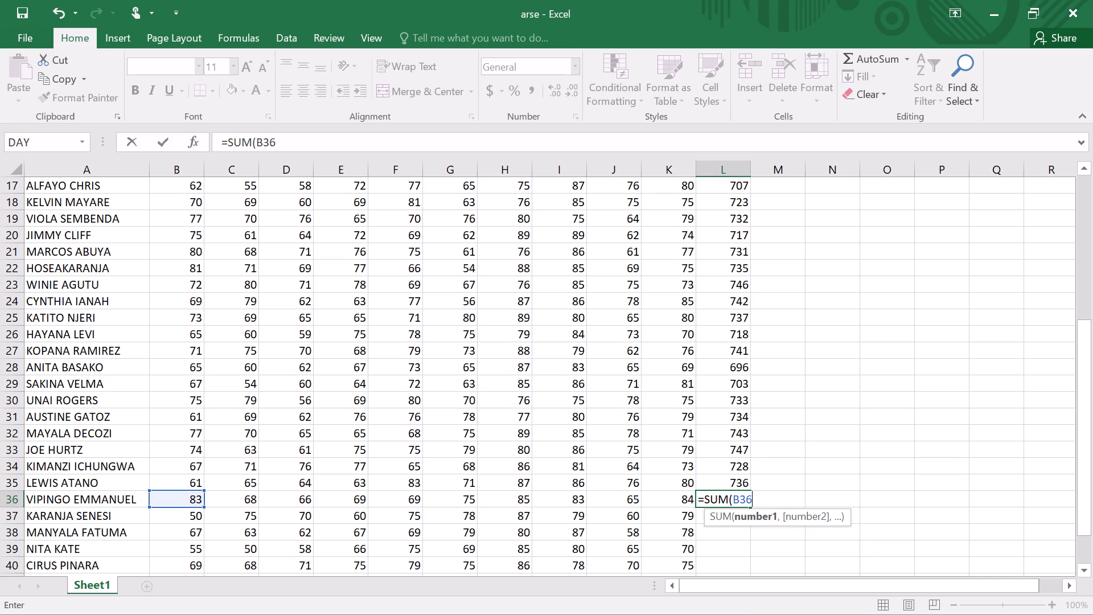
pyautogui.write(':K36')
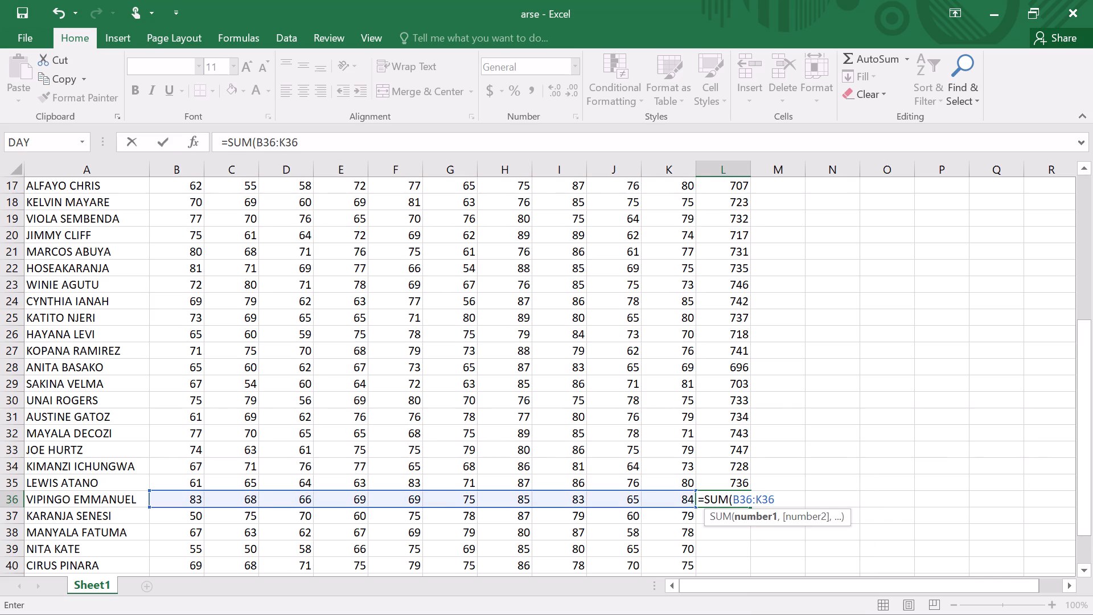
pyautogui.press('Return')
# Total the row 37 student's marks in cell L37 with a SUM formula over B37:K37.
pyautogui.write('=SUM')
pyautogui.hotkey('shift', '(')
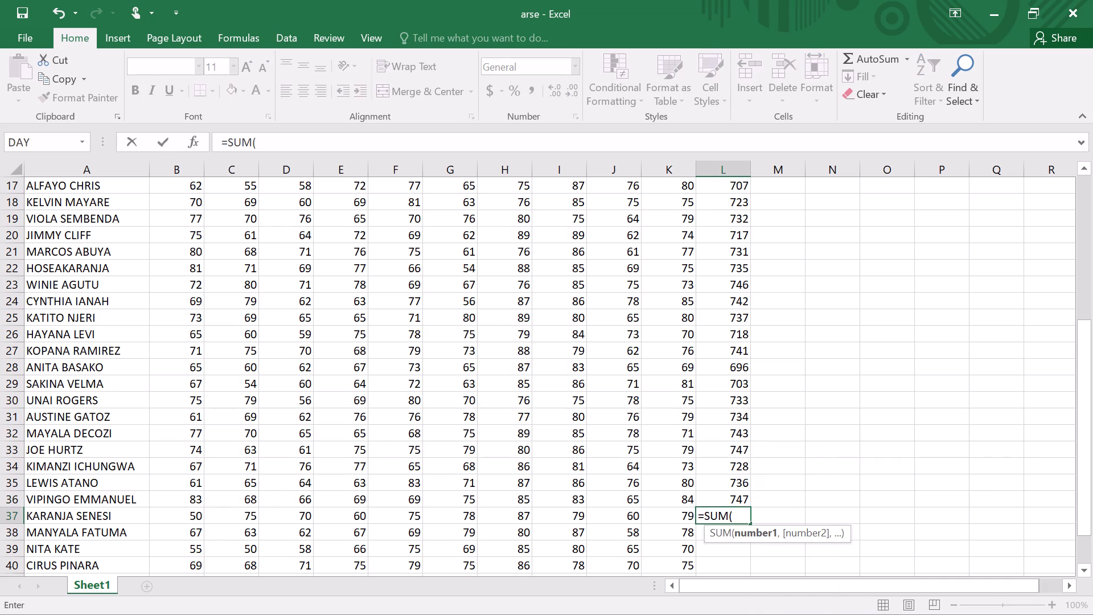
pyautogui.write('B37')
pyautogui.write(':K')
pyautogui.write('37')
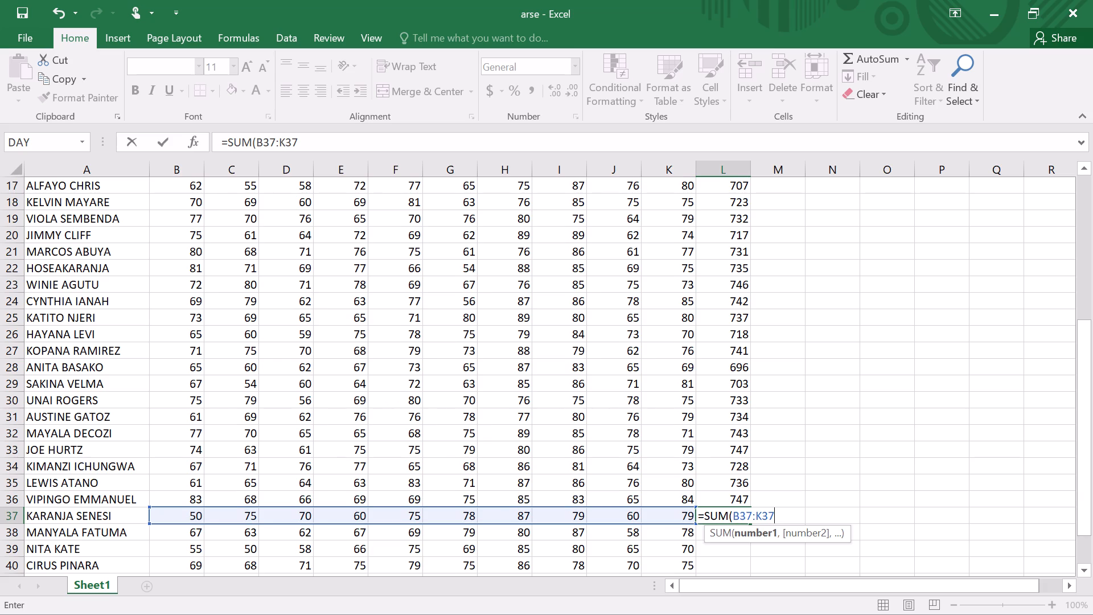
pyautogui.press('Return')
# Total the row 38 student's marks in cell L38 with a SUM formula over B38:K38.
pyautogui.write('=SUM')
pyautogui.hotkey('shift', '(')
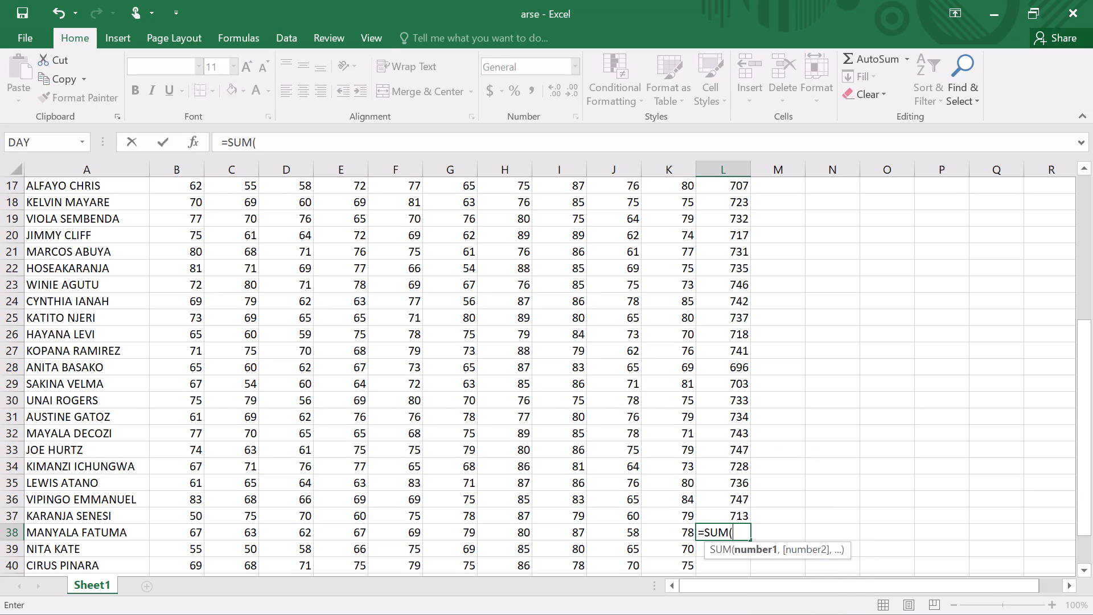
pyautogui.press('b')
pyautogui.write('38')
pyautogui.write(':K38')
pyautogui.press('Return')
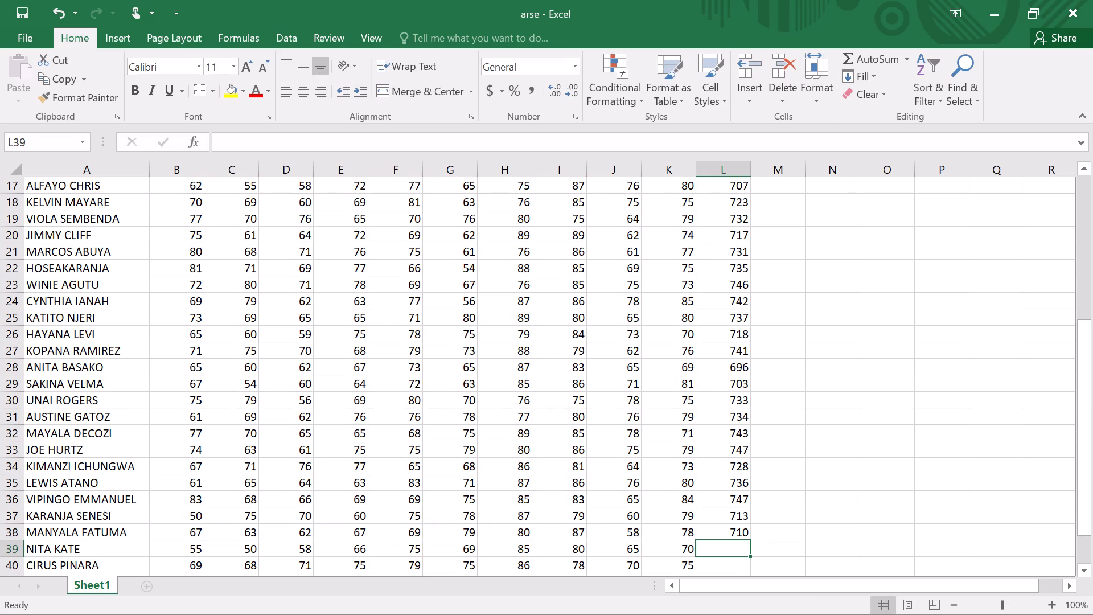
# Total the row 39 student's marks in cell L39 with a SUM formula over B39:K39.
pyautogui.scroll(-2, 823, 392)
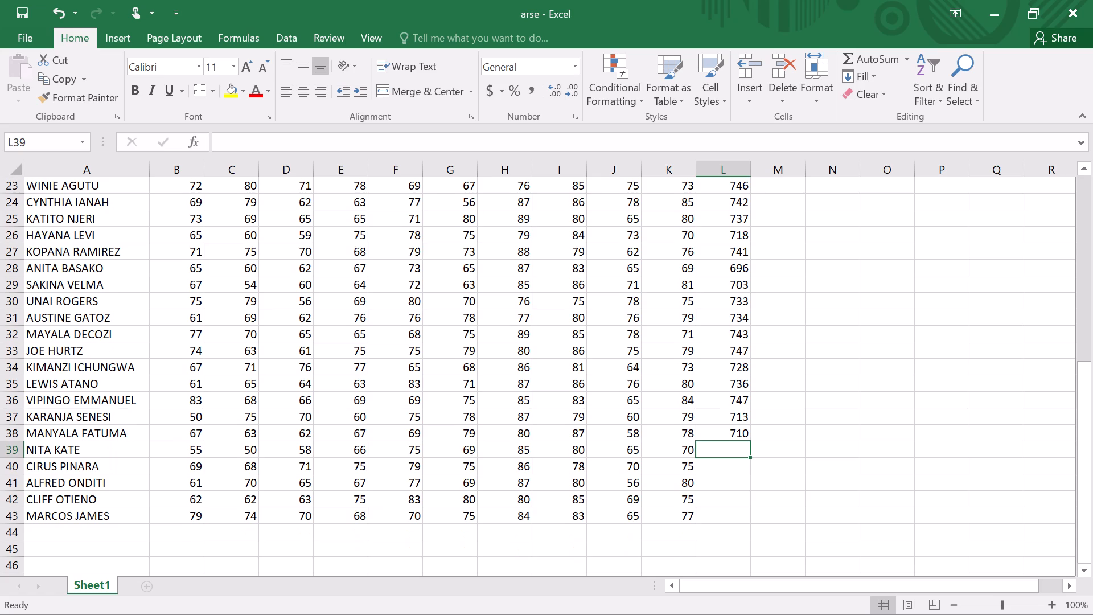
pyautogui.press('=')
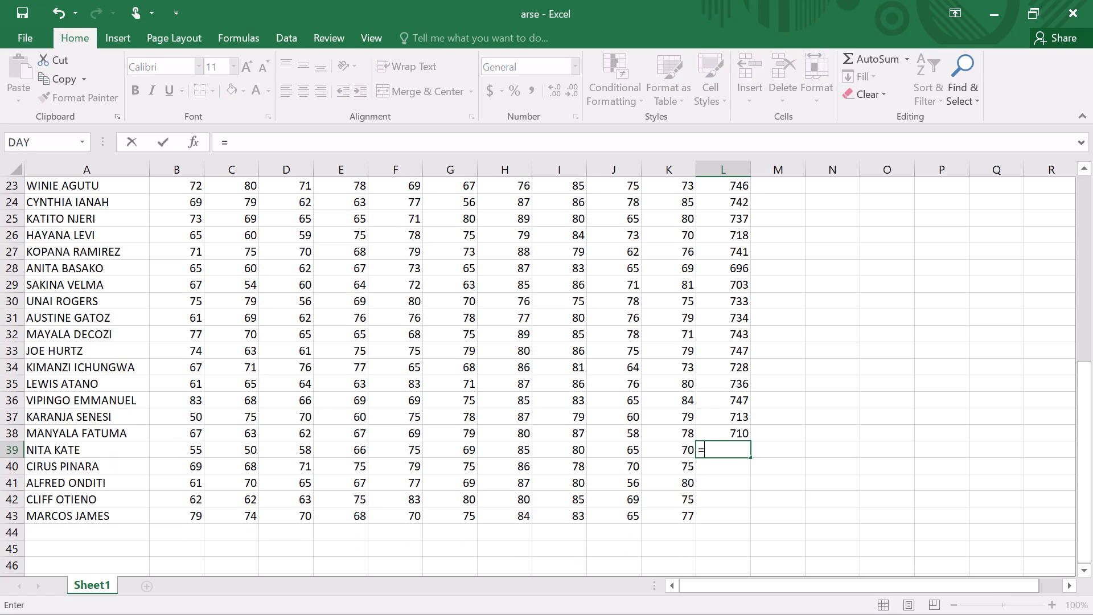
pyautogui.write('SUM(')
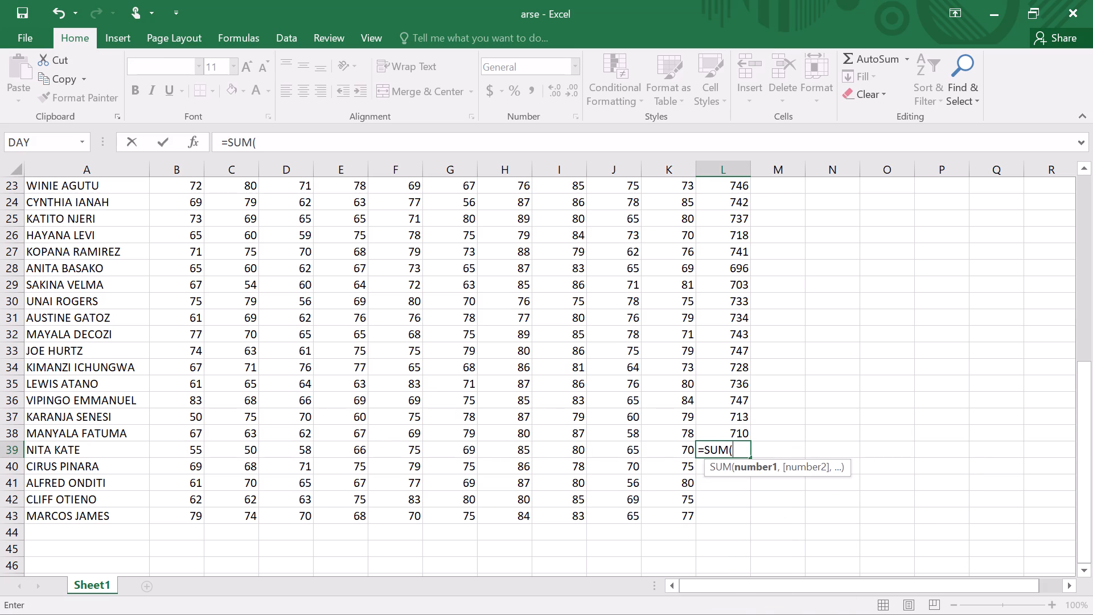
pyautogui.write('B3')
pyautogui.press('9')
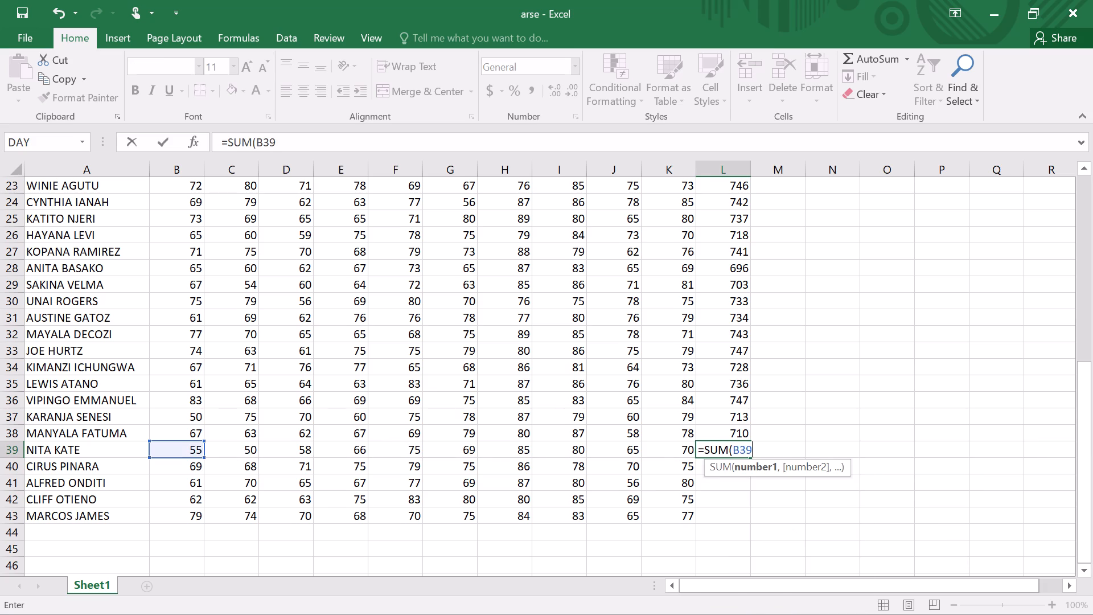
pyautogui.write(':K')
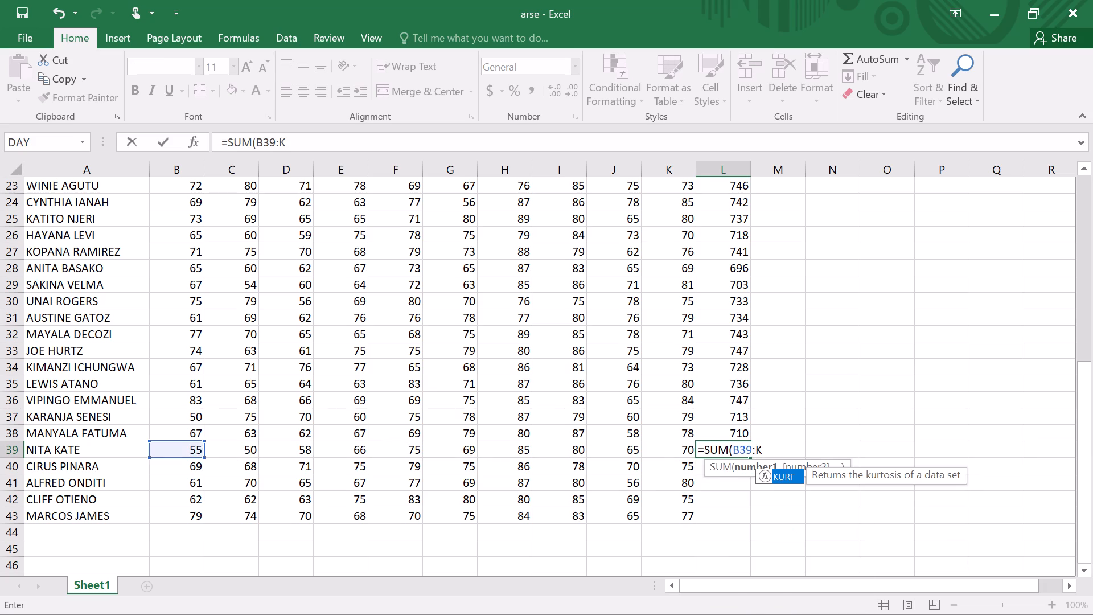
pyautogui.write('39')
pyautogui.press('Return')
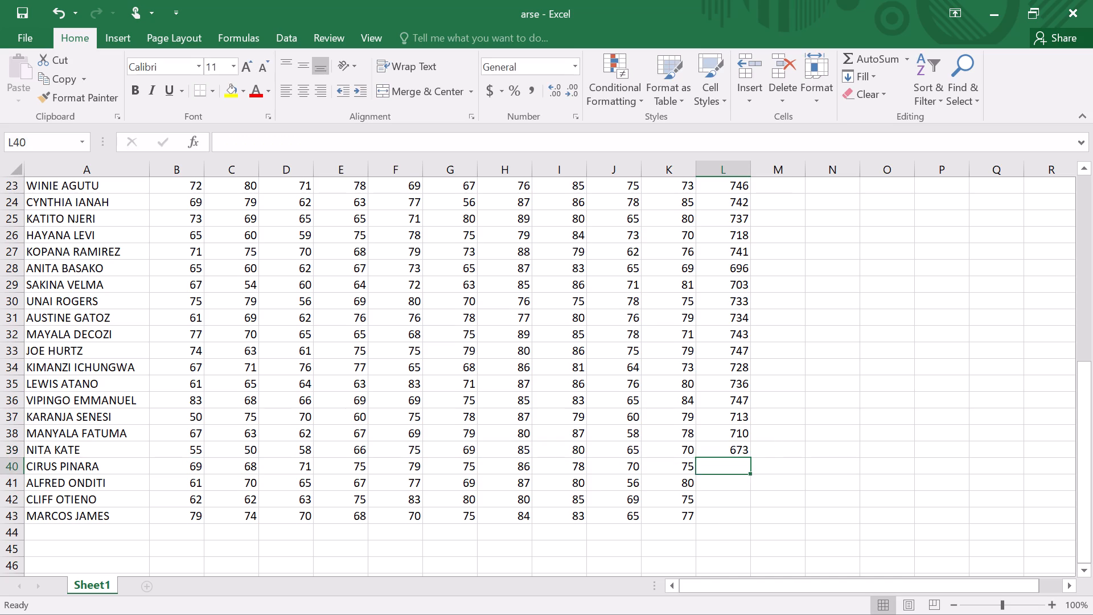
# Total the row 40 student's marks in cell L40 with a SUM formula over B40:K40.
pyautogui.press('=')
pyautogui.write('SUM')
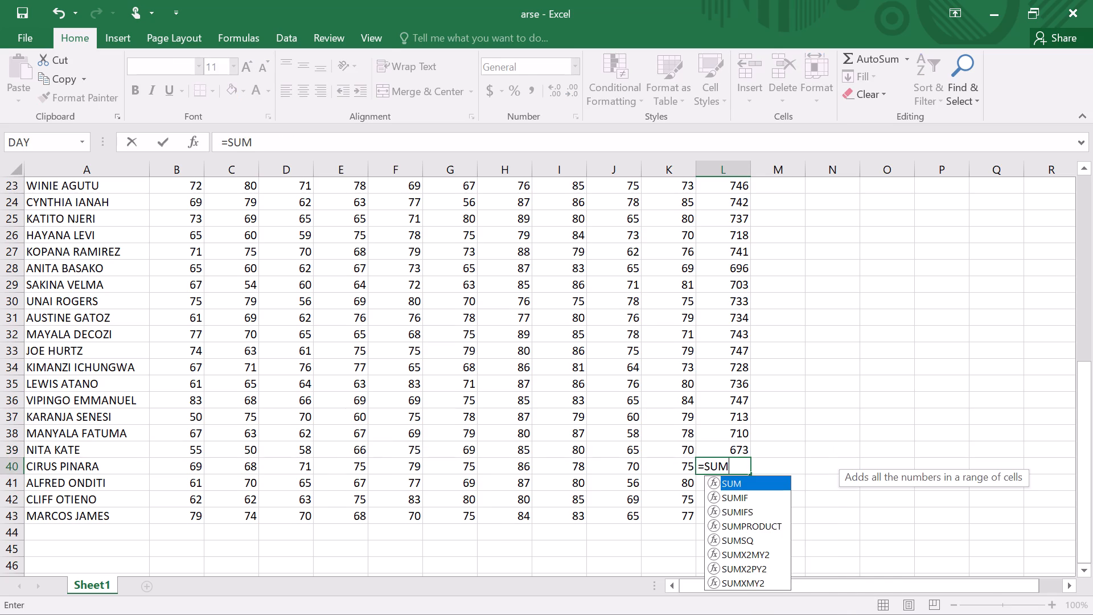
pyautogui.hotkey('shift', '(')
pyautogui.press('b')
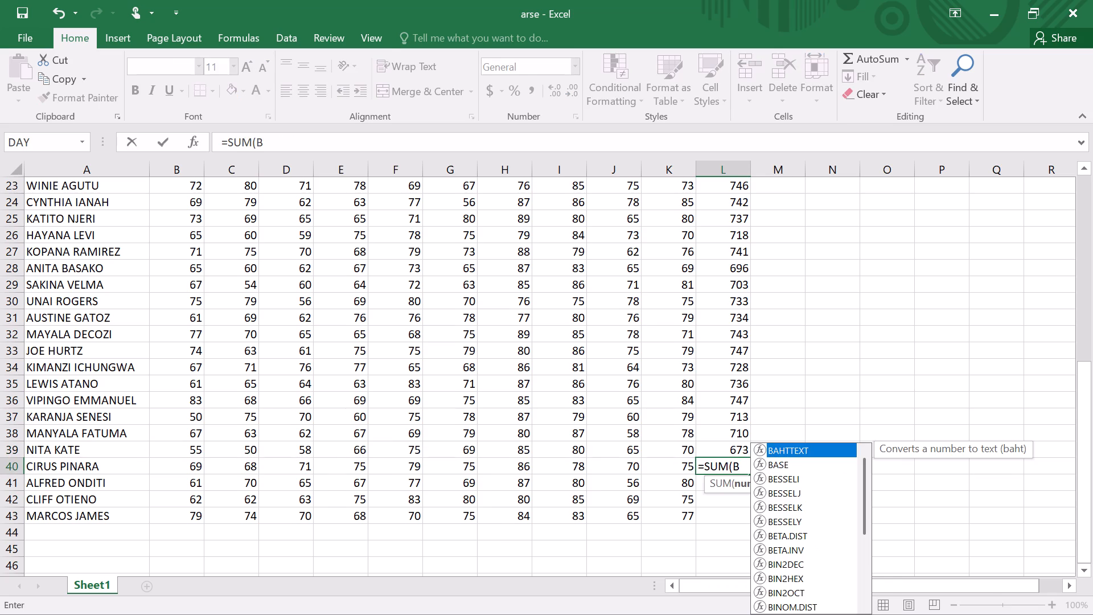
pyautogui.write('40')
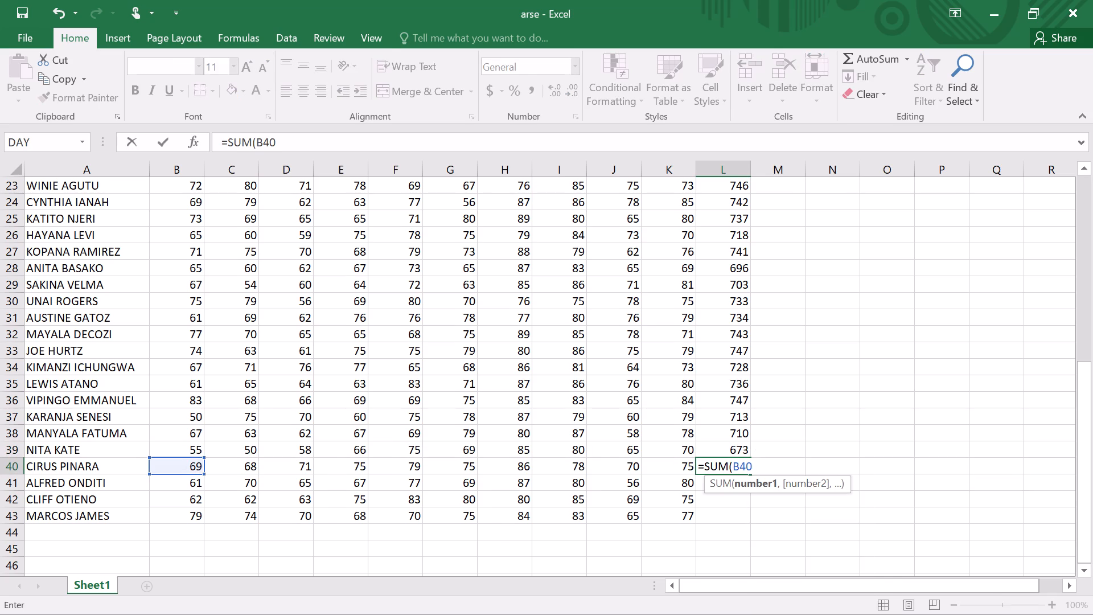
pyautogui.write(':K')
pyautogui.write('40')
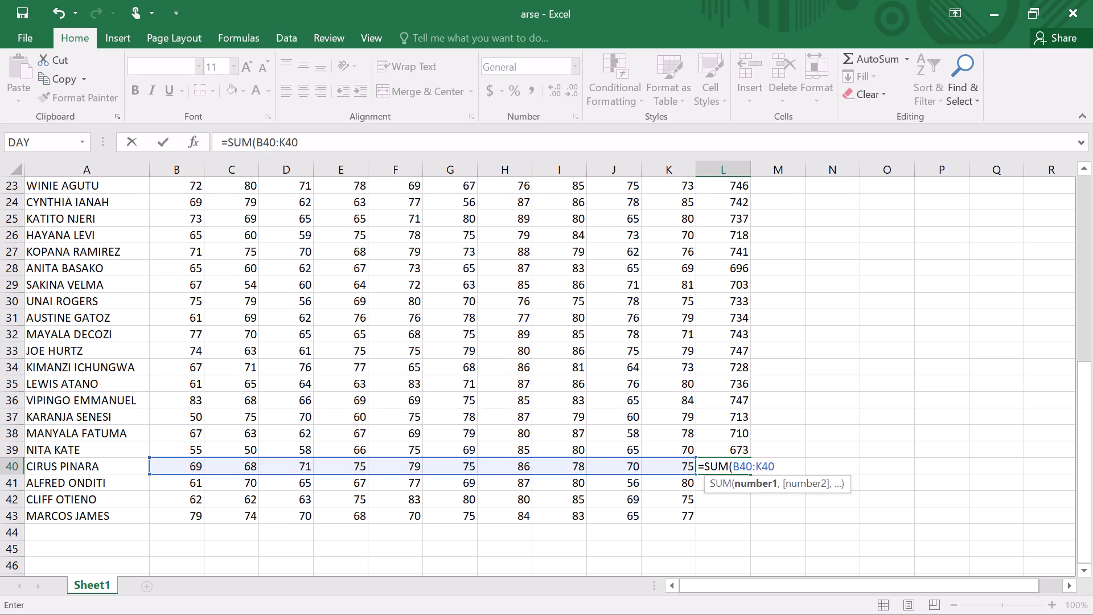
pyautogui.press('Return')
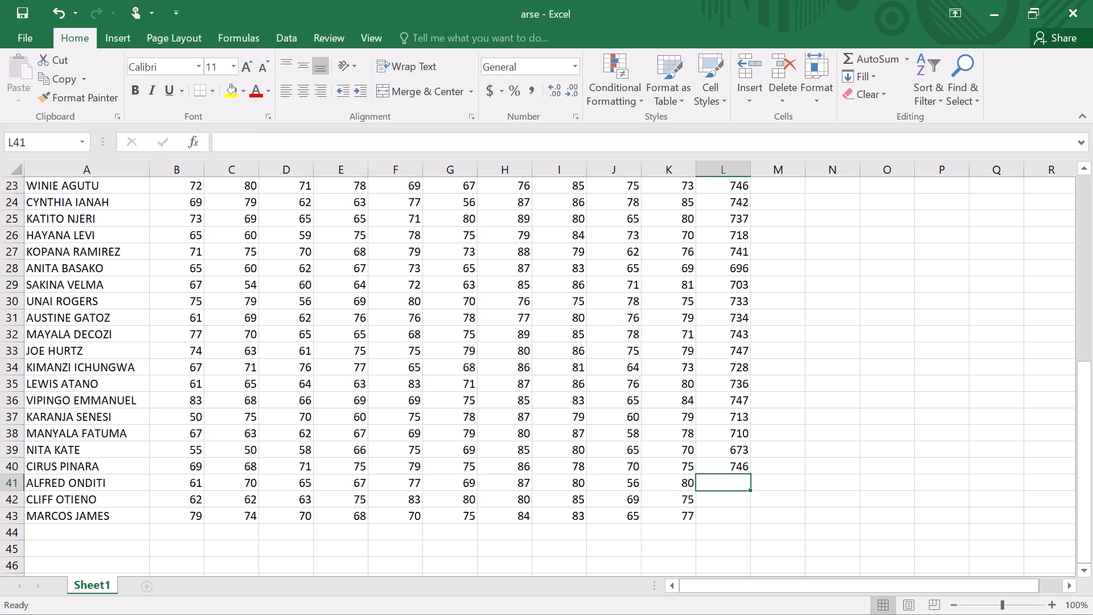
# Total the row 41 student's marks in cell L41 with a SUM formula over B41:K41.
pyautogui.write('=SUM')
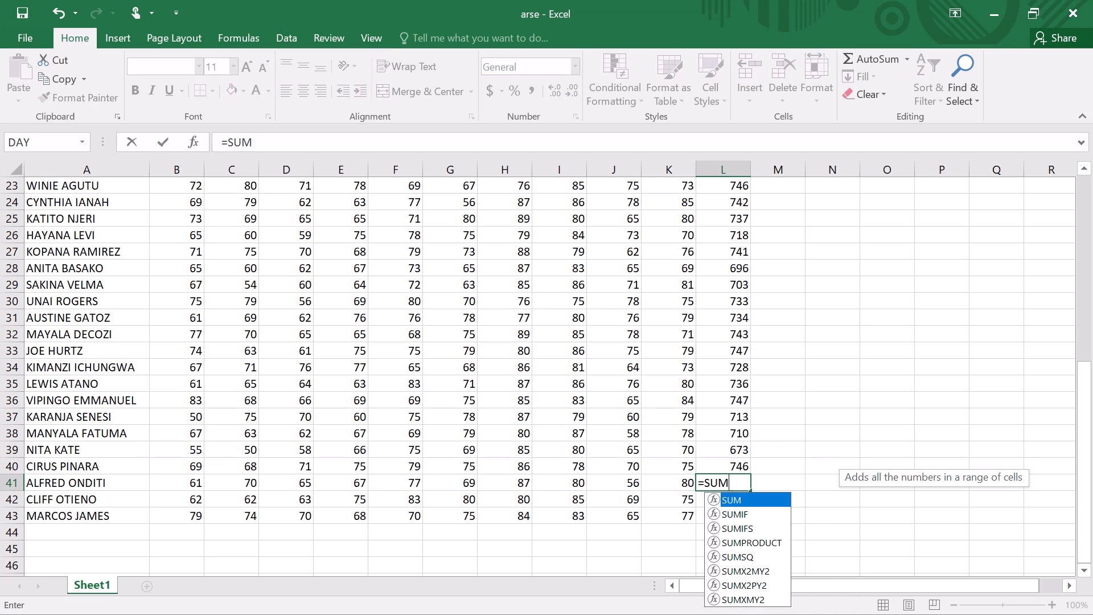
pyautogui.hotkey('shift', '(')
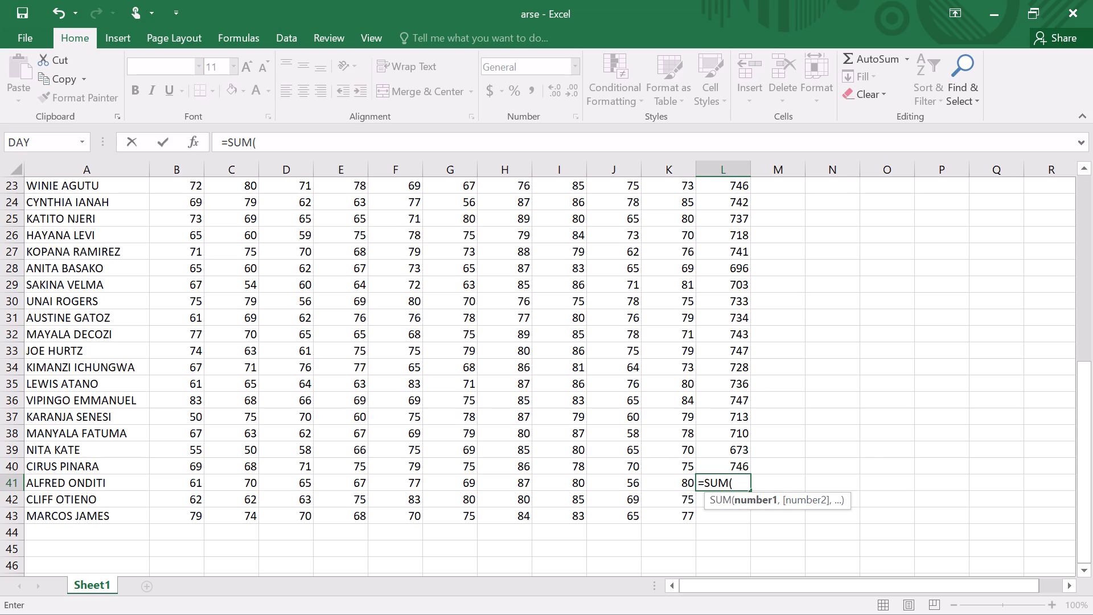
pyautogui.press('b')
pyautogui.press('4')
pyautogui.press('1')
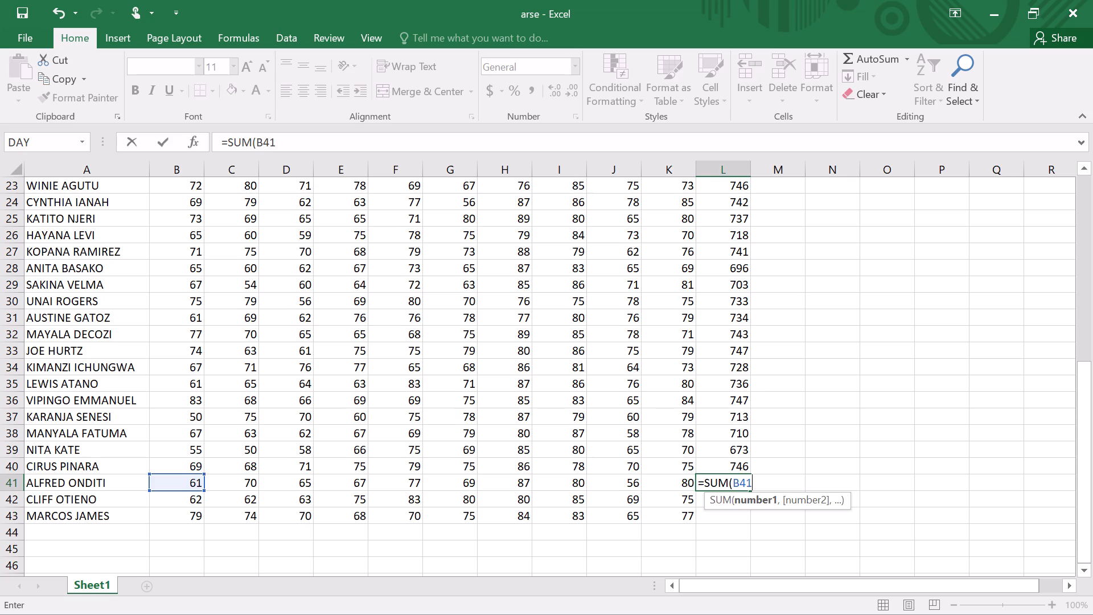
pyautogui.hotkey('shift', ':')
pyautogui.press('k')
pyautogui.write('41')
pyautogui.press('Return')
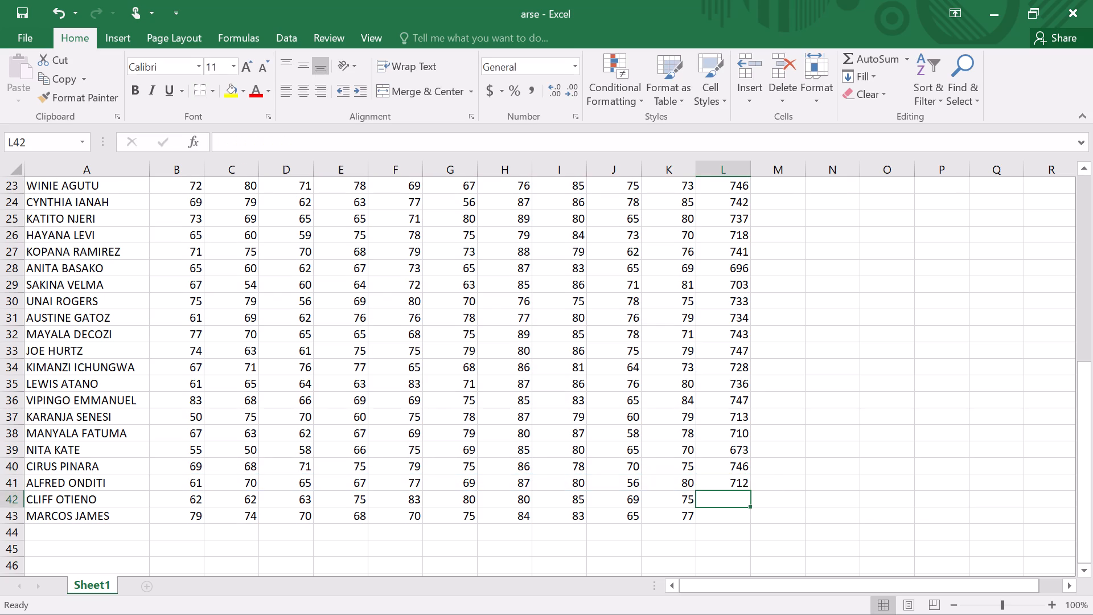
# Total the row 42 student's marks in cell L42 with a SUM formula over B42:K42.
pyautogui.press('=')
pyautogui.write('SUM')
pyautogui.hotkey('shift', '(')
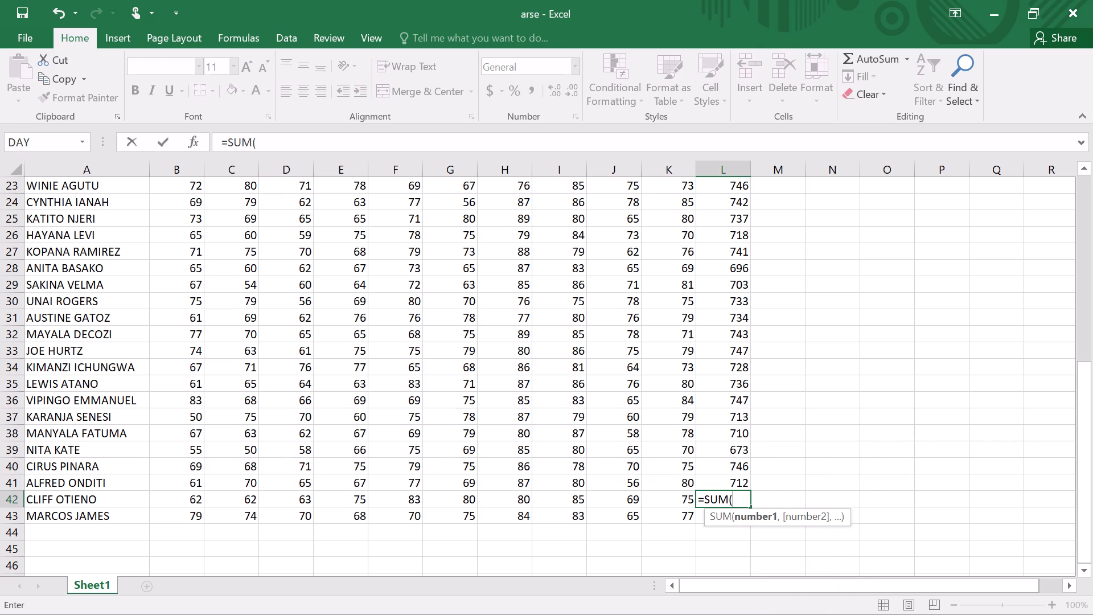
pyautogui.press('b')
pyautogui.write('42')
pyautogui.write(':K')
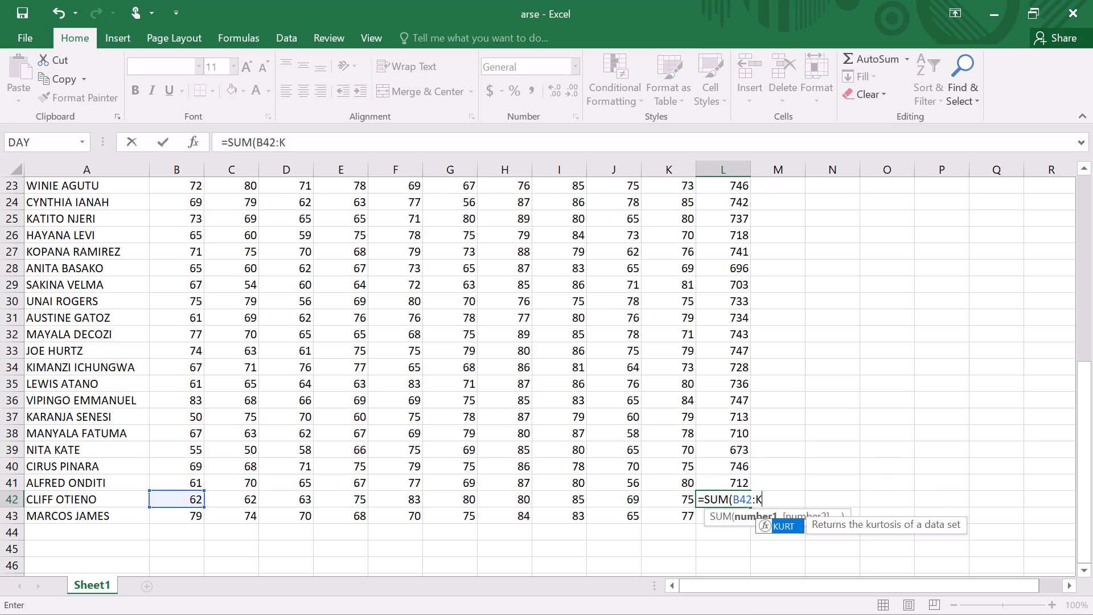
pyautogui.write('42')
pyautogui.press('Return')
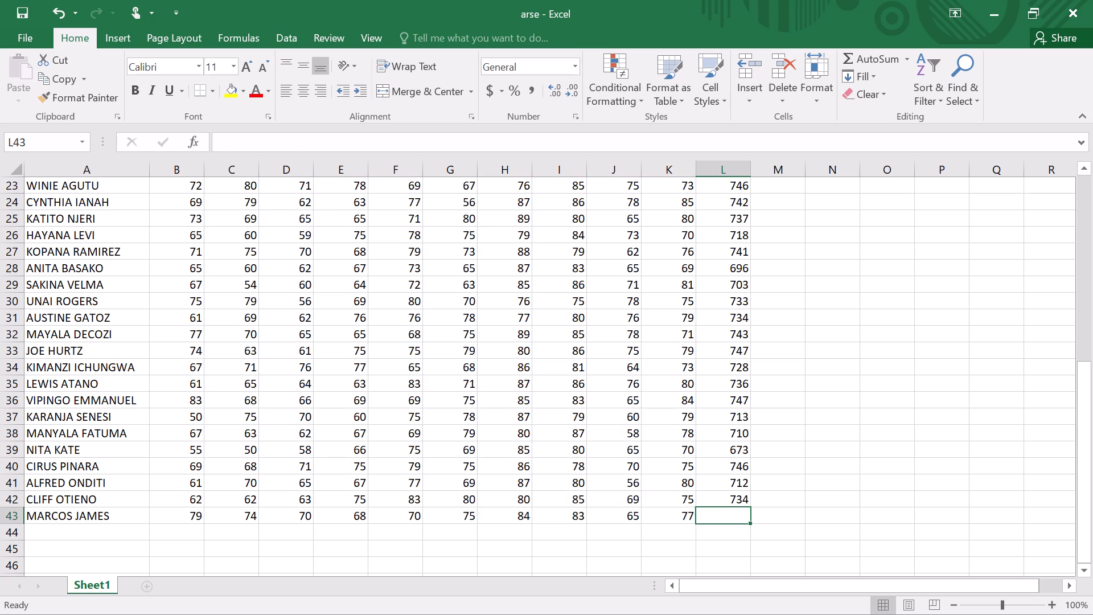
# Total the row 43 student's marks in cell L43 with a SUM formula over B43:K43.
pyautogui.press('=')
pyautogui.write('SUM(')
pyautogui.press('b')
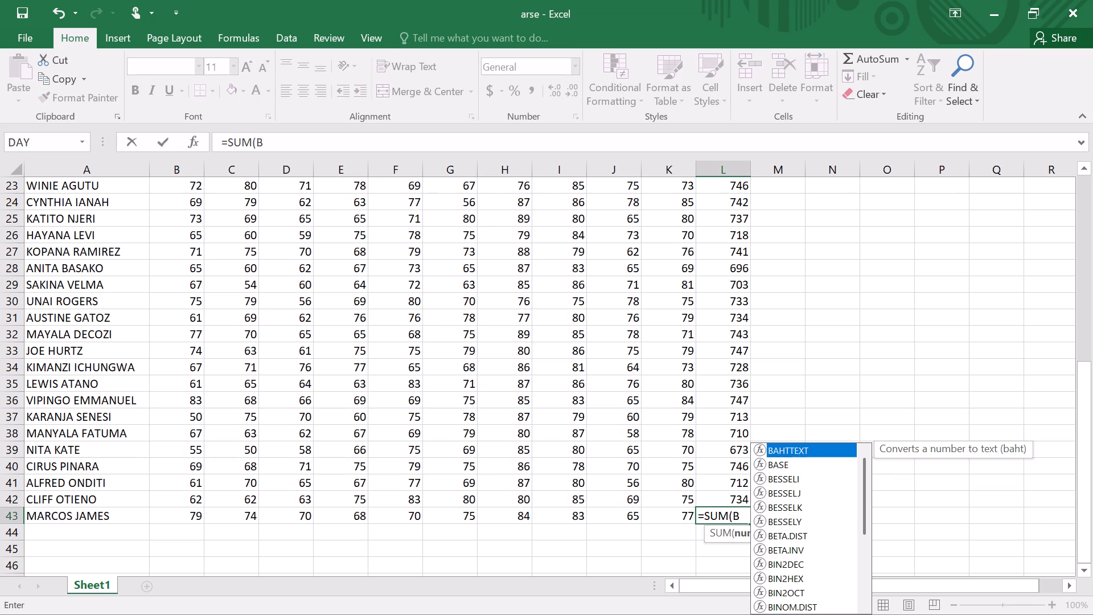
pyautogui.write('43')
pyautogui.write(':K')
pyautogui.write('43')
pyautogui.press('Return')
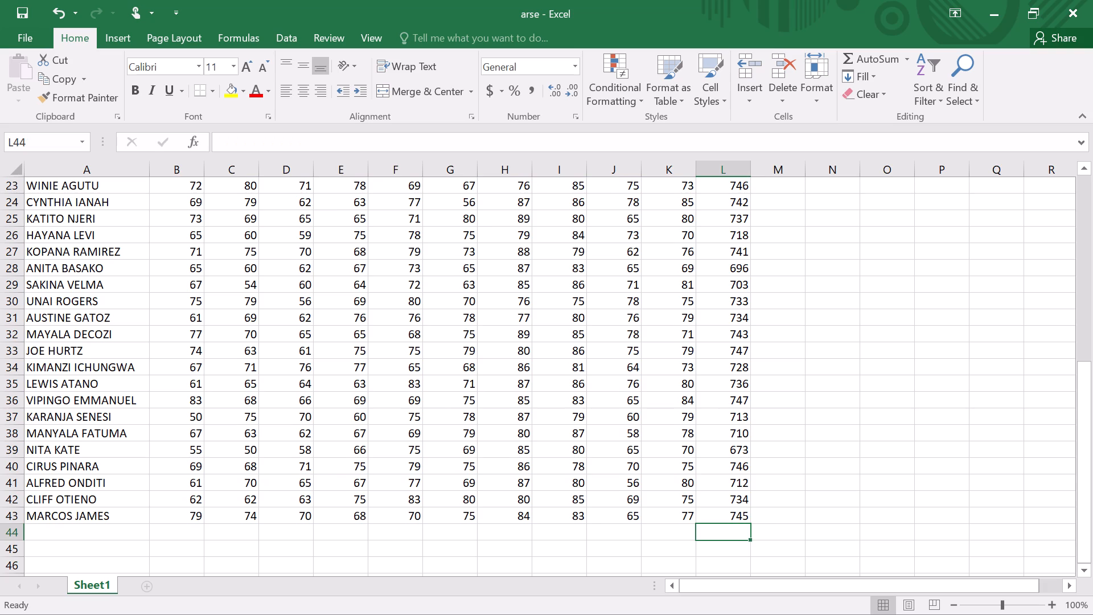
# Return to the top of the sheet and select the empty header cell M1 beside TOTAL.
pyautogui.scroll(15, 769, 476)
pyautogui.scroll(-2, 762, 367)
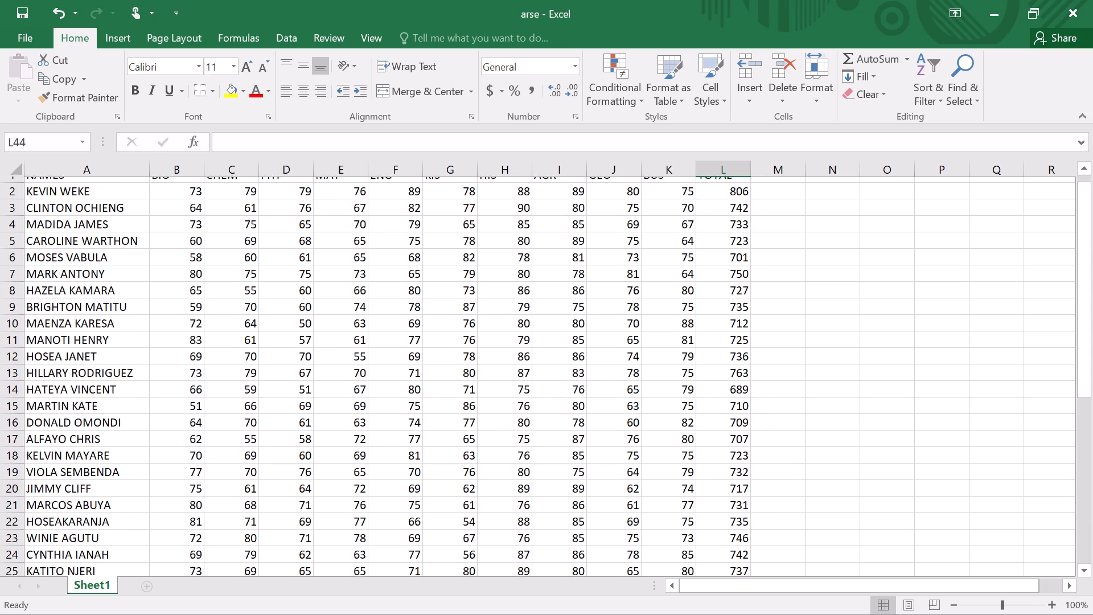
pyautogui.scroll(-1, 762, 369)
pyautogui.scroll(2, 762, 369)
pyautogui.scroll(9, 749, 281)
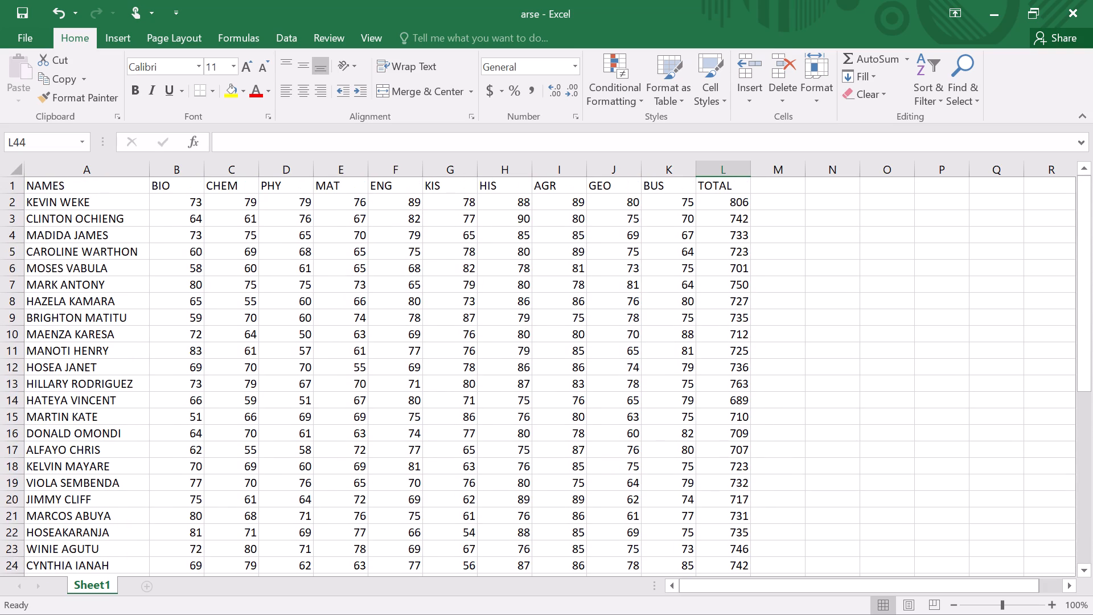
pyautogui.click(772, 186)
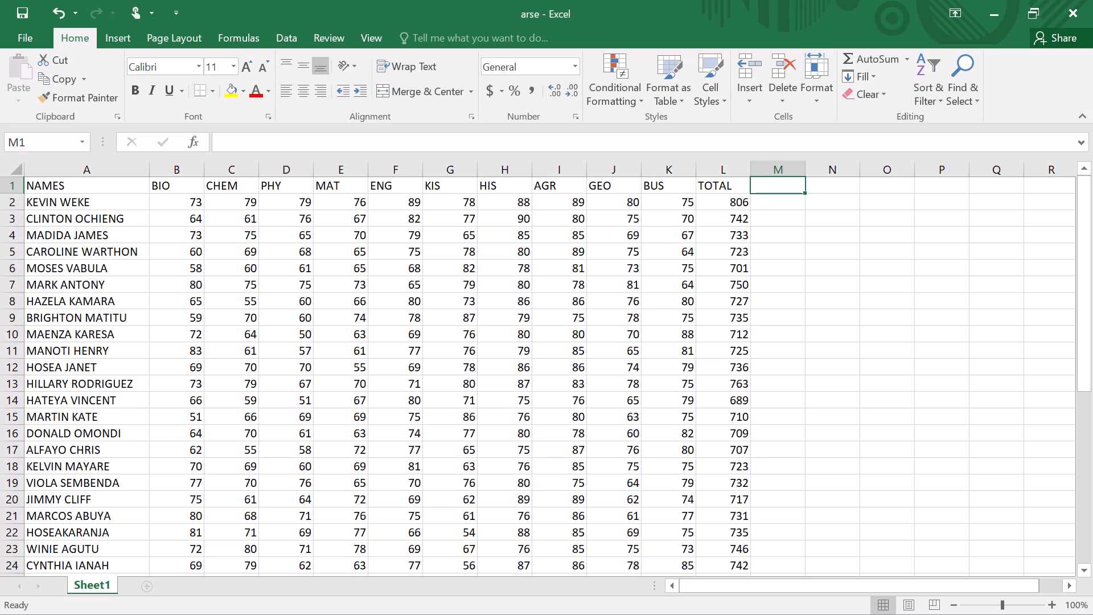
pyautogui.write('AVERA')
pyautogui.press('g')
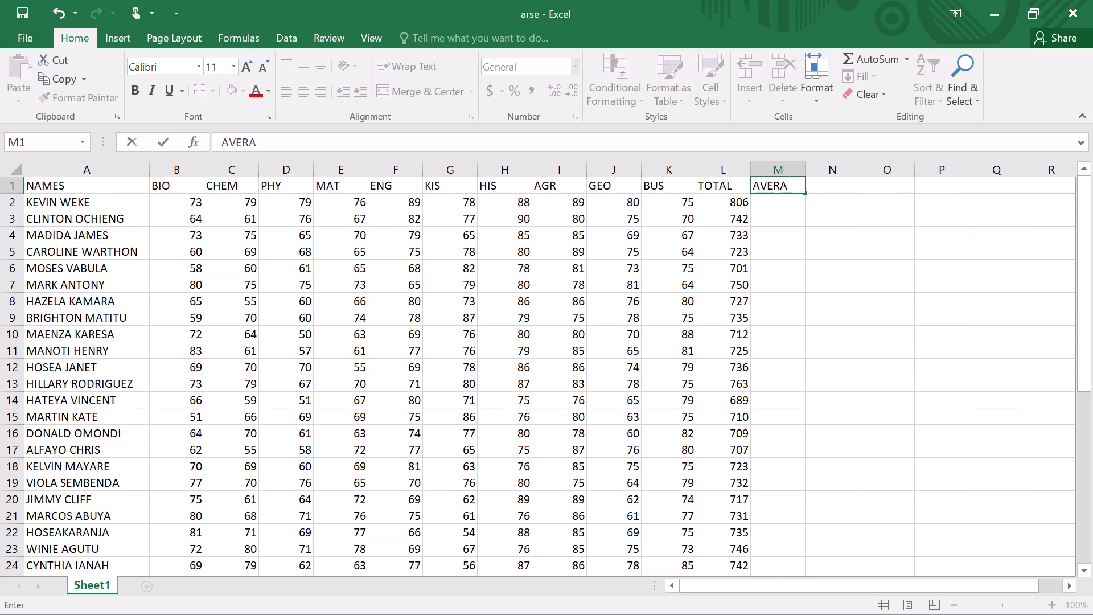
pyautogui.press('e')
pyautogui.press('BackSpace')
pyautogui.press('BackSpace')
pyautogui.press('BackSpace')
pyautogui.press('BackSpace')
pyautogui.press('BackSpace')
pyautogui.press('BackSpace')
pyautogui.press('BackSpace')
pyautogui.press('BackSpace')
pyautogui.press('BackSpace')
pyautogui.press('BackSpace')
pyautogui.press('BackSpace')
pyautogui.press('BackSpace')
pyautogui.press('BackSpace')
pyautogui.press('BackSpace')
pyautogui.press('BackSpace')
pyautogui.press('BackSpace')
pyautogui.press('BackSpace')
# Enter MEAN as the column header in cell M1.
pyautogui.write('ME')
pyautogui.write('AN')
pyautogui.press('Down')
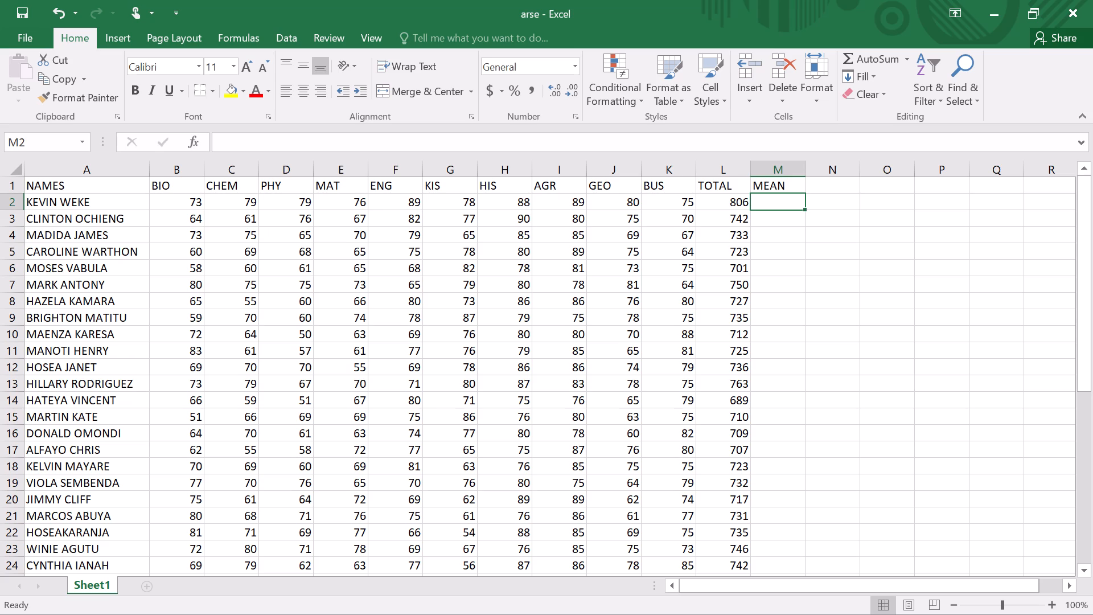
# Average the row 2 student's marks in cell M2 with an AVERAGE formula over B2:K2.
pyautogui.press('=')
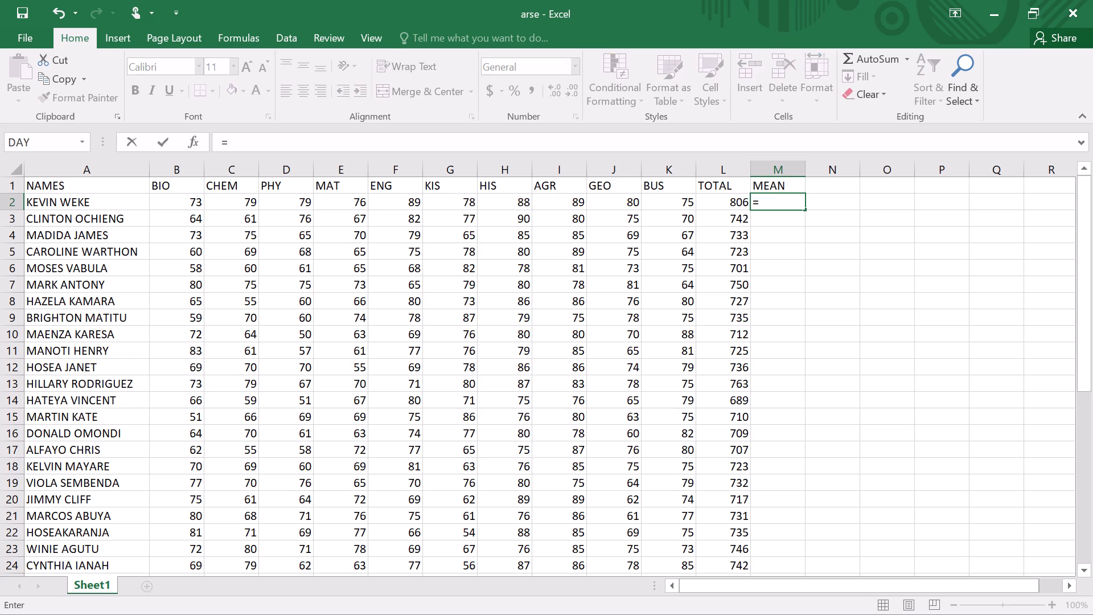
pyautogui.write('AVERAGE')
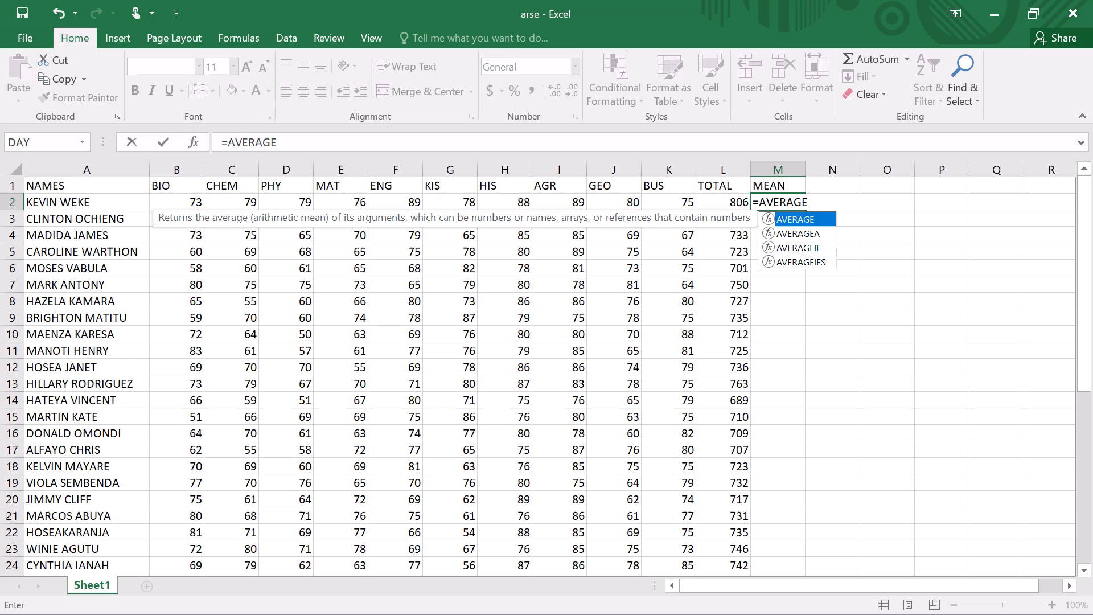
pyautogui.hotkey('shift', '(')
pyautogui.press('b')
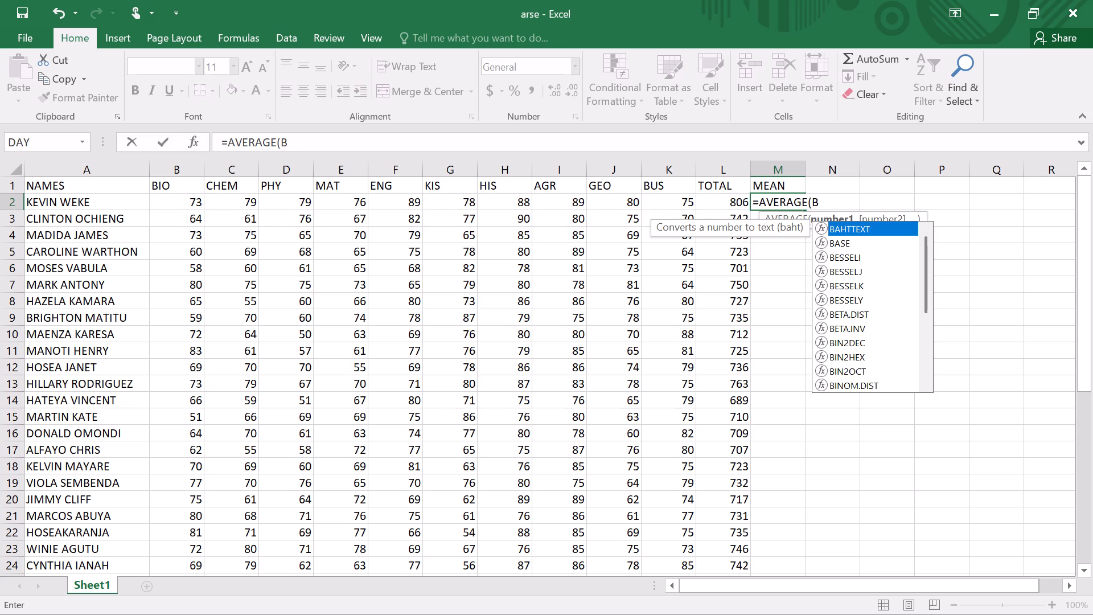
pyautogui.press('2')
pyautogui.write(':K')
pyautogui.press('2')
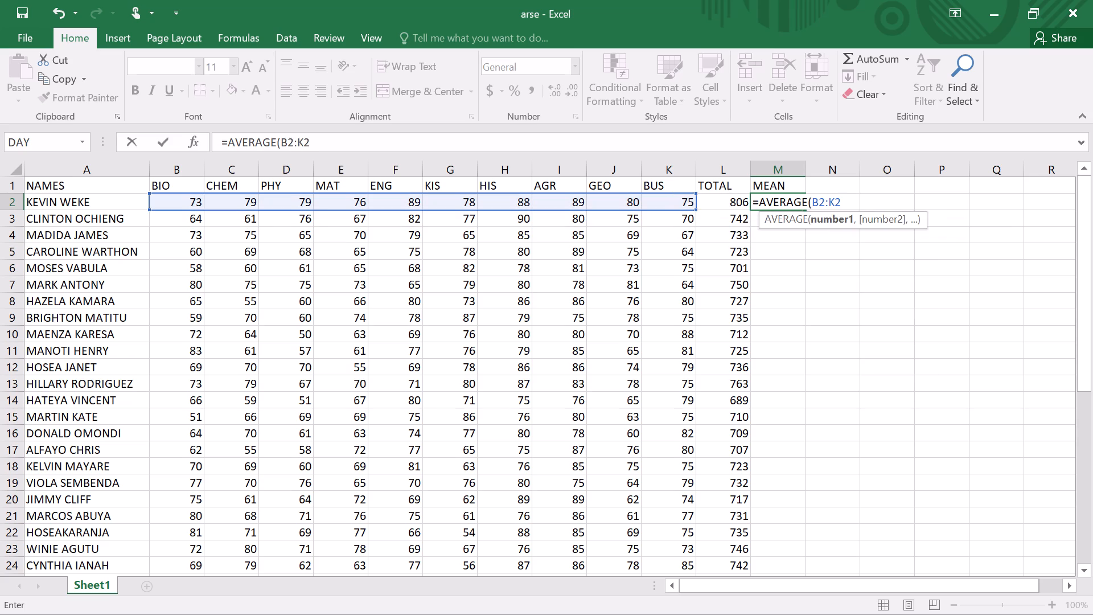
pyautogui.press('Return')
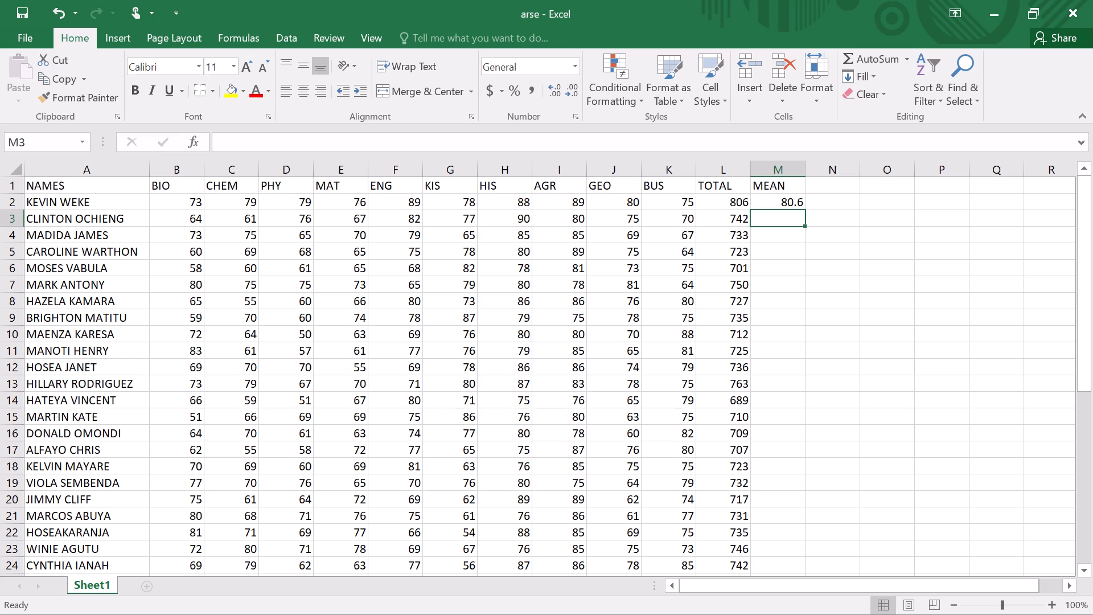
# Average the row 3 student's marks in cell M3 with an AVERAGE formula over B3:K3.
pyautogui.press('=')
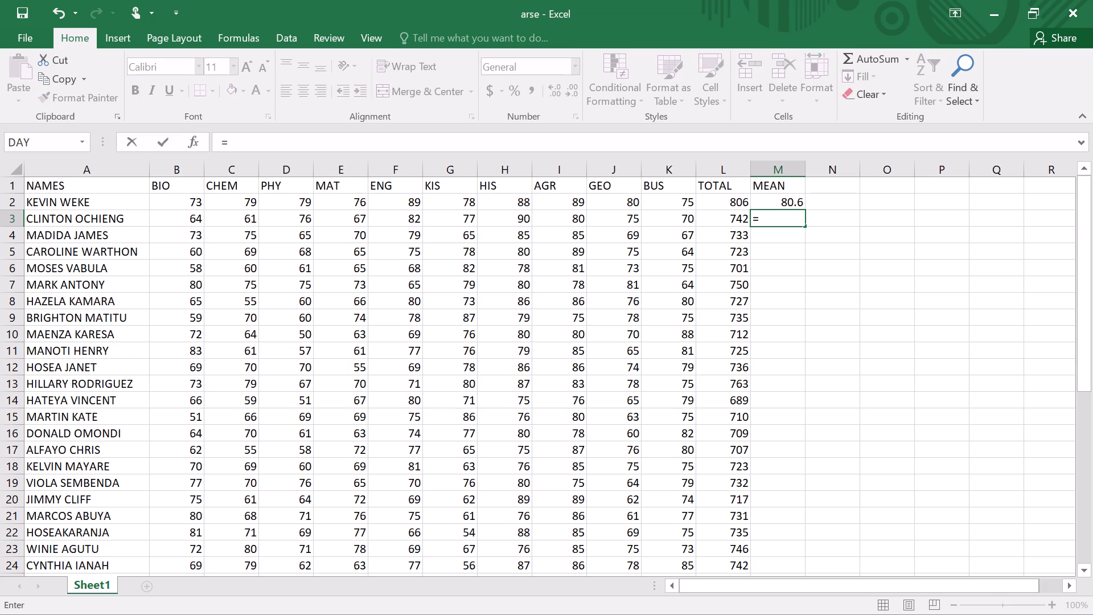
pyautogui.write('AVERAGE')
pyautogui.hotkey('shift', '(')
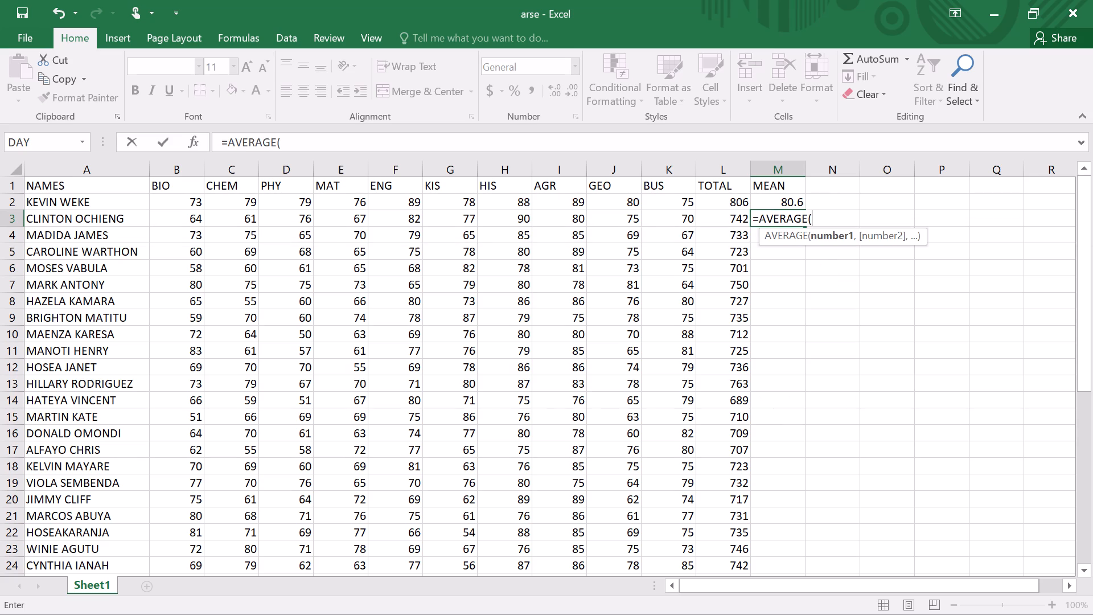
pyautogui.press('b')
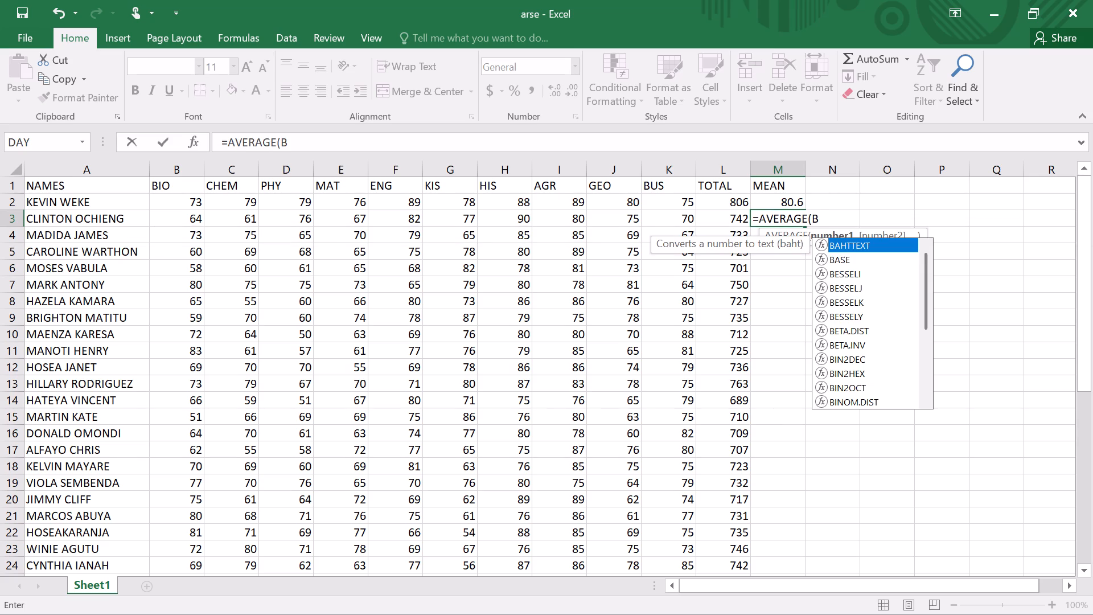
pyautogui.press('3')
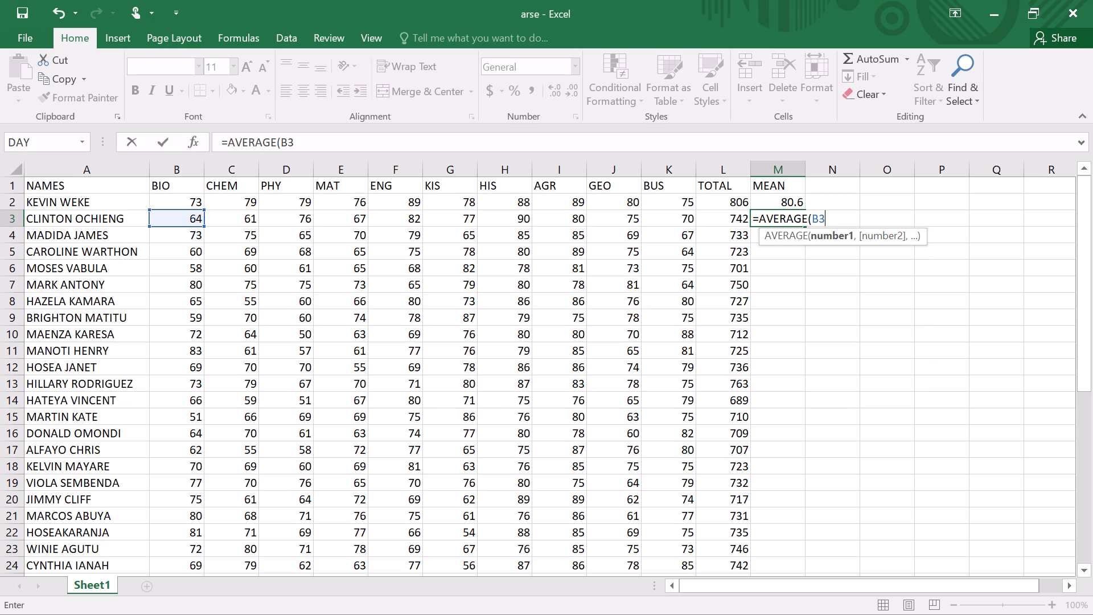
pyautogui.hotkey('shift', ':')
pyautogui.press('k')
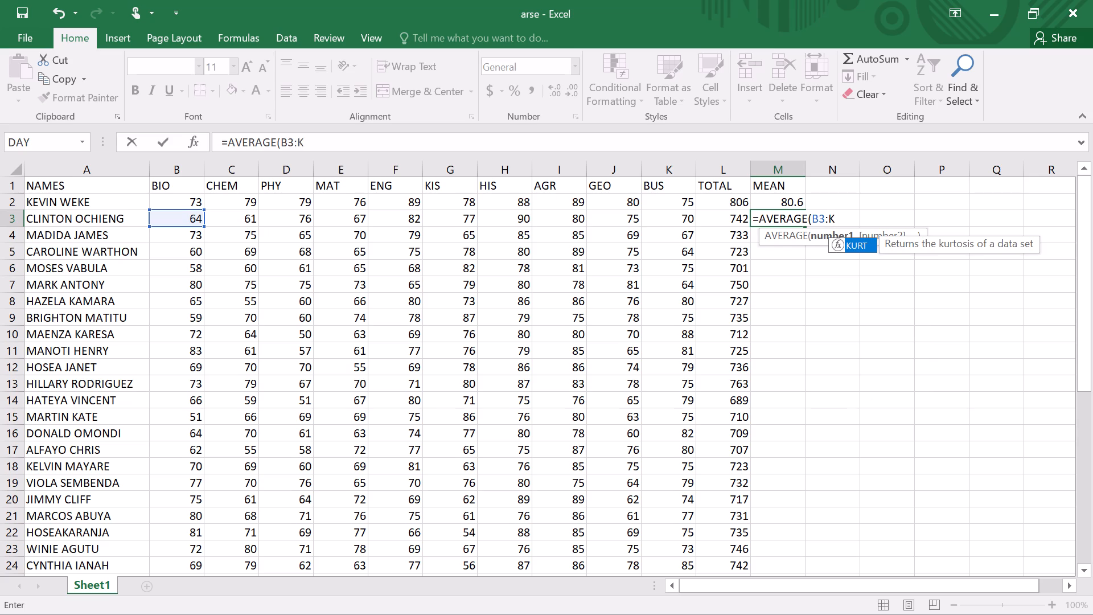
pyautogui.press('3')
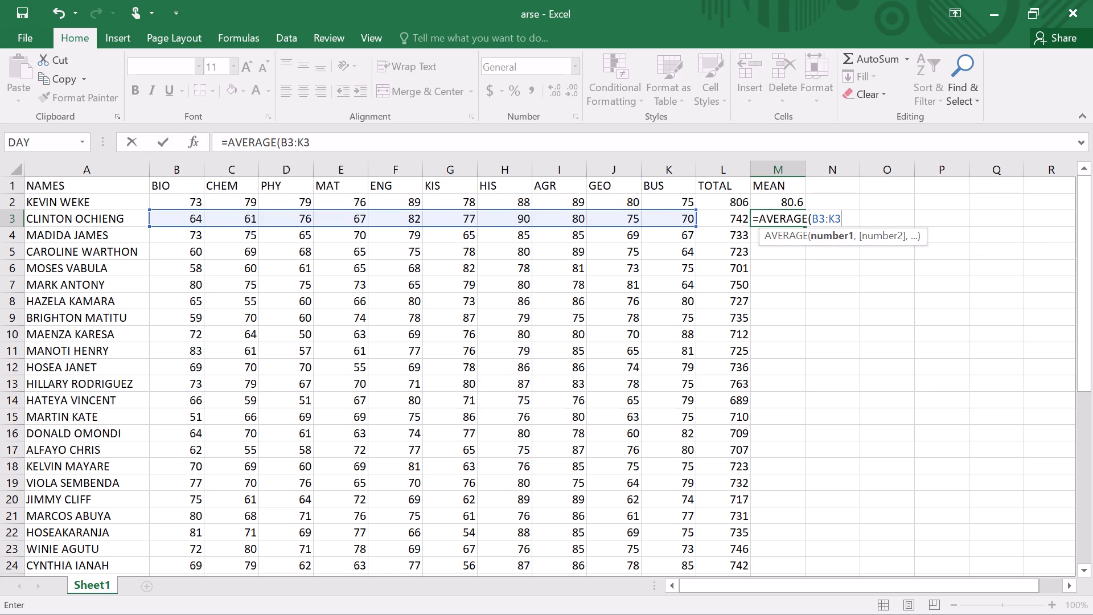
pyautogui.press('Return')
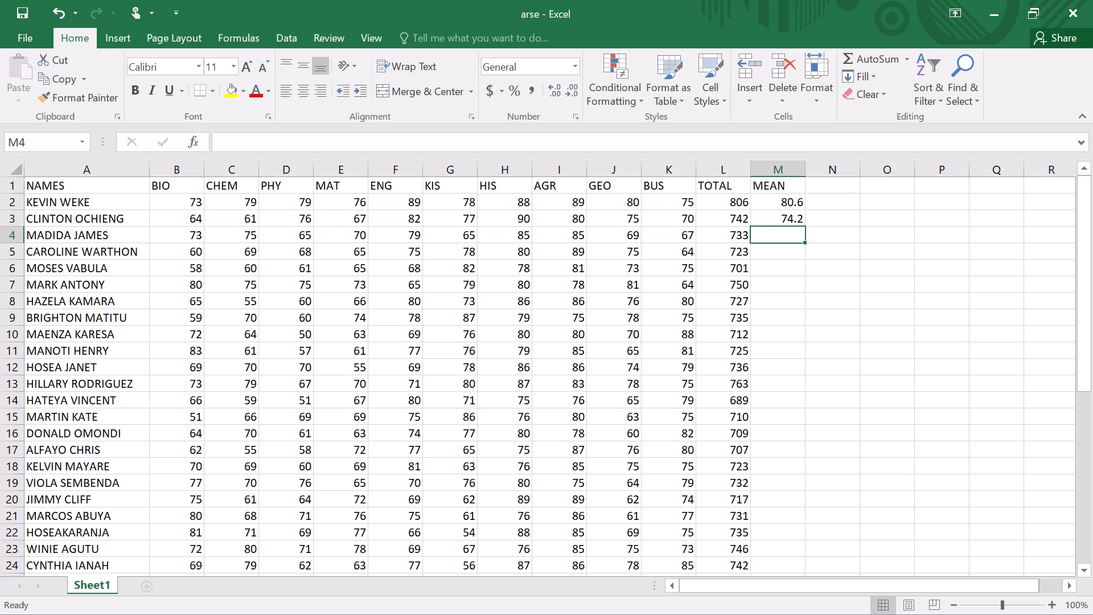
# Average the row 4 student's marks in cell M4 with an AVERAGE formula over B4:K4.
pyautogui.press('=')
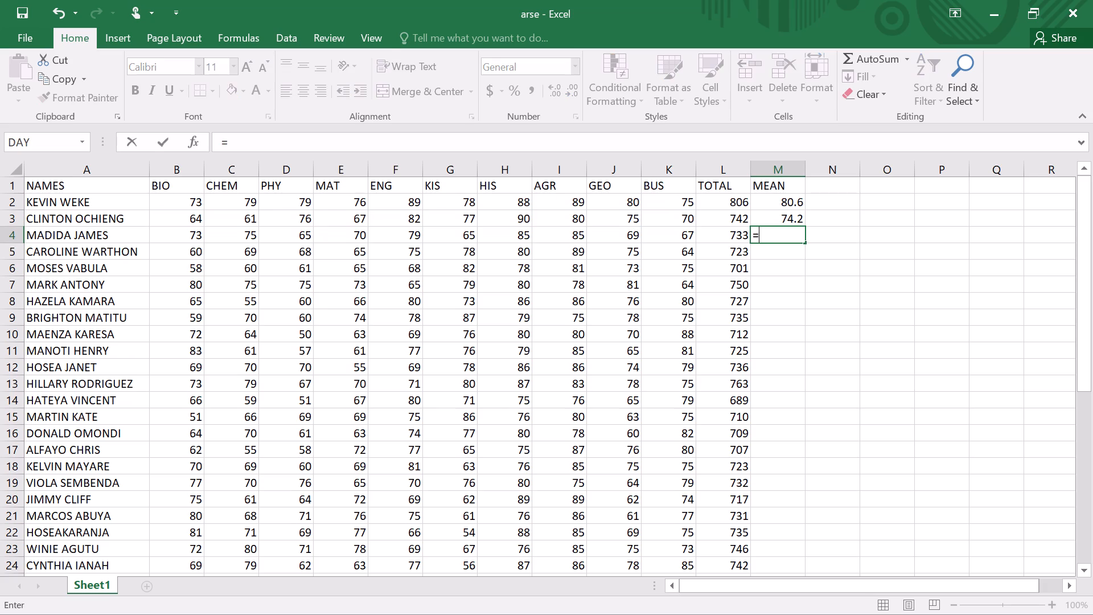
pyautogui.write('AVE')
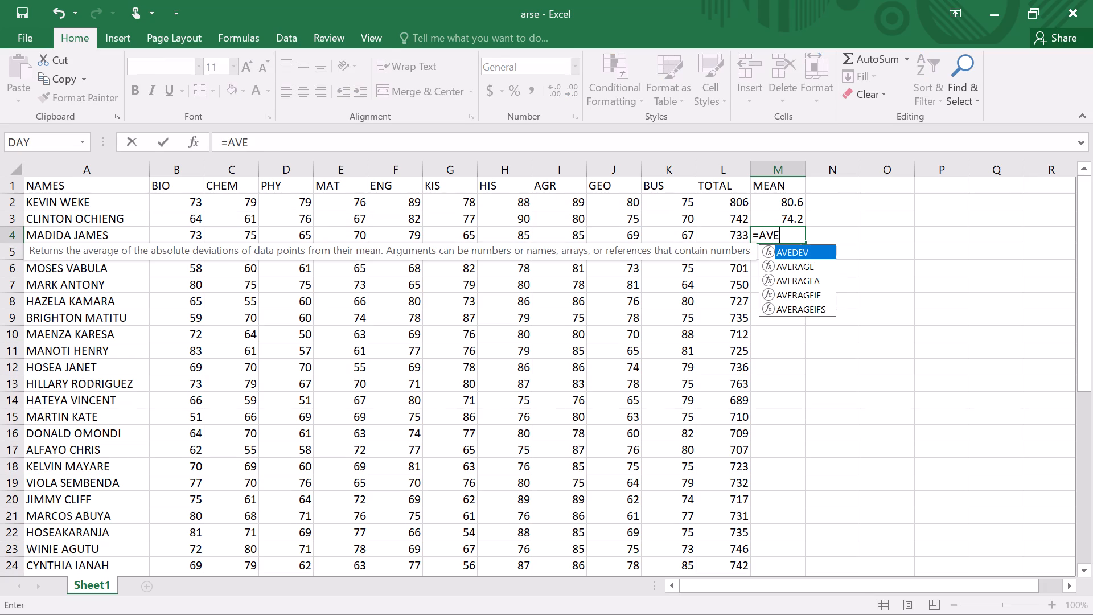
pyautogui.press('r')
pyautogui.write('AGE')
pyautogui.hotkey('shift', '(')
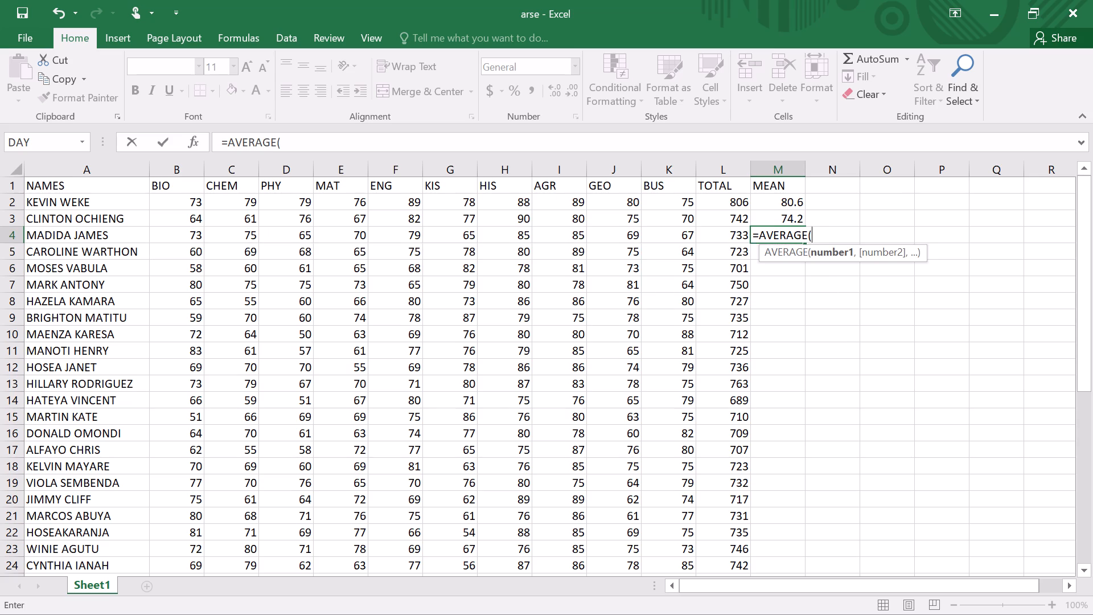
pyautogui.press('b')
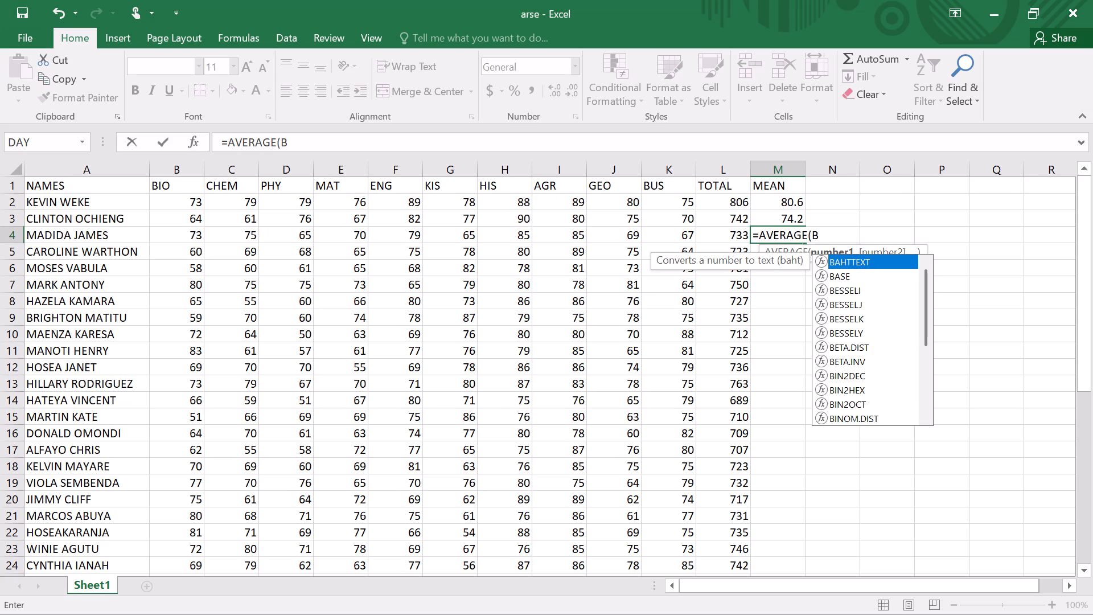
pyautogui.press('4')
pyautogui.hotkey('shift', ':')
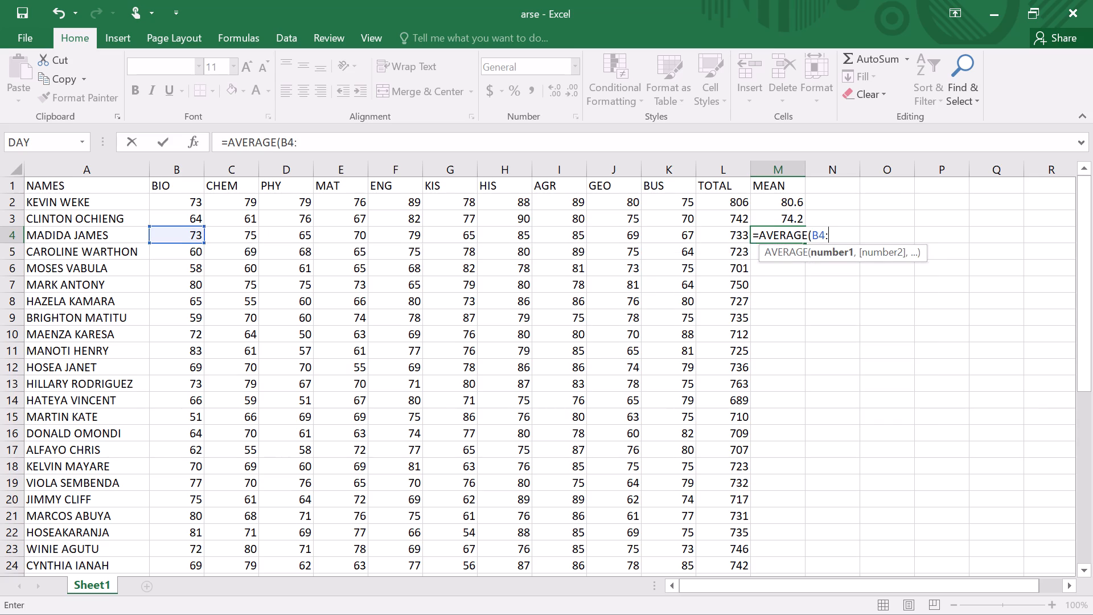
pyautogui.press('k')
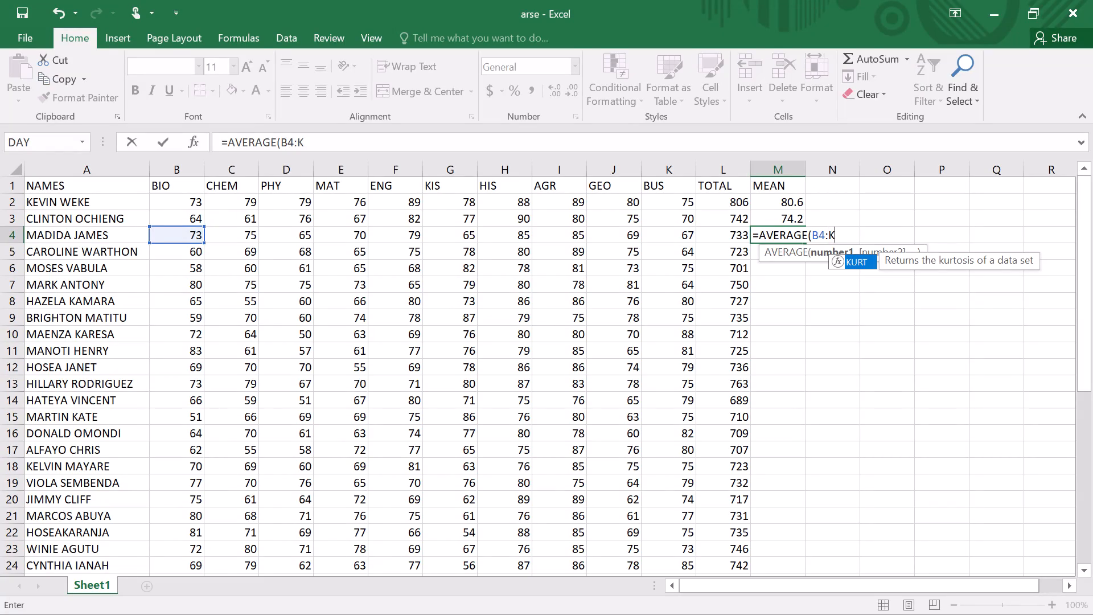
pyautogui.press('4')
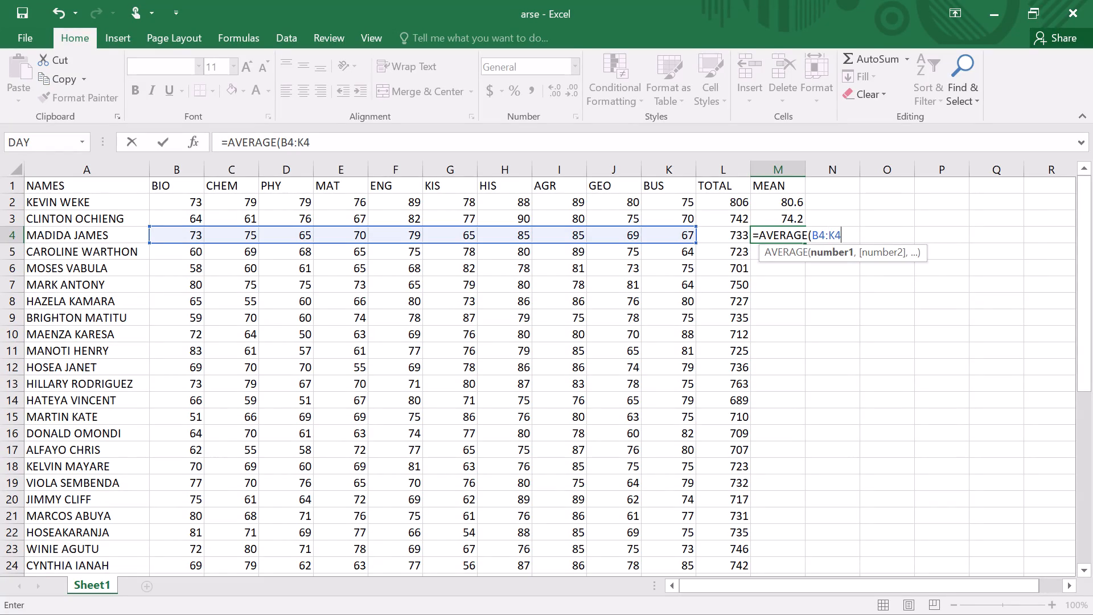
pyautogui.press('Return')
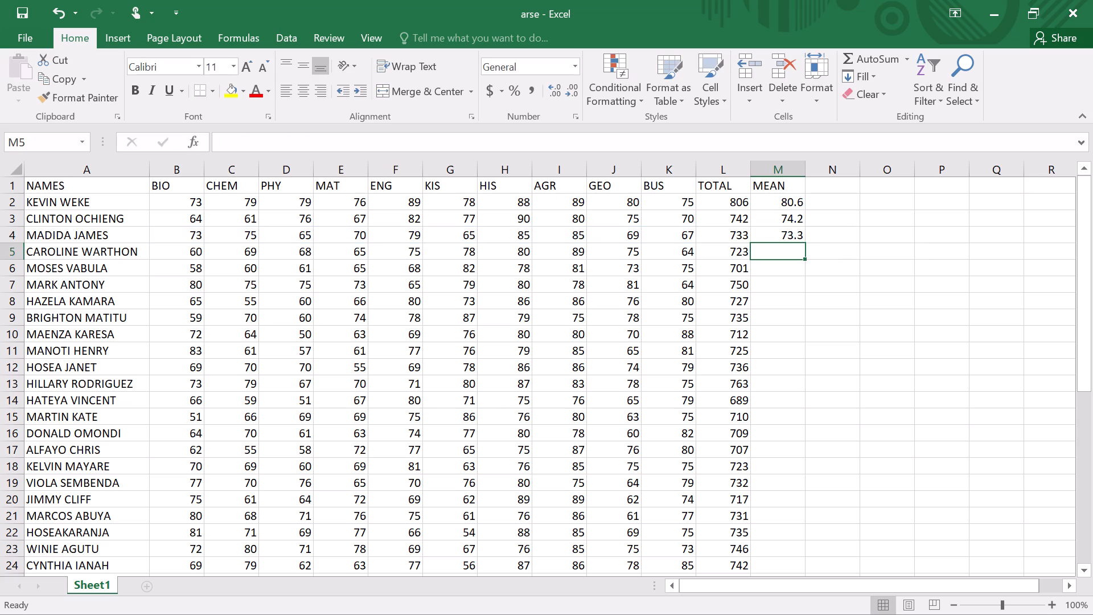
# Average the row 5 student's marks in cell M5 with an AVERAGE formula over B5:K5.
pyautogui.press('=')
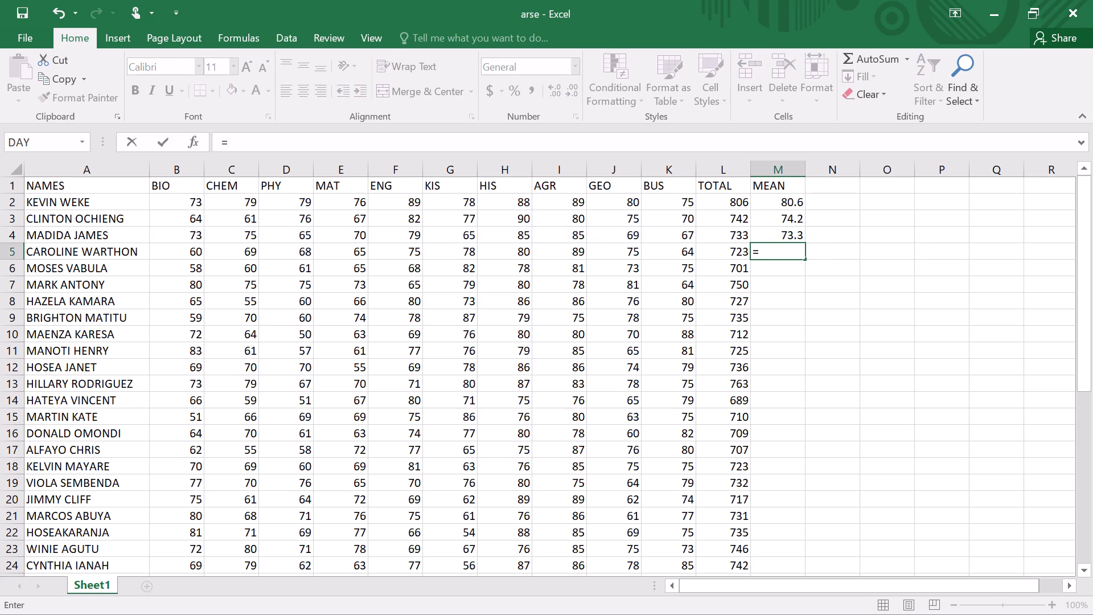
pyautogui.write('AVERAGE')
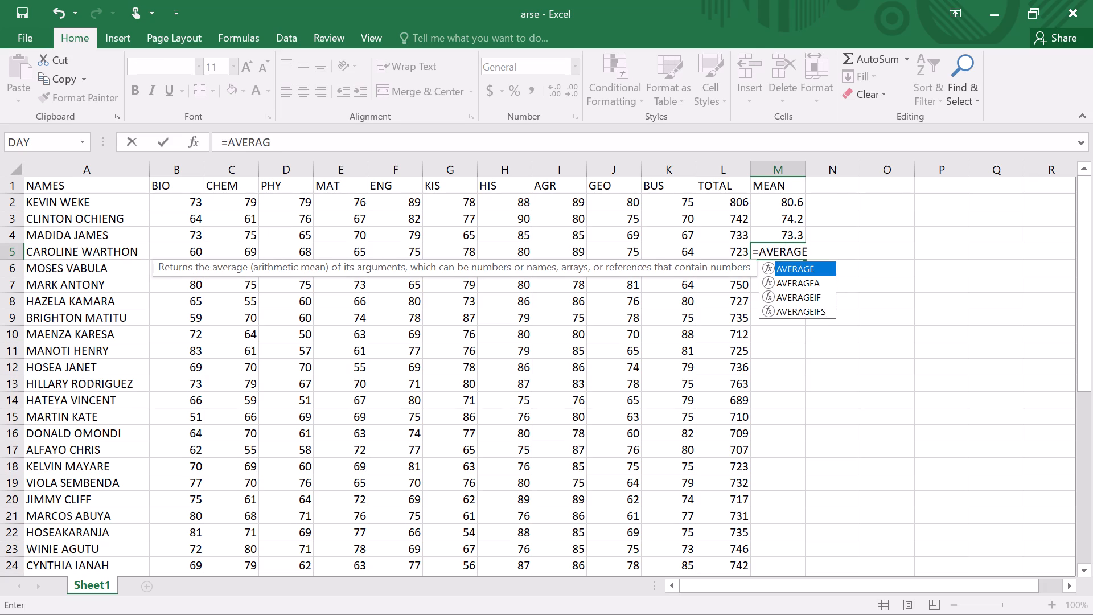
pyautogui.hotkey('shift', '(')
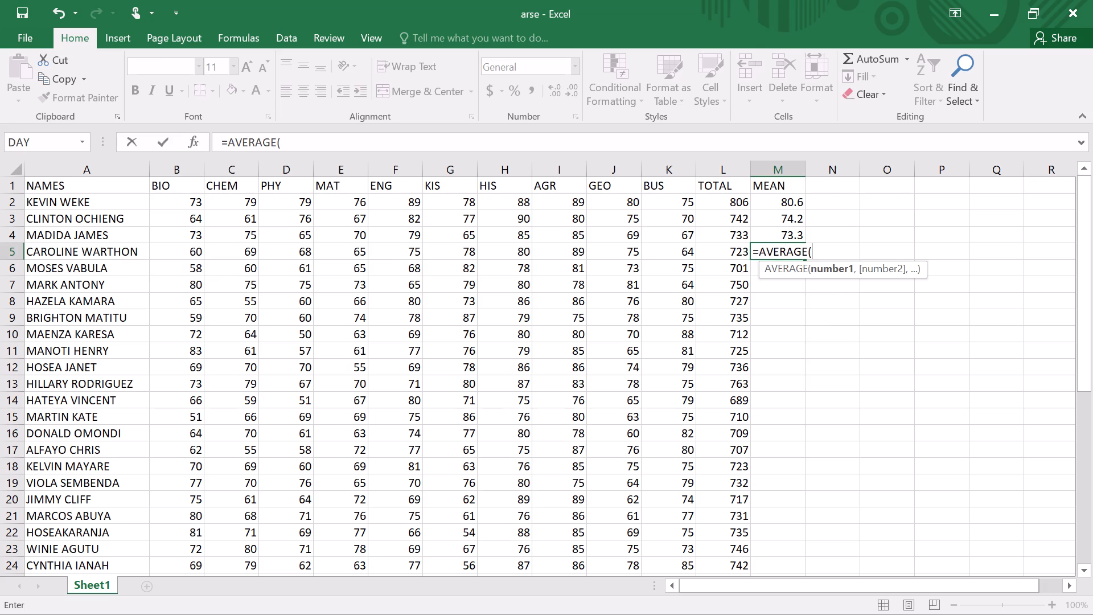
pyautogui.press('b')
pyautogui.press('5')
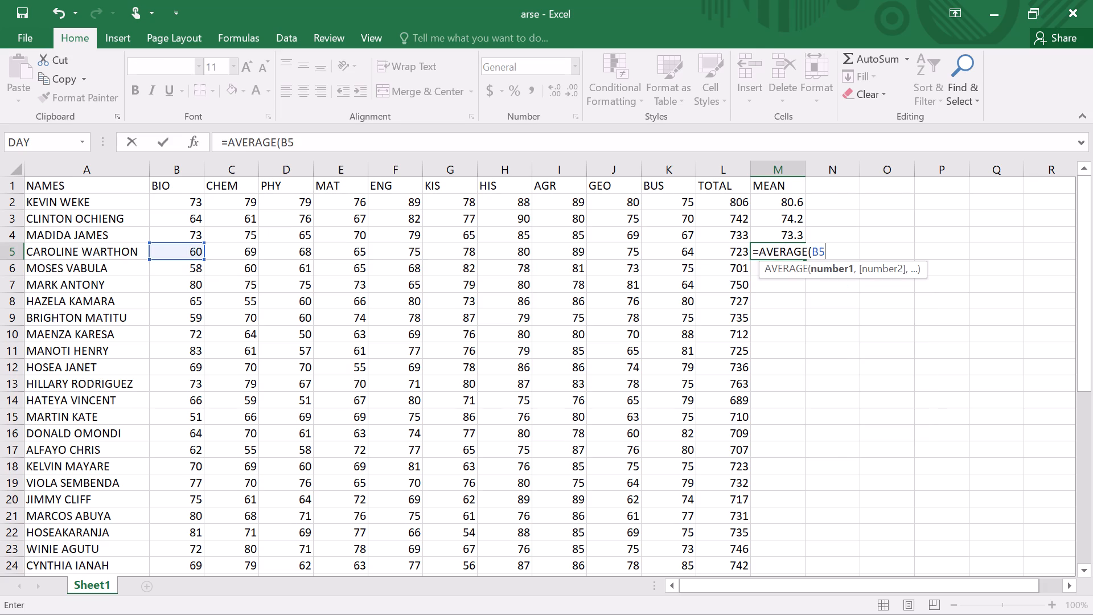
pyautogui.write(':K')
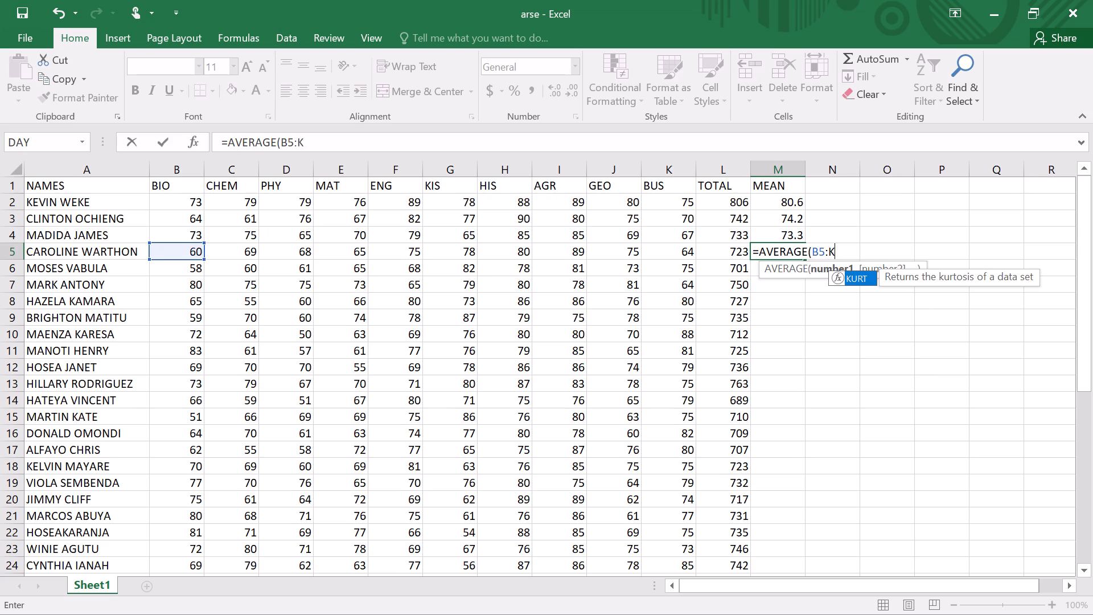
pyautogui.press('5')
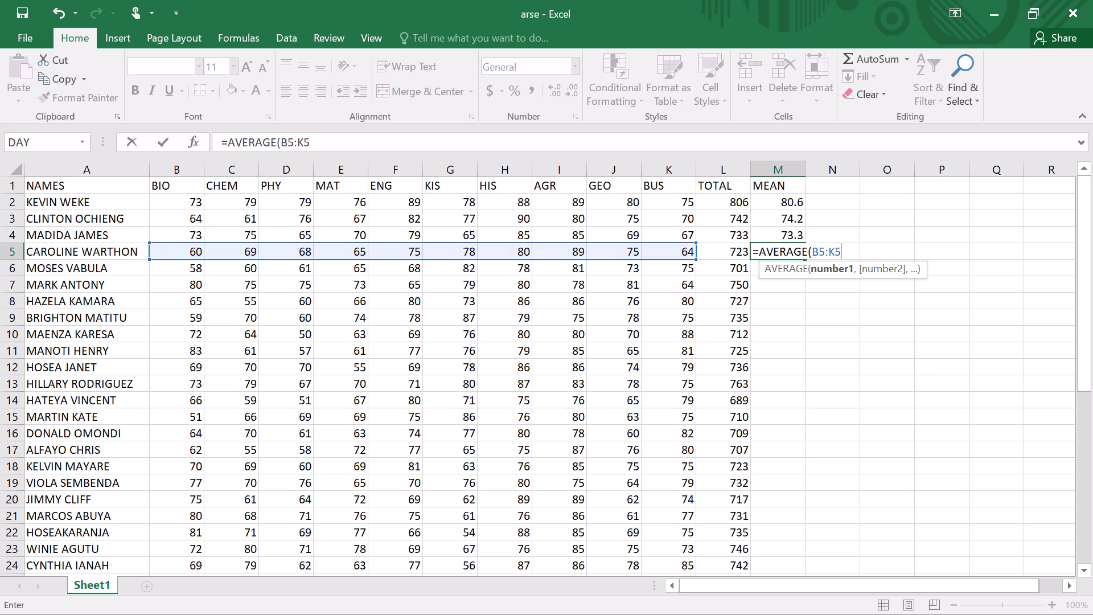
pyautogui.press('Return')
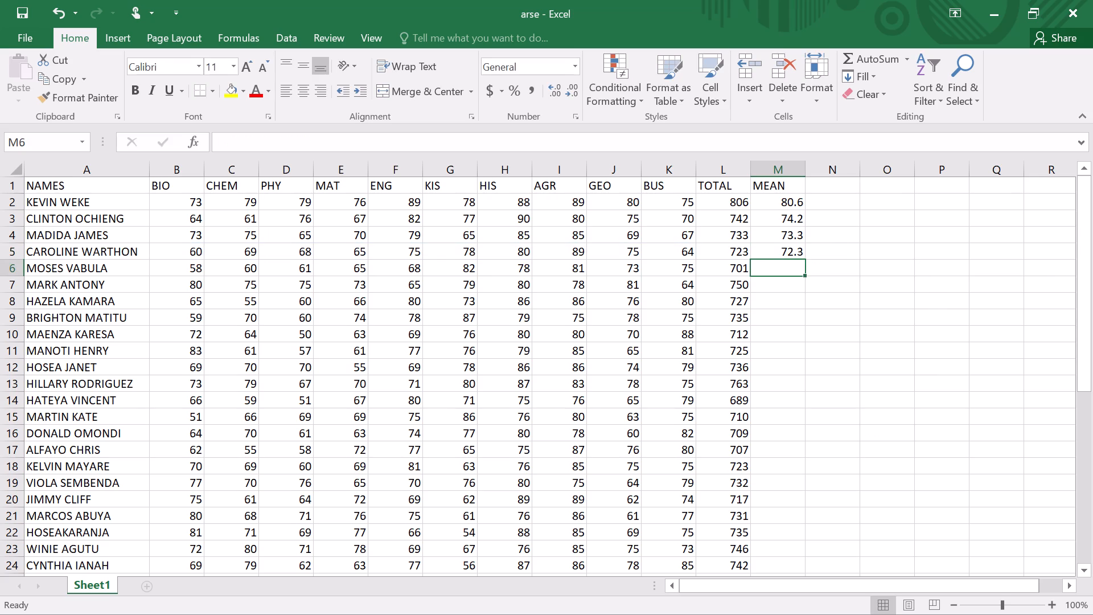
# Average the row 6 student's marks in cell M6 with an AVERAGE formula over B6:K6.
pyautogui.press('=')
pyautogui.write('AVERAGE')
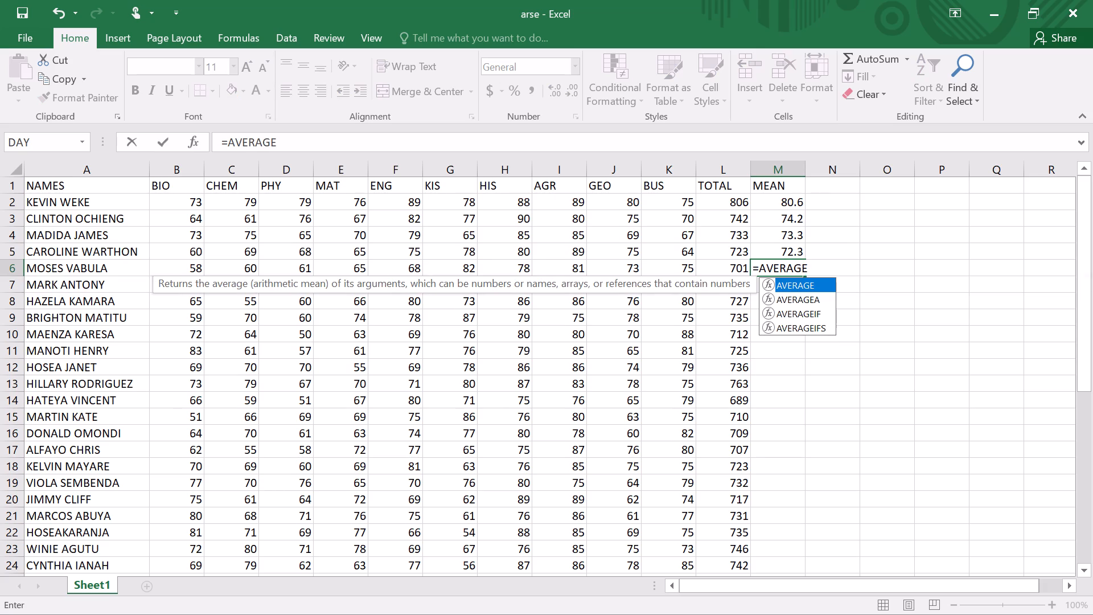
pyautogui.hotkey('shift', '(')
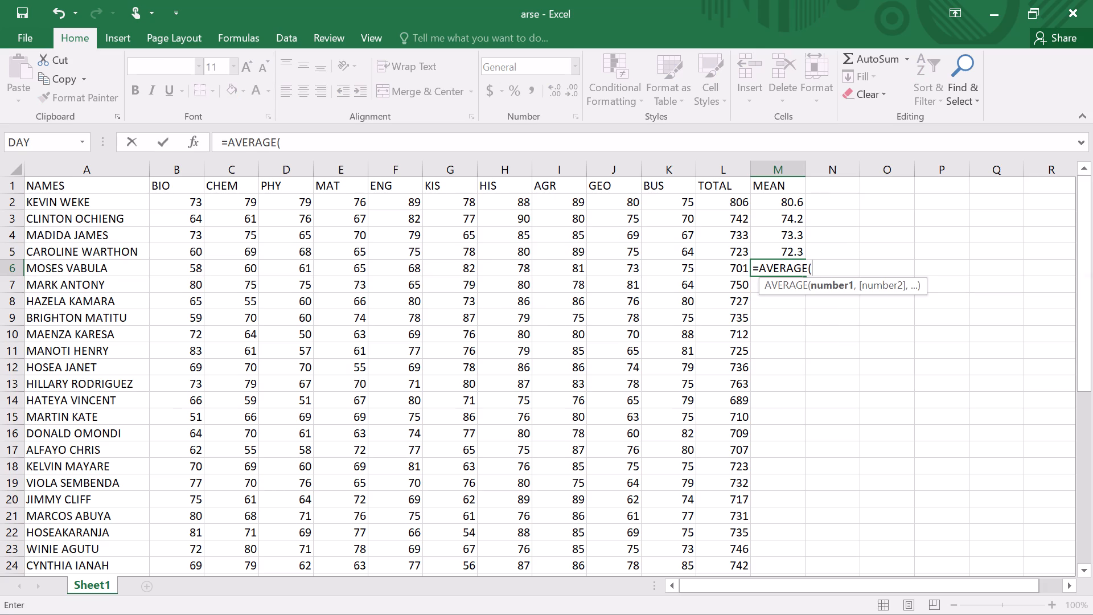
pyautogui.press('b')
pyautogui.press('6')
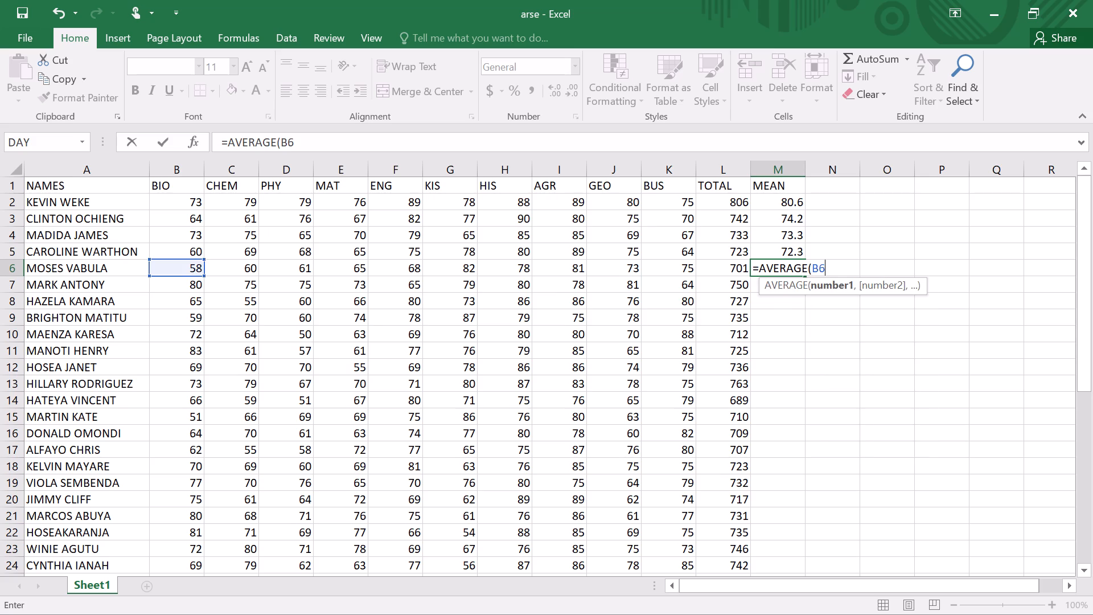
pyautogui.hotkey('shift', ':')
pyautogui.write('K6')
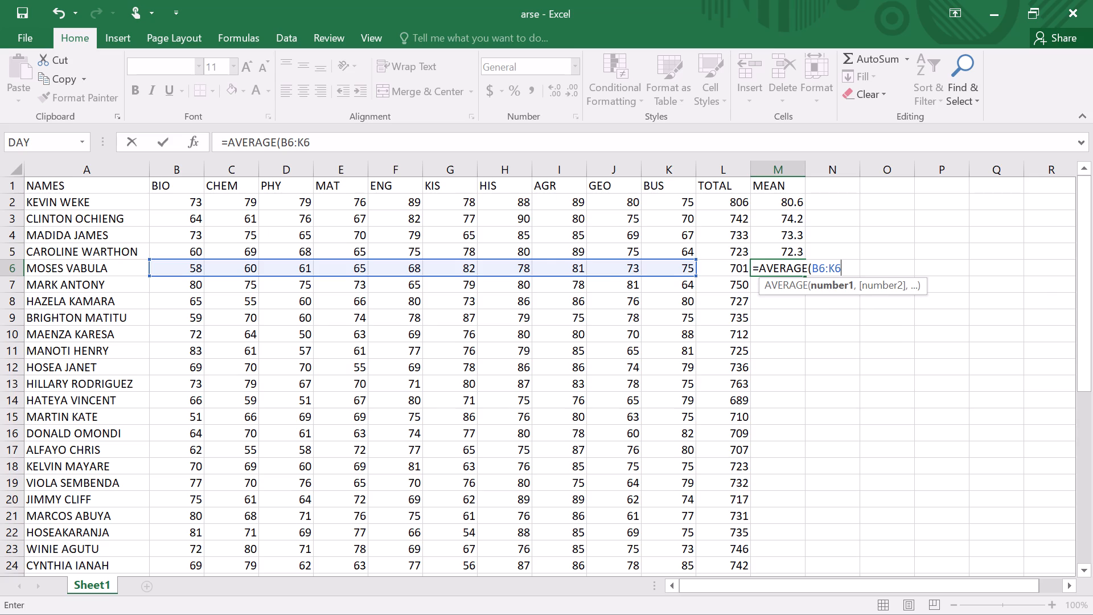
pyautogui.press('Return')
# Average the row 7 student's marks in cell M7 with an AVERAGE formula over B7:K7.
pyautogui.press('=')
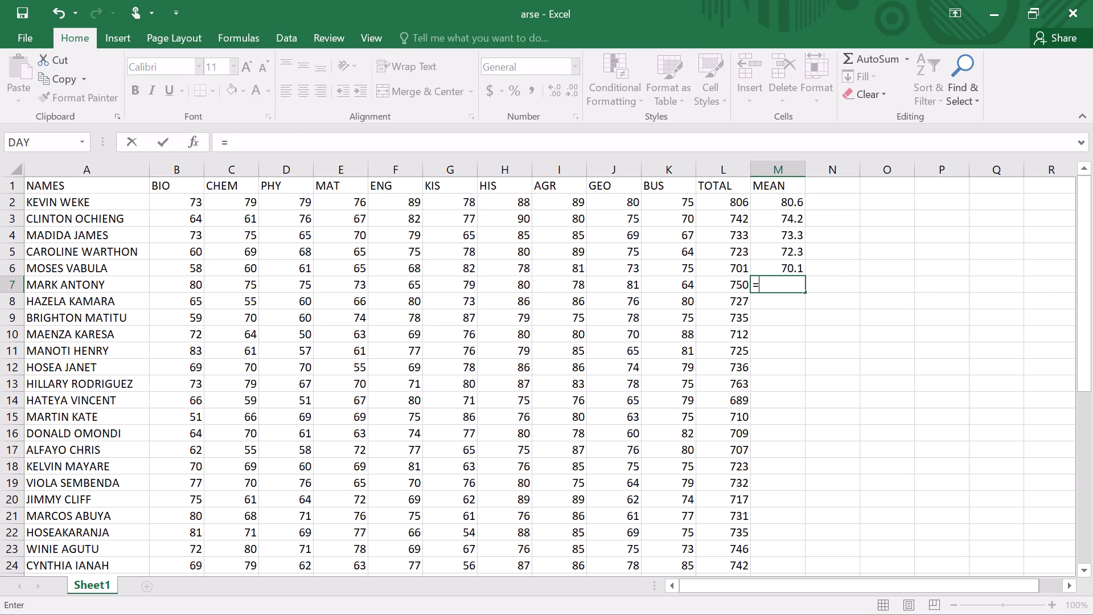
pyautogui.write('AV')
pyautogui.write('ERAGE')
pyautogui.hotkey('shift', '(')
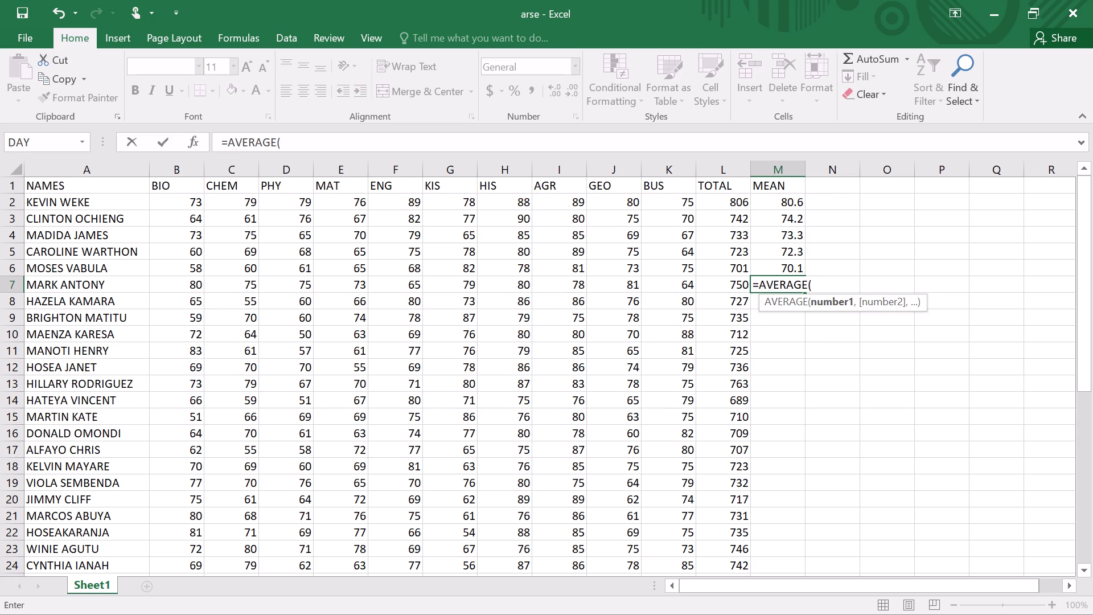
pyautogui.press('b')
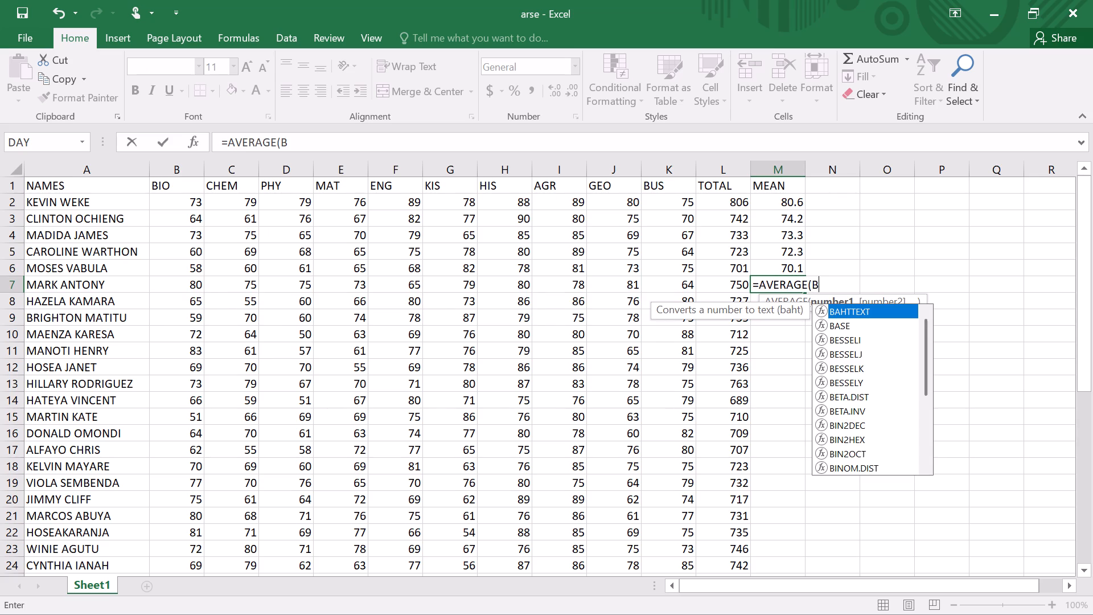
pyautogui.press('7')
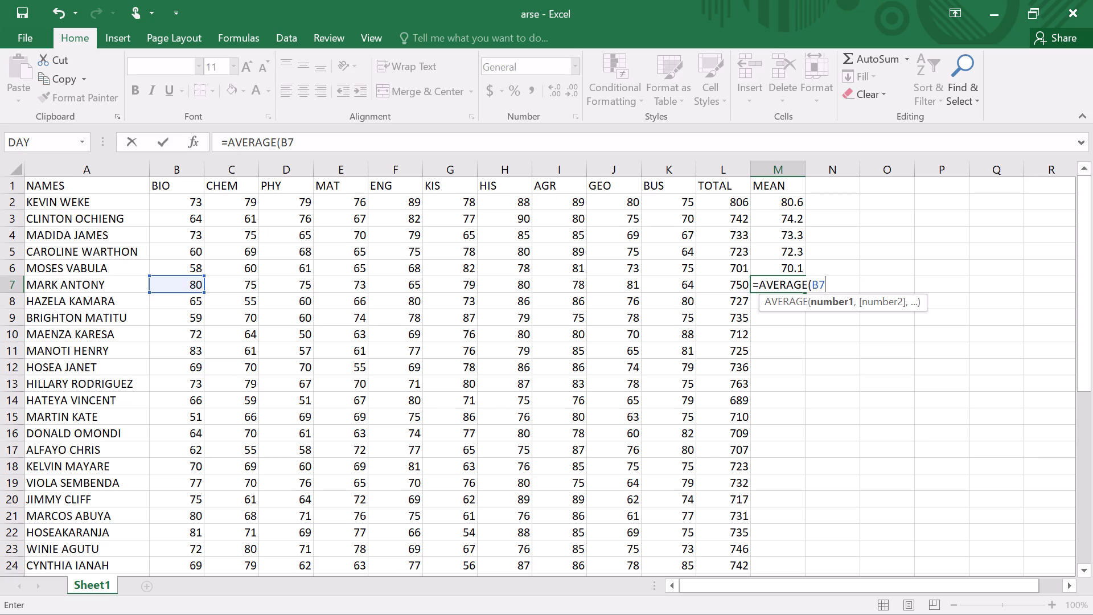
pyautogui.hotkey('shift', ':')
pyautogui.press('k')
pyautogui.press('7')
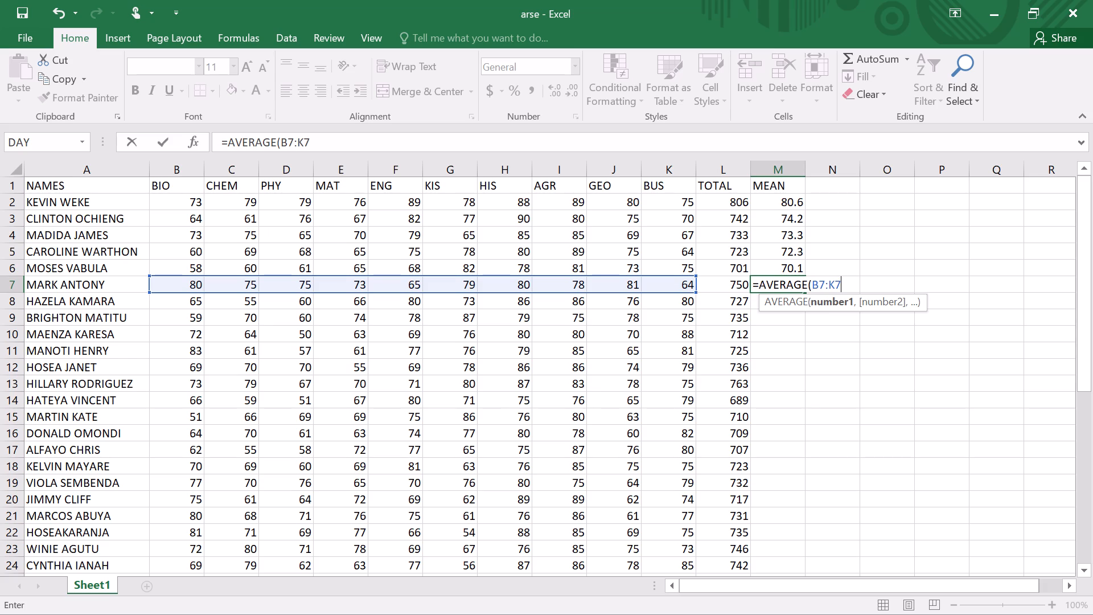
pyautogui.press('Return')
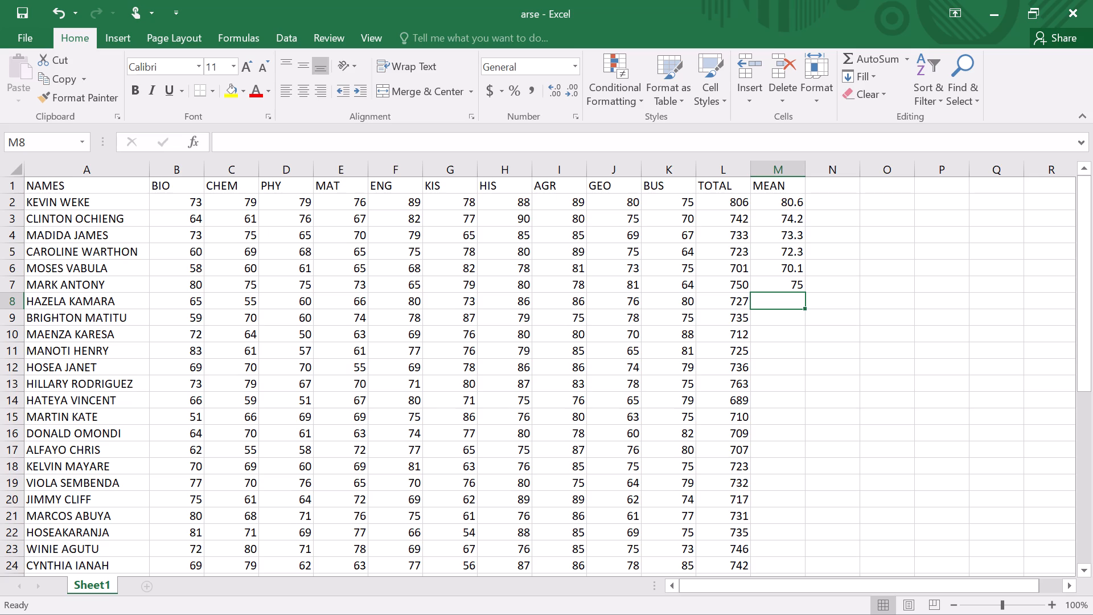
# Average the row 8 student's marks in cell M8 with an AVERAGE formula over B8:K8.
pyautogui.press('=')
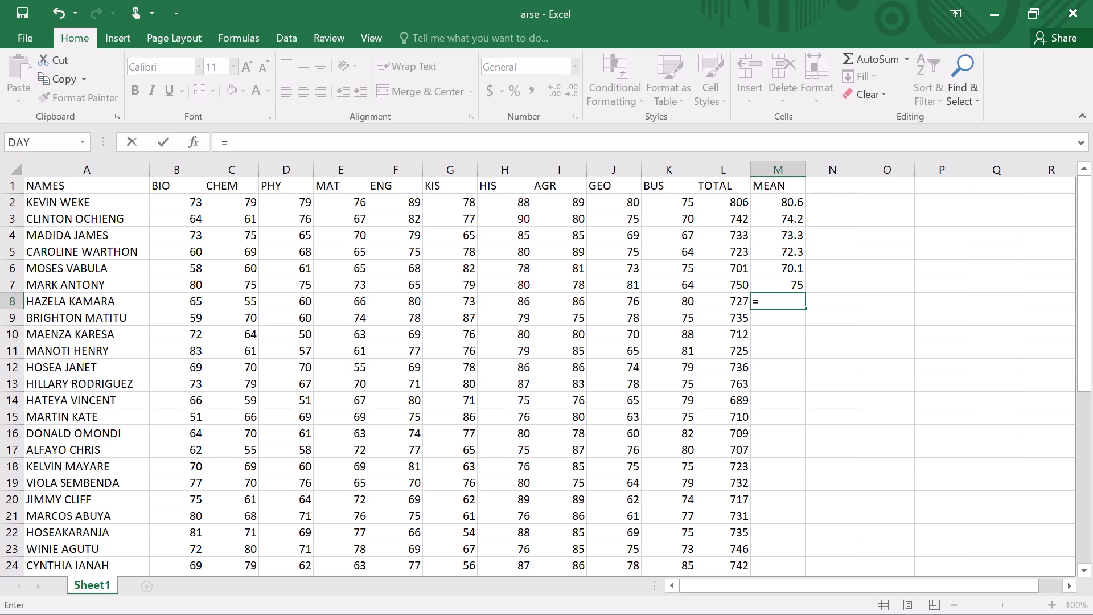
pyautogui.write('AVERAGE')
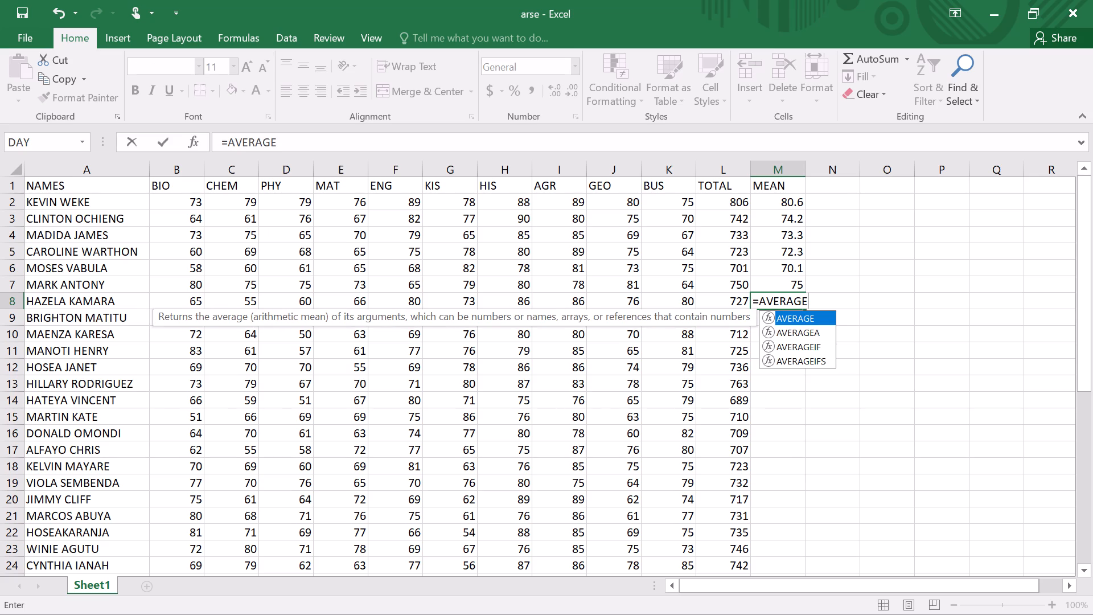
pyautogui.hotkey('shift', '(')
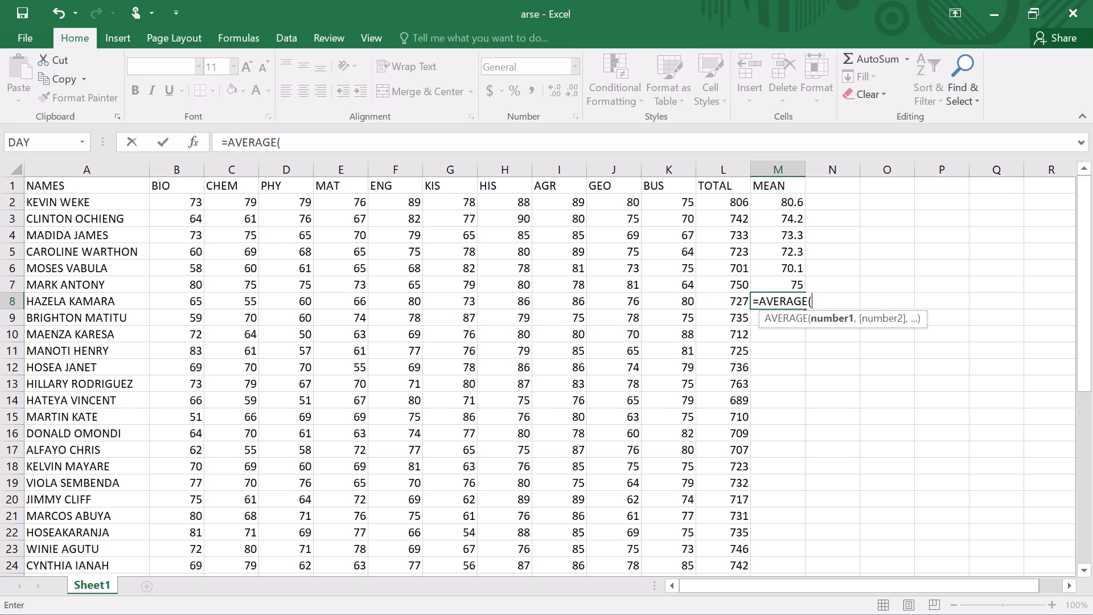
pyautogui.press('b')
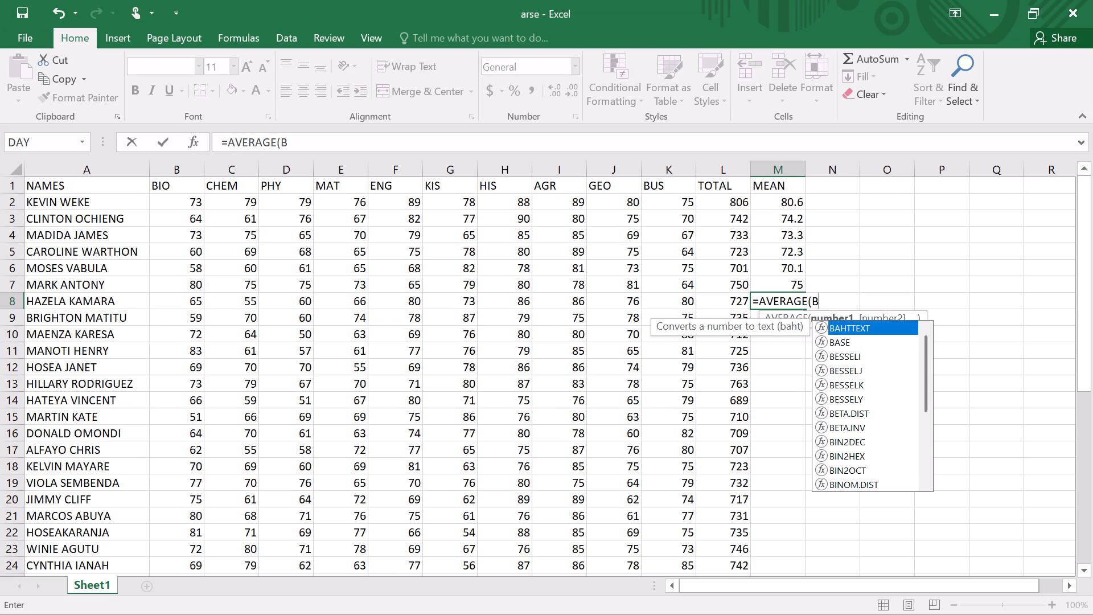
pyautogui.press('8')
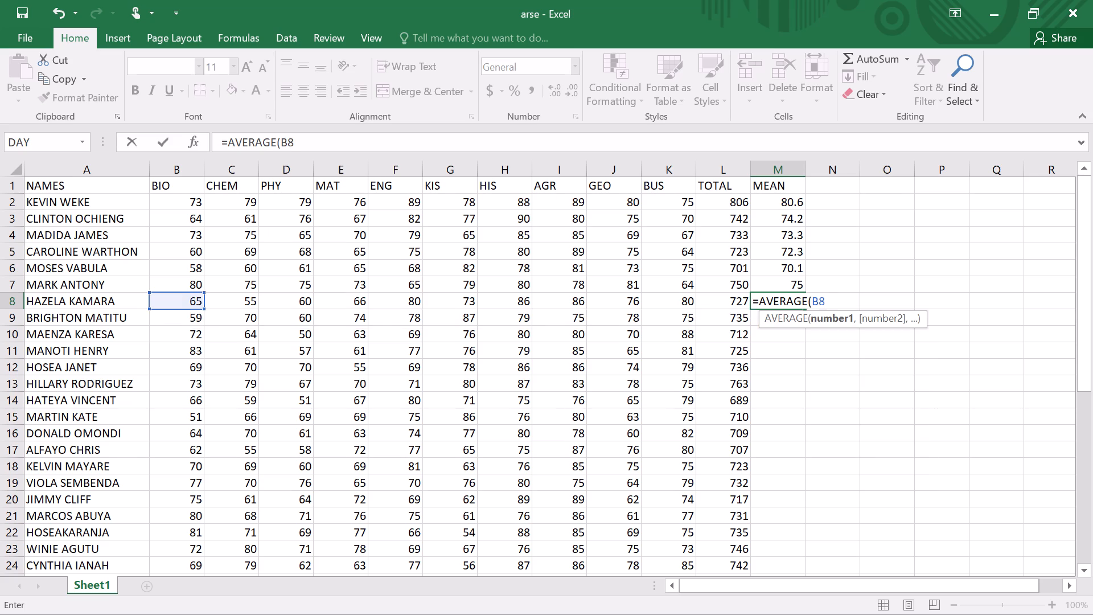
pyautogui.write(':K')
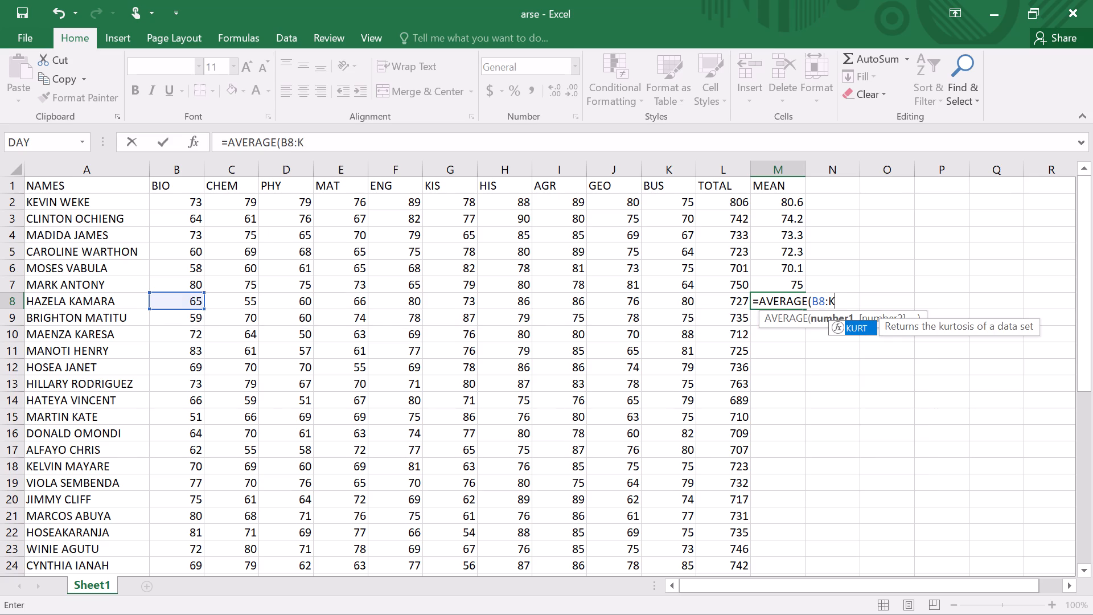
pyautogui.press('8')
pyautogui.press('Return')
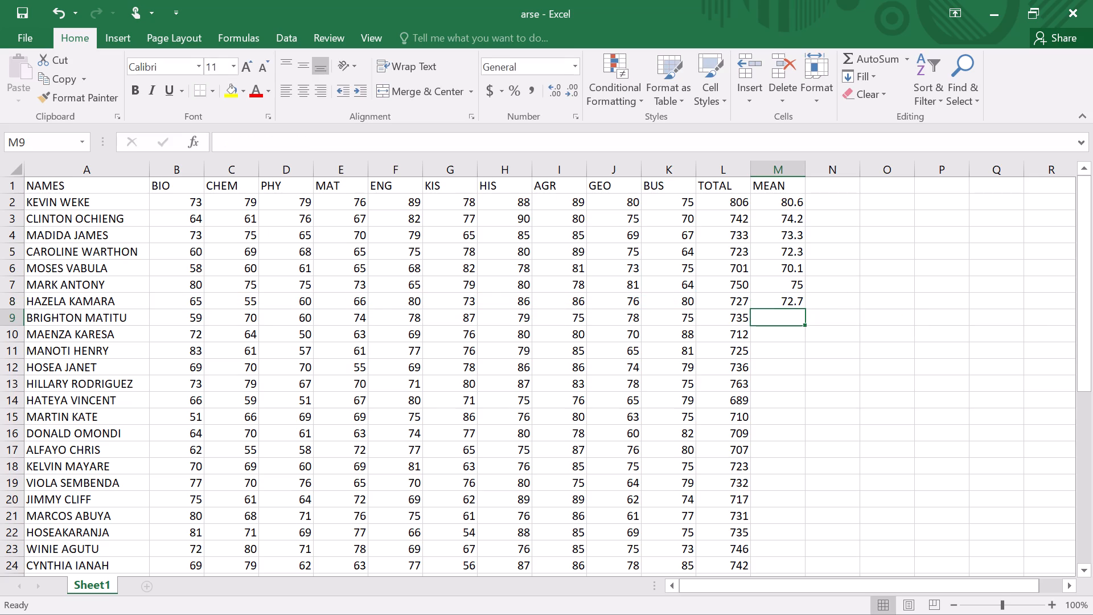
# Average the row 9 student's marks in cell M9 with an AVERAGE formula over B9:K9.
pyautogui.press('=')
pyautogui.write('AVERAGE')
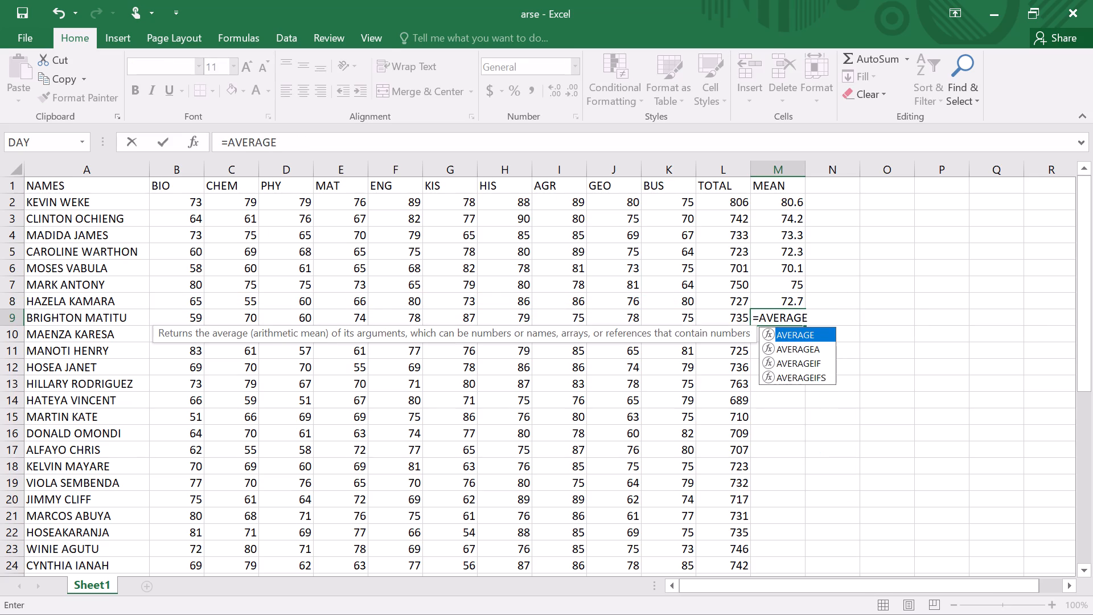
pyautogui.hotkey('shift', '(')
pyautogui.press('b')
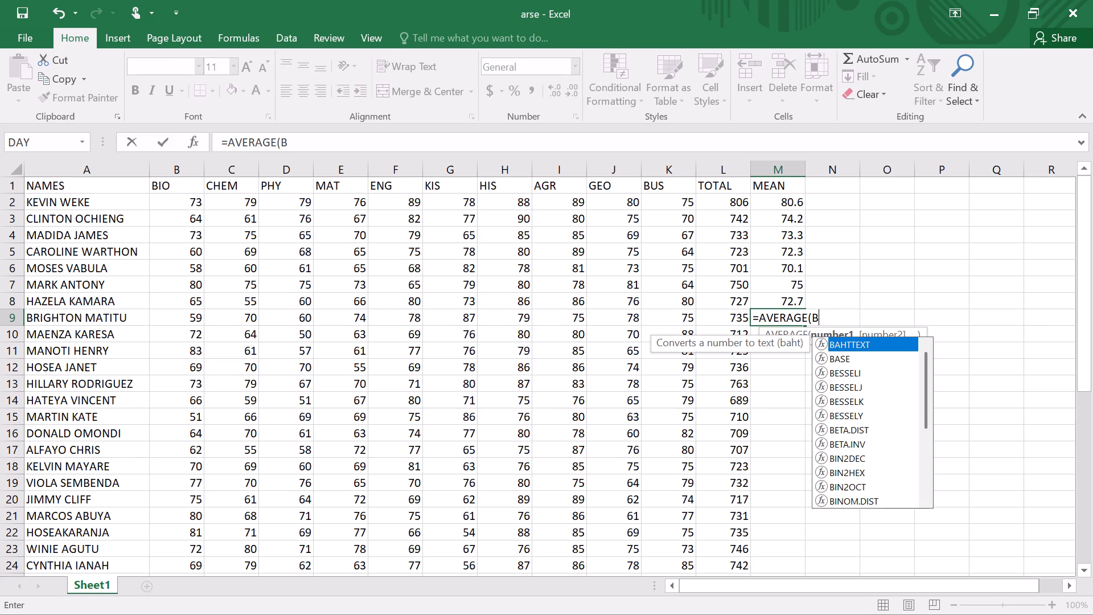
pyautogui.press('9')
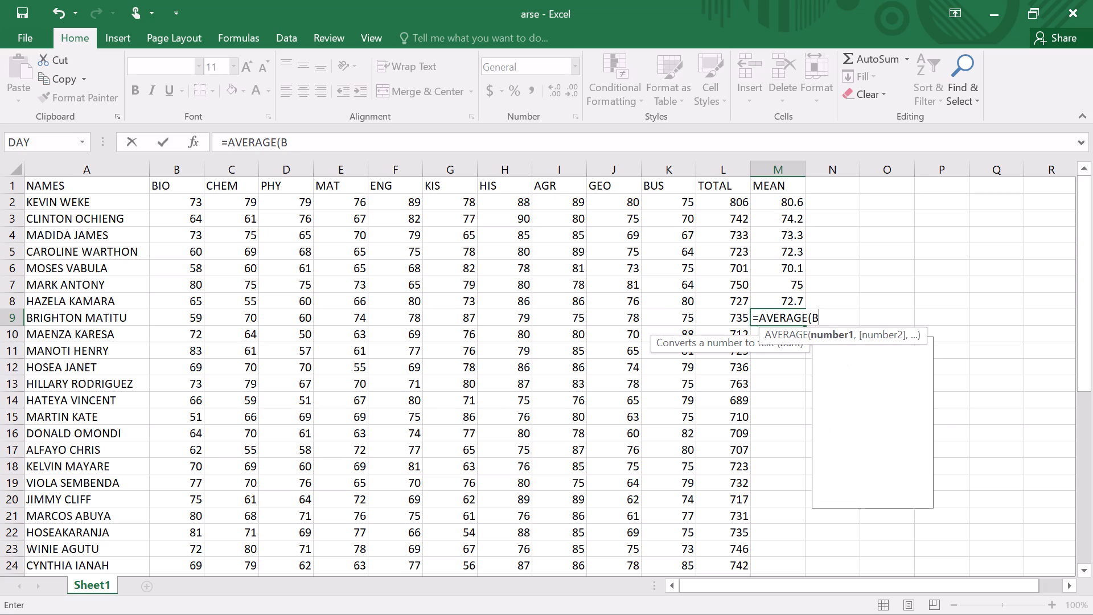
pyautogui.write('":K')
pyautogui.press('BackSpace')
pyautogui.press('BackSpace')
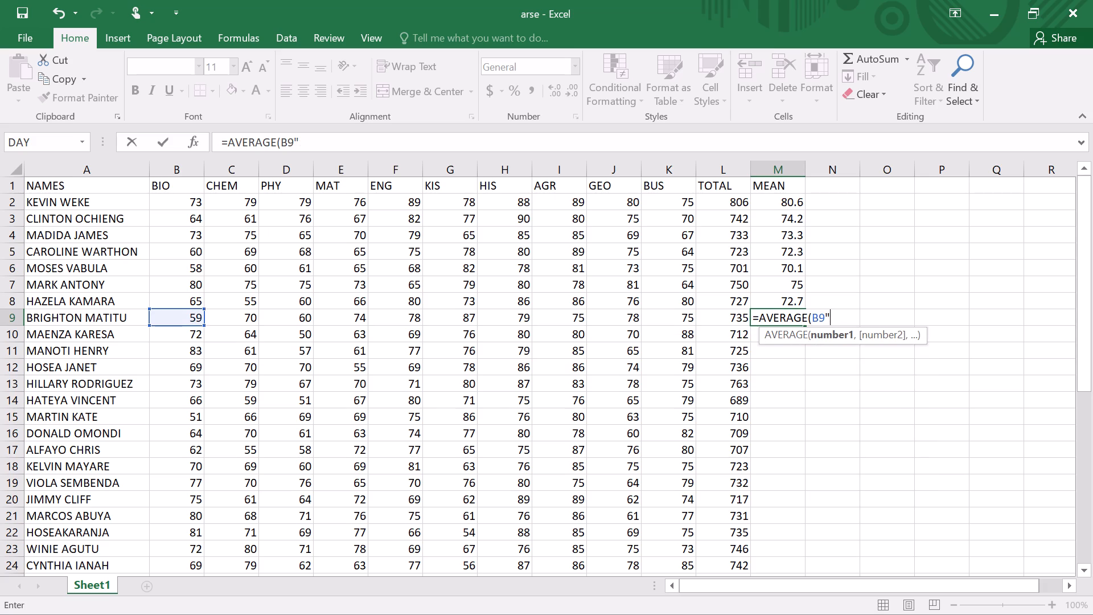
pyautogui.press('BackSpace')
pyautogui.write(':K')
pyautogui.press('9')
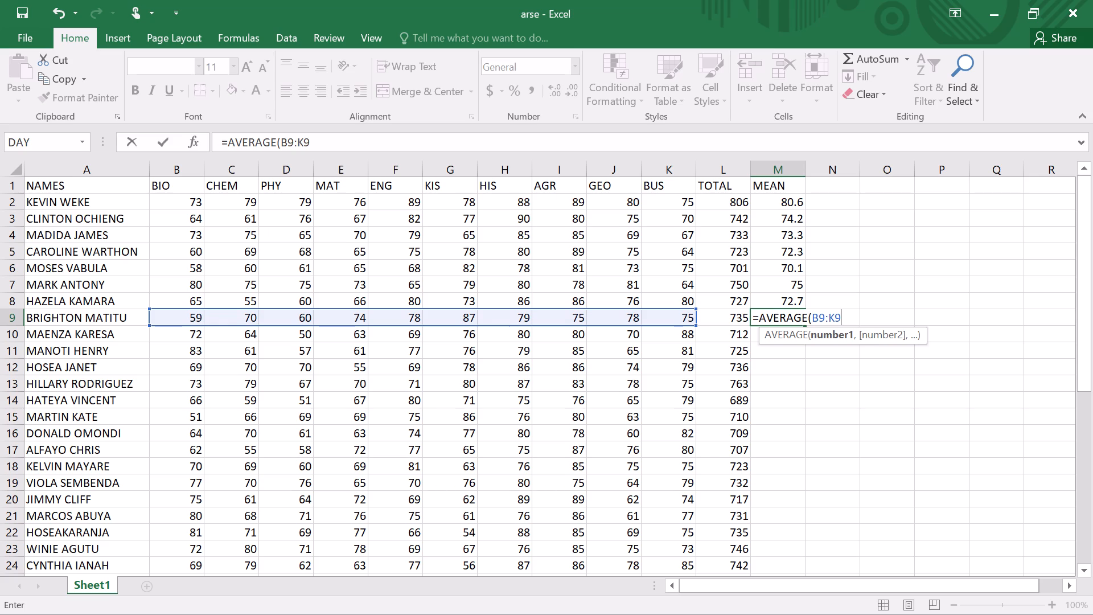
pyautogui.press('Return')
# Average the row 10 student's marks in cell M10 with an AVERAGE formula over B10:K10.
pyautogui.press('=')
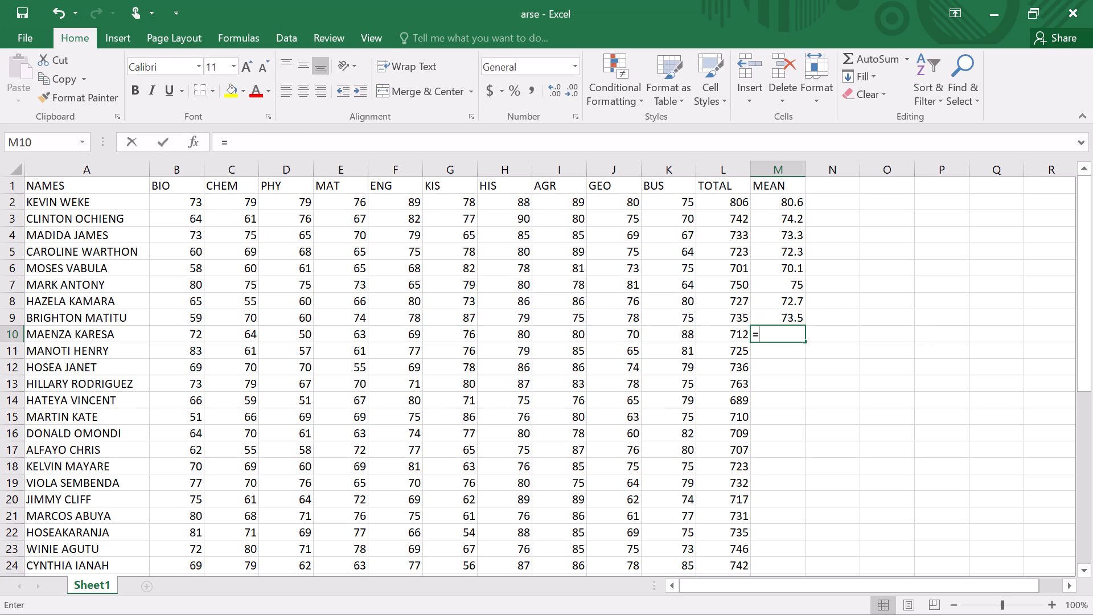
pyautogui.write('AVE')
pyautogui.write('RAGE')
pyautogui.hotkey('shift', '(')
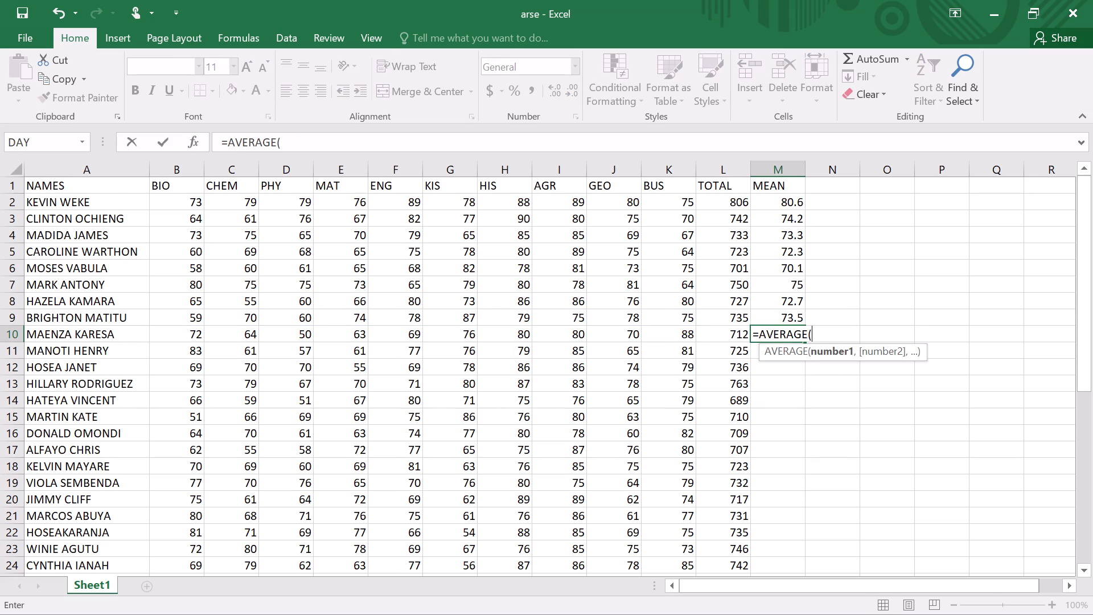
pyautogui.write('B10')
pyautogui.write(':K10')
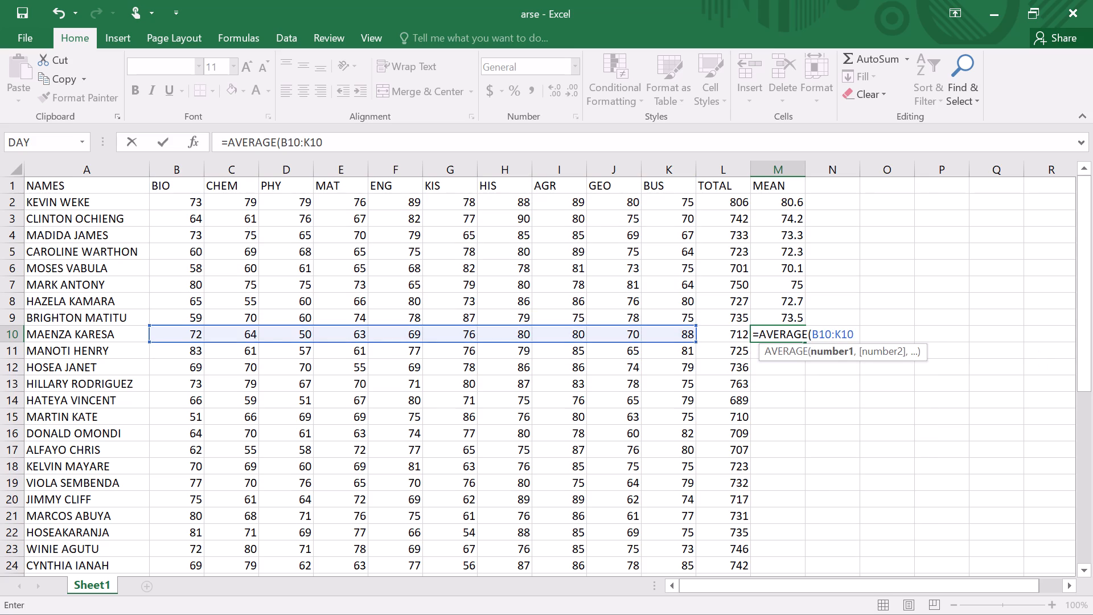
pyautogui.press('Return')
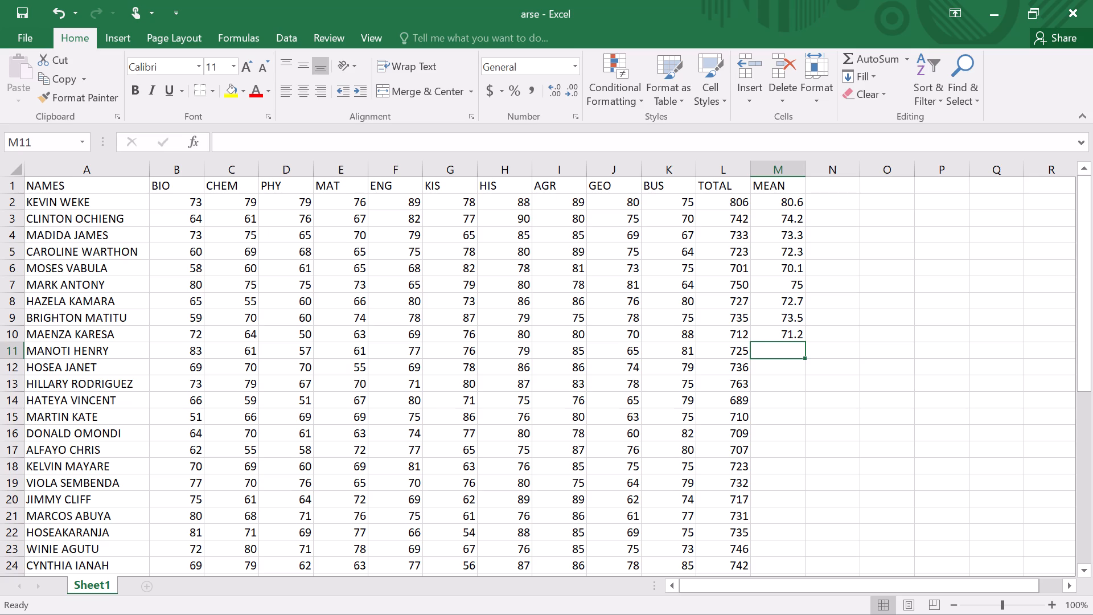
# Average the row 11 student's marks in cell M11 with an AVERAGE formula over B11:K11.
pyautogui.press('=')
pyautogui.write('AVERAGE')
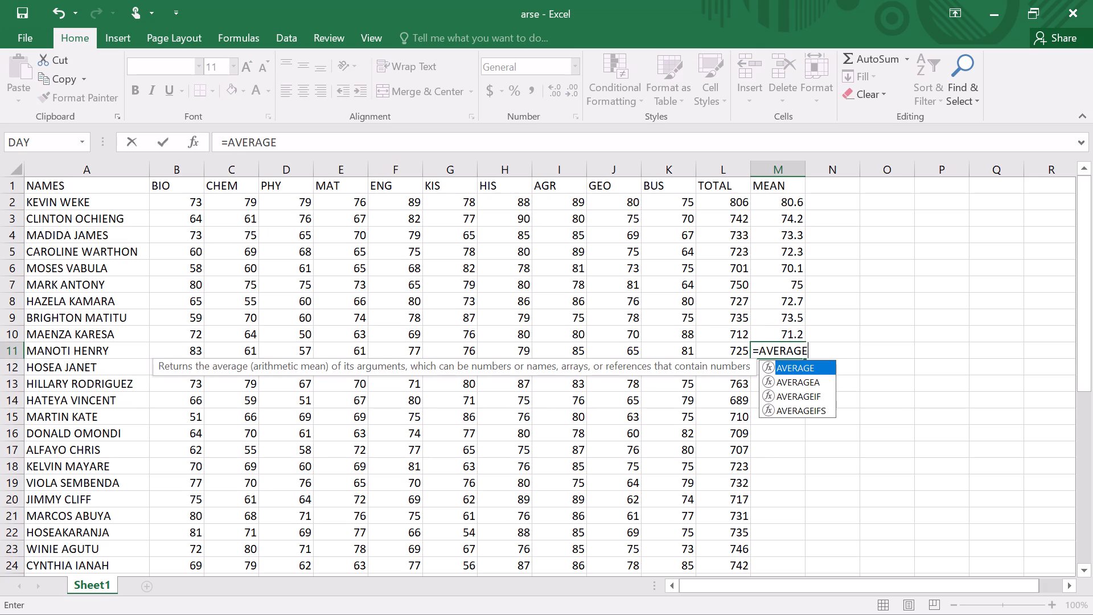
pyautogui.hotkey('shift', '(')
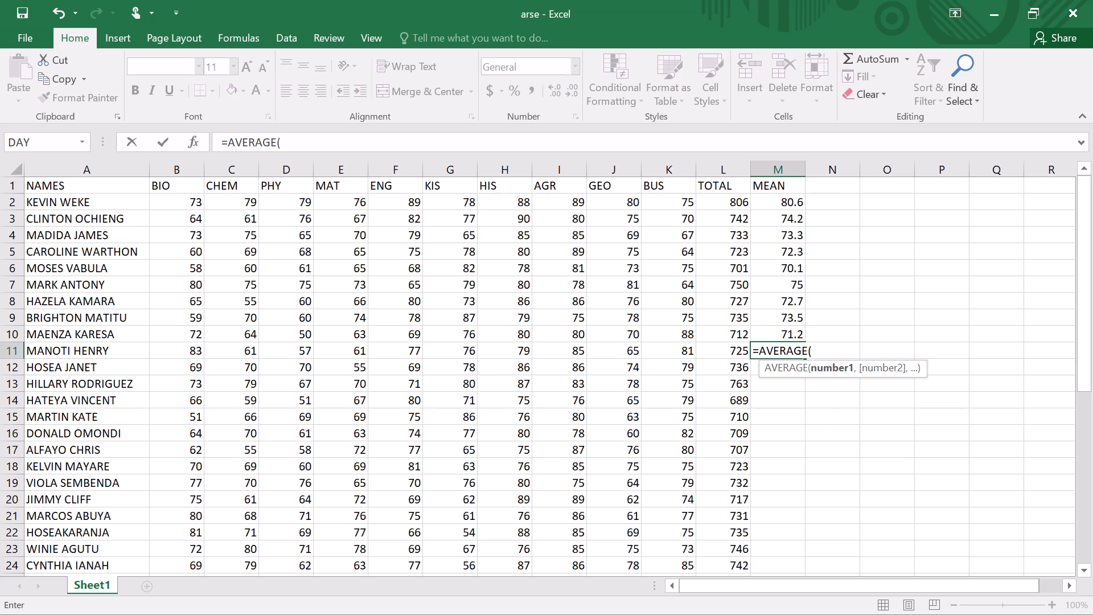
pyautogui.write('B11')
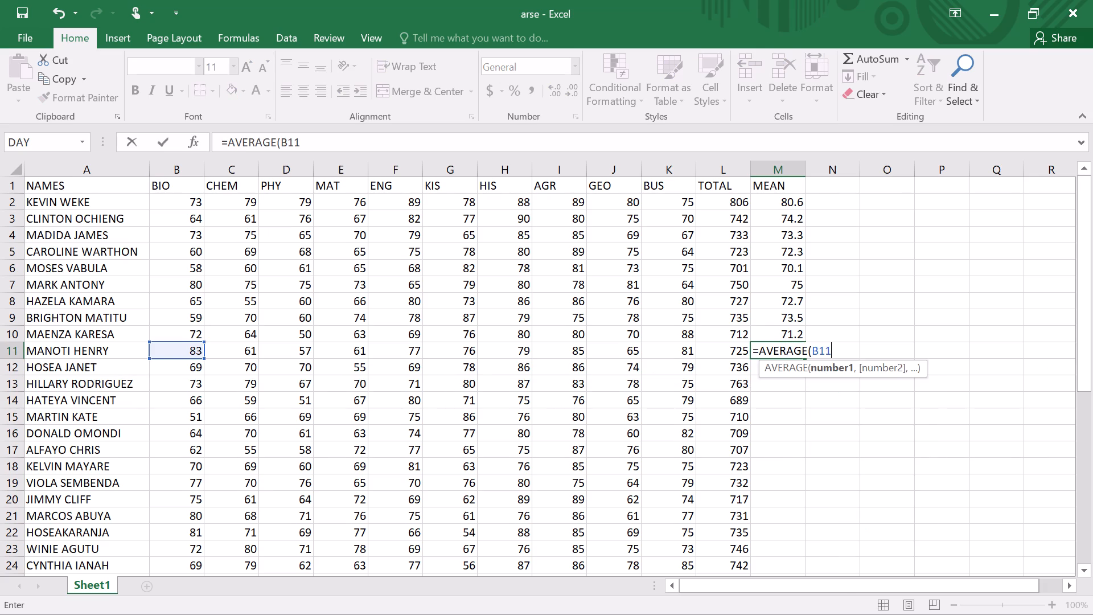
pyautogui.hotkey('shift', ':')
pyautogui.press('k')
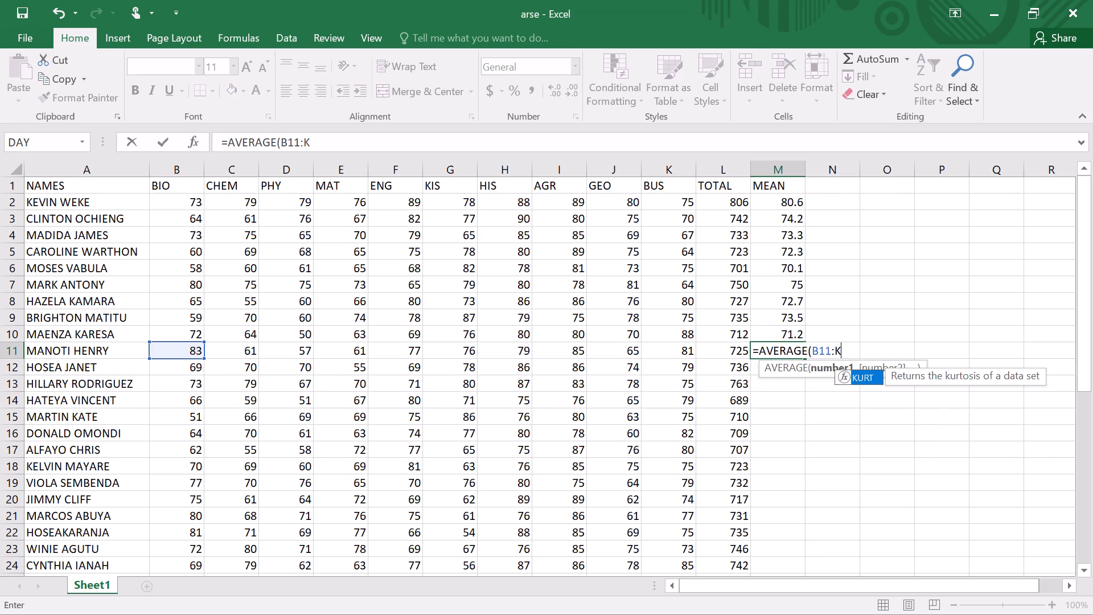
pyautogui.write('11')
pyautogui.press('Return')
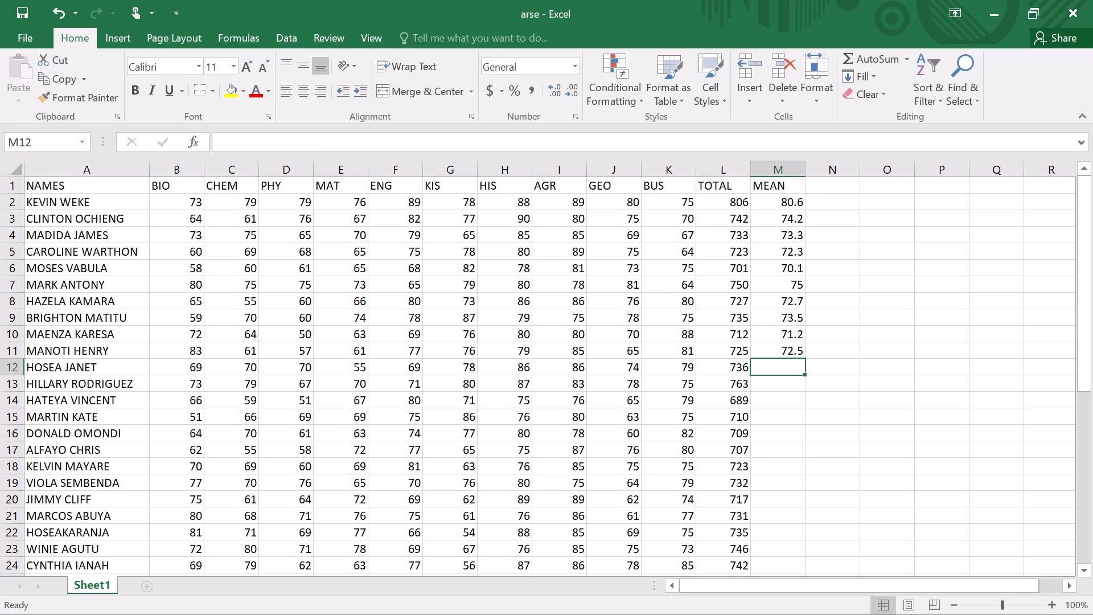
# Average the row 12 student's marks in cell M12 with an AVERAGE formula over B12:K12.
pyautogui.press('=')
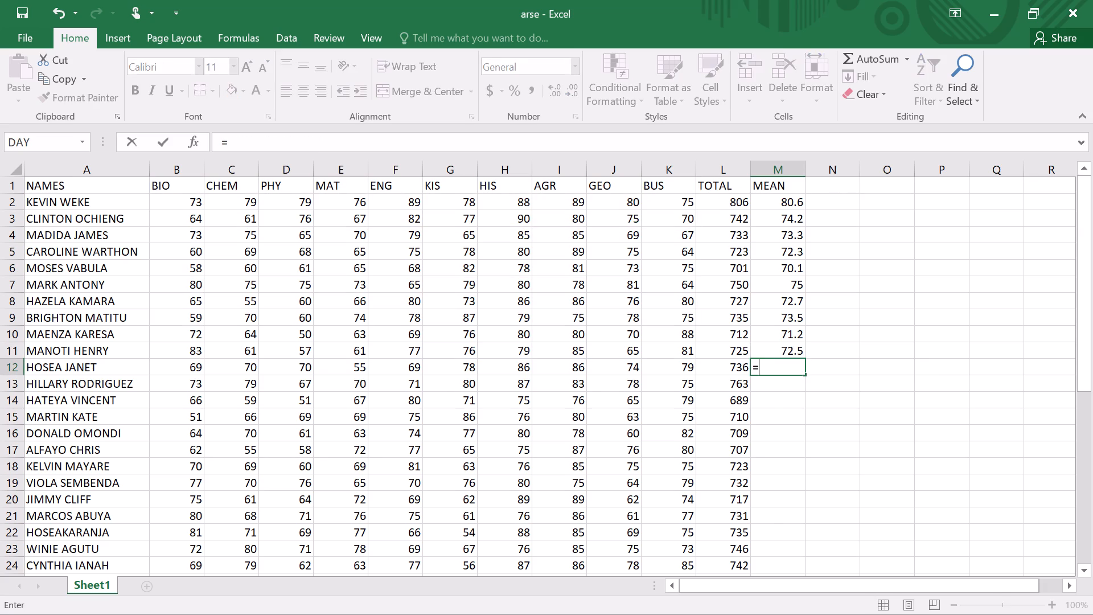
pyautogui.write('AVERA')
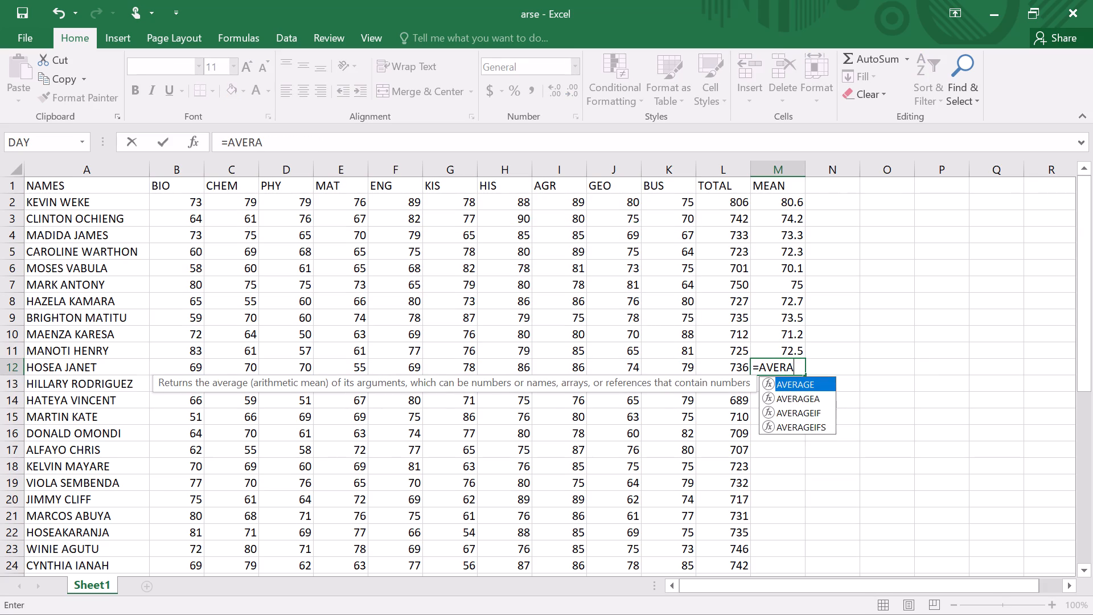
pyautogui.write('GE')
pyautogui.hotkey('shift', '(')
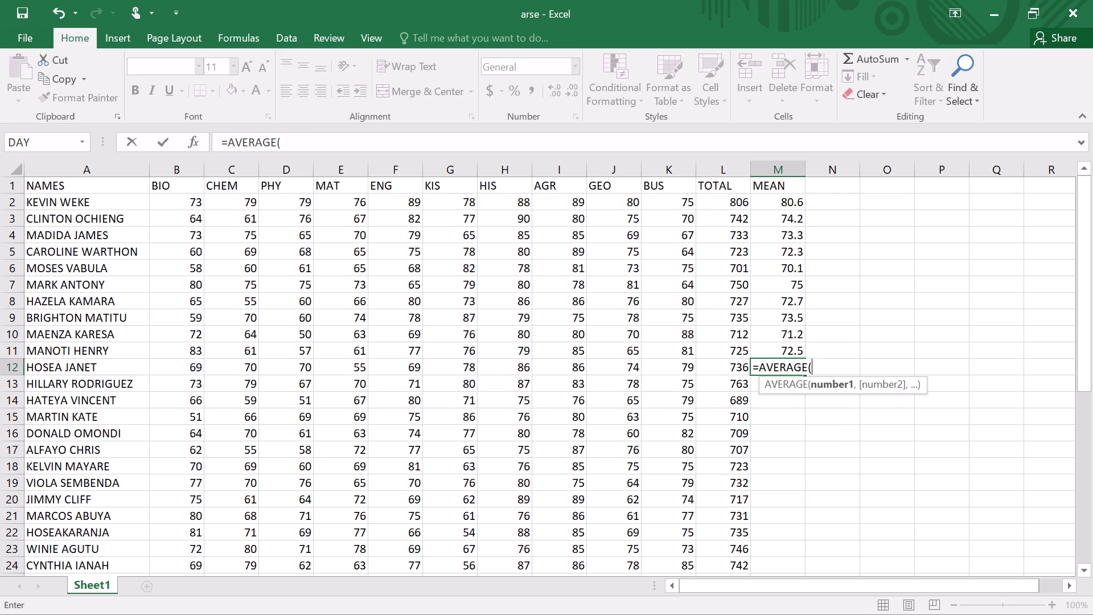
pyautogui.write('B12')
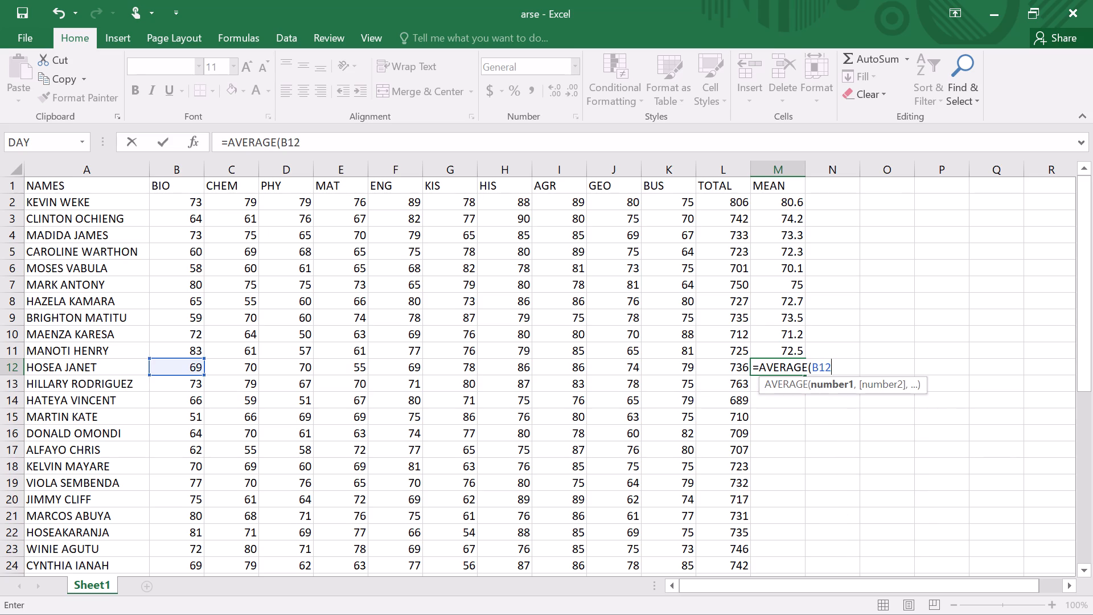
pyautogui.write(':K12')
pyautogui.press('Return')
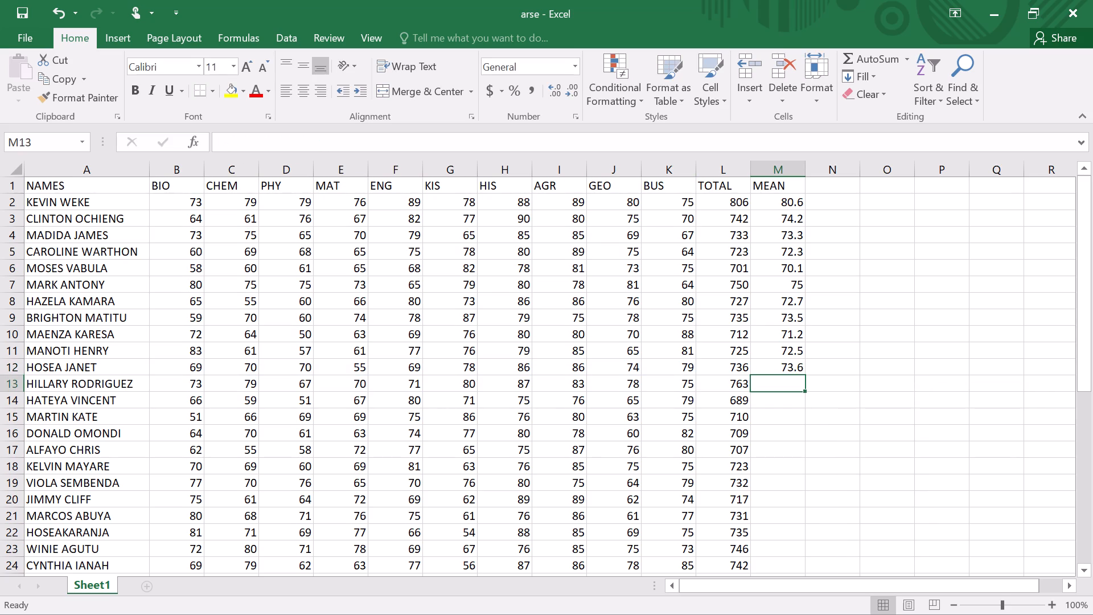
# Average the row 13 student's marks in cell M13 with an AVERAGE formula over B13:K13.
pyautogui.write('=AVERAGE')
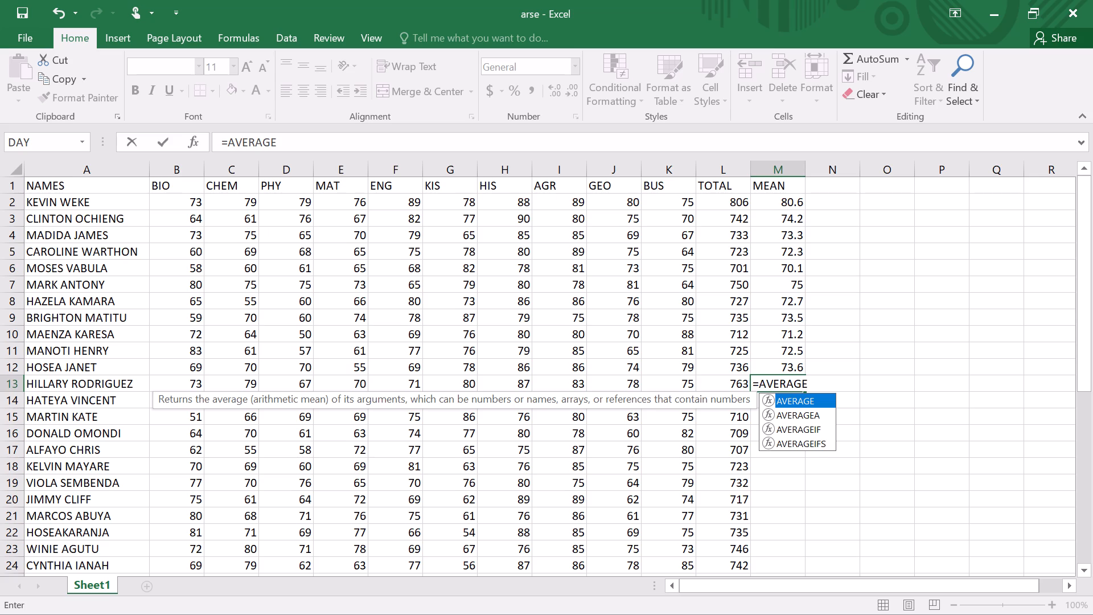
pyautogui.hotkey('shift', '(')
pyautogui.write('B13')
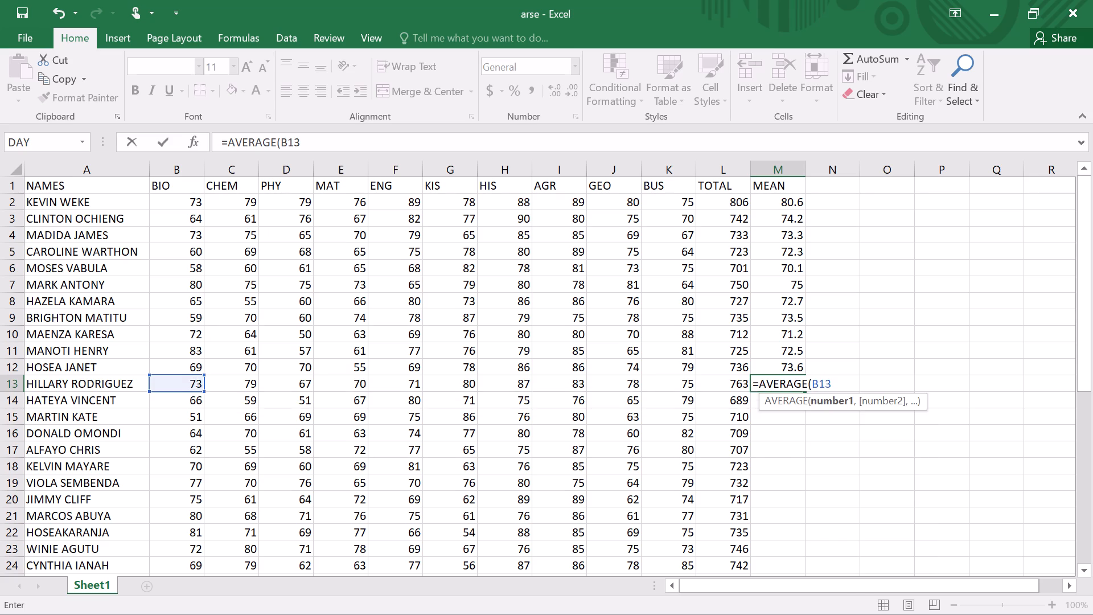
pyautogui.write(':K13')
pyautogui.press('Return')
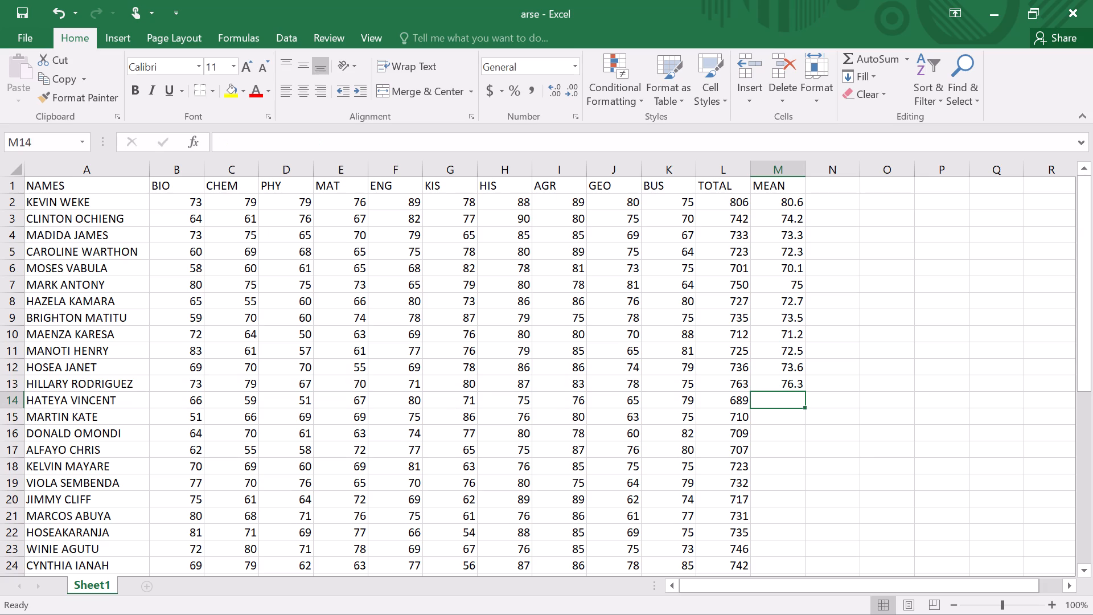
# Average the row 14 student's marks in cell M14 with an AVERAGE formula over B14:K14.
pyautogui.press('=')
pyautogui.write('AVERA')
pyautogui.write('GE')
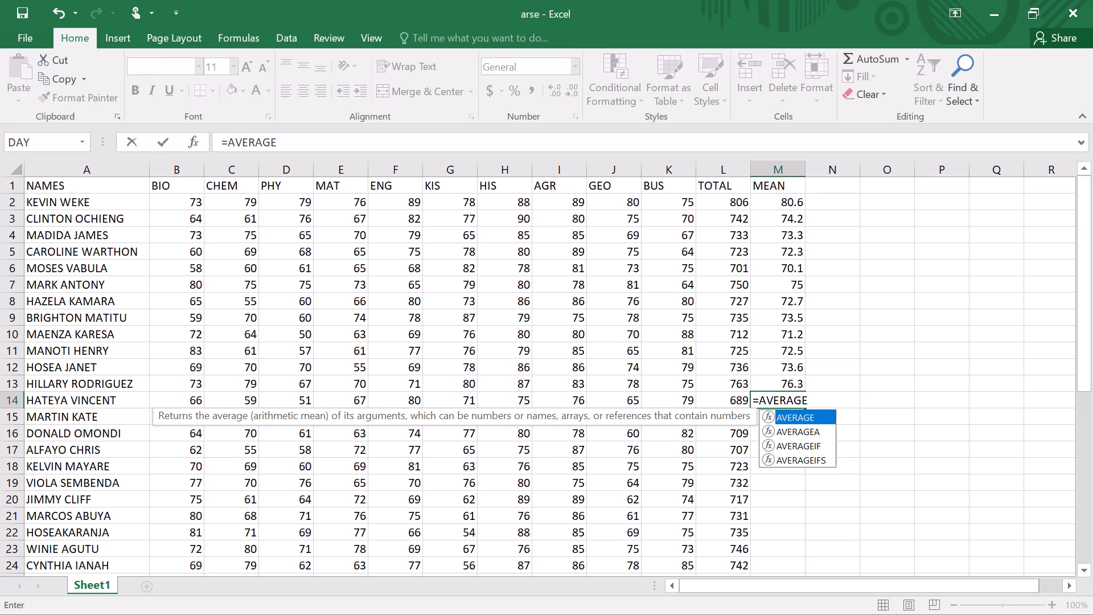
pyautogui.hotkey('shift', '(')
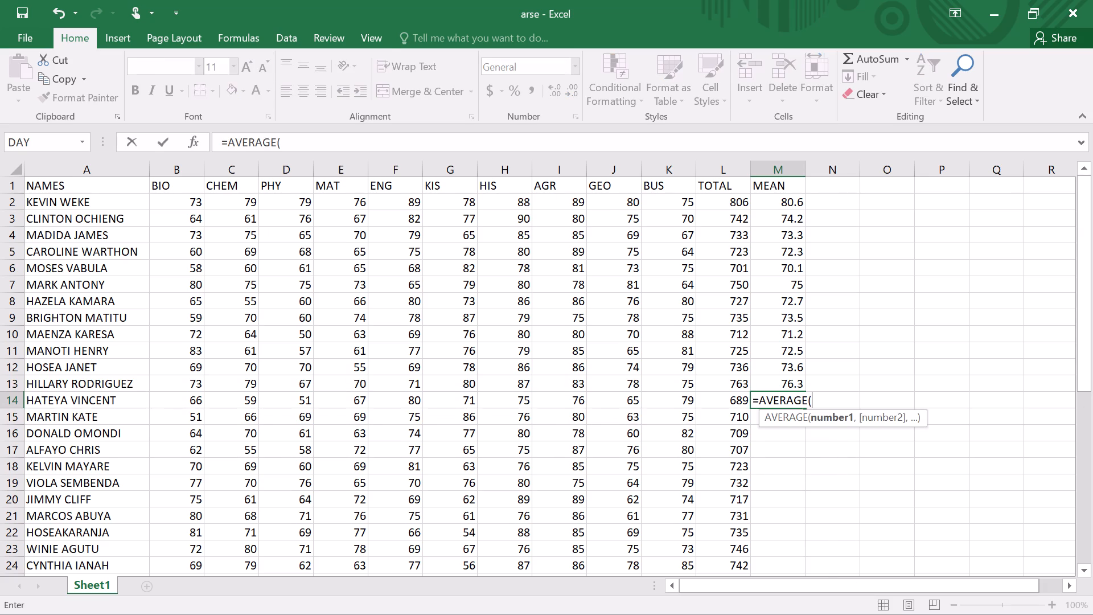
pyautogui.press('b')
pyautogui.press('1')
pyautogui.press('4')
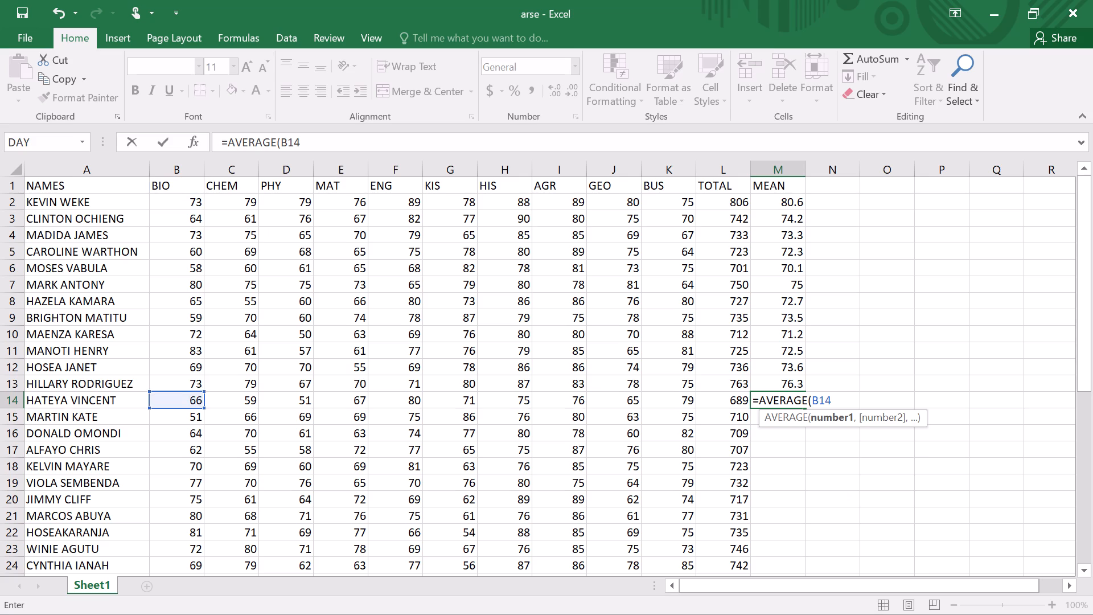
pyautogui.write(':K14')
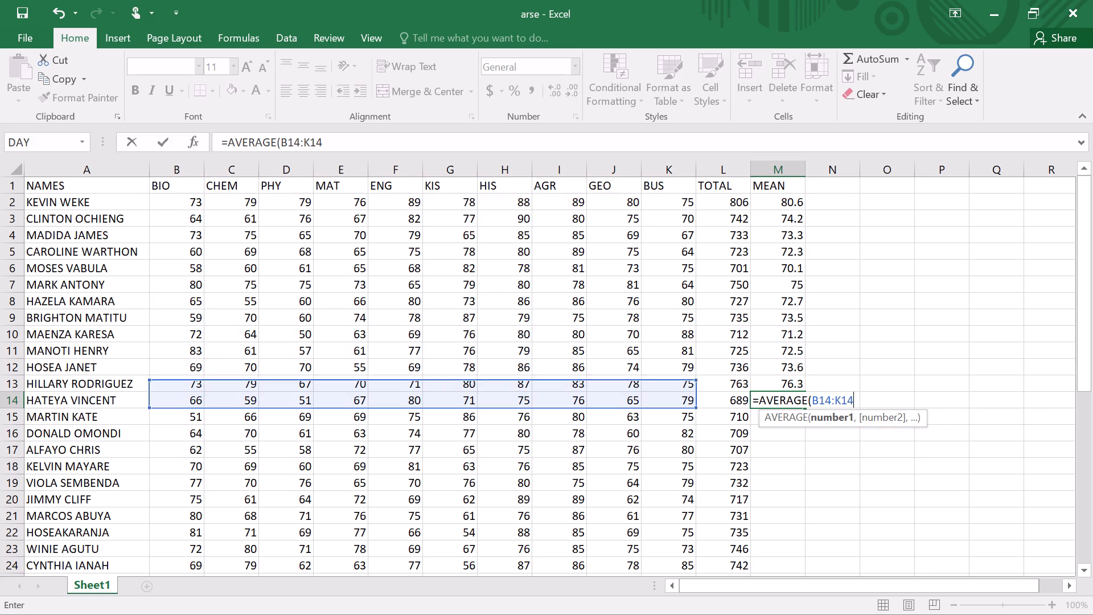
pyautogui.press('Return')
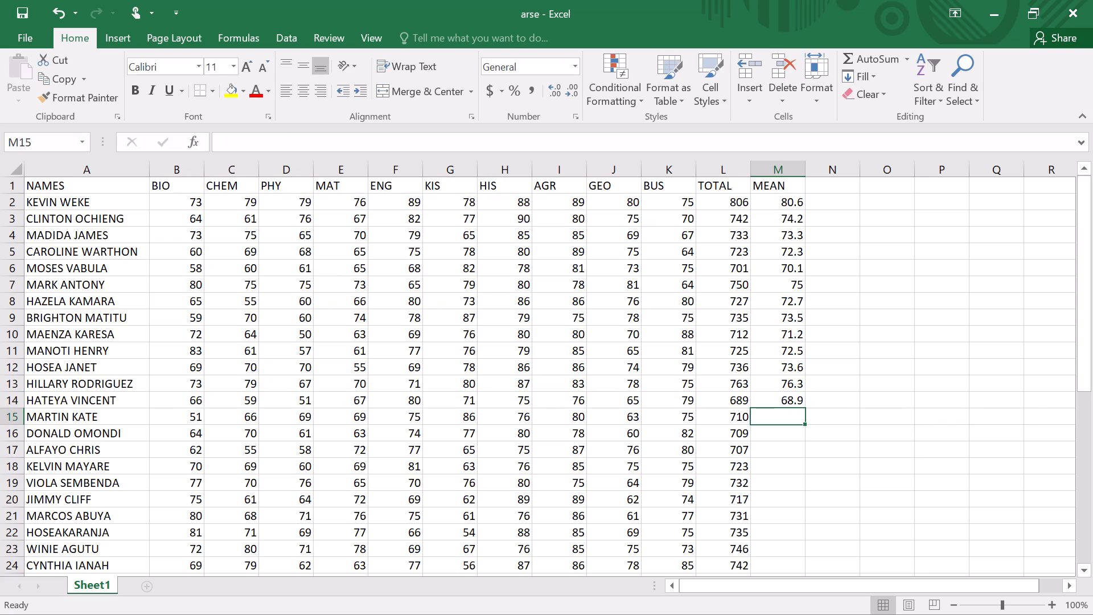
# Average the row 15 student's marks in cell M15 with an AVERAGE formula over B15:K15.
pyautogui.press('=')
pyautogui.write('AVERAGE')
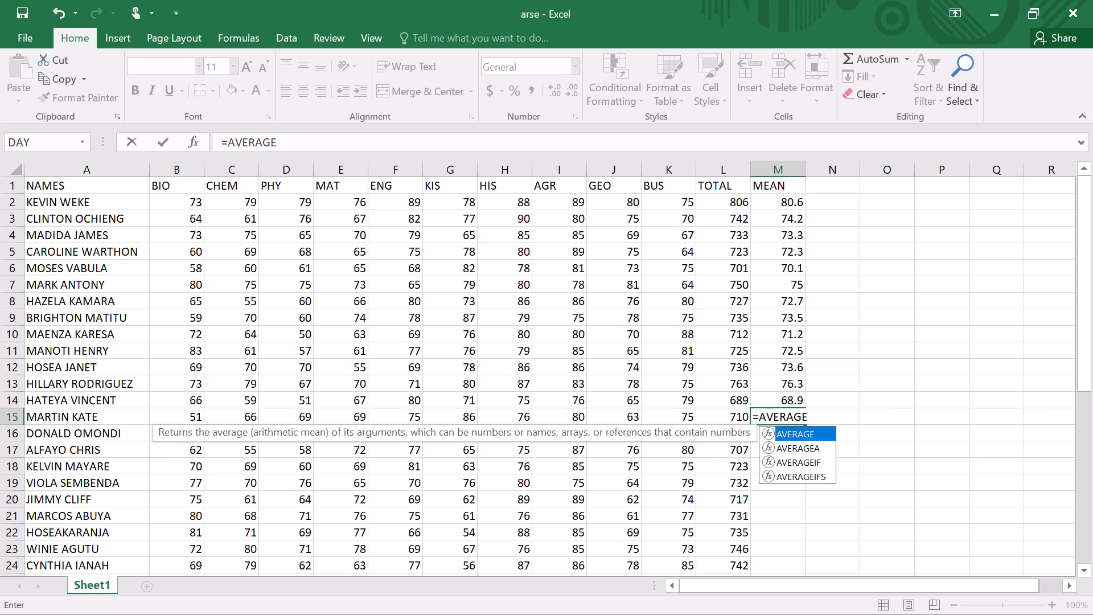
pyautogui.write('(B15')
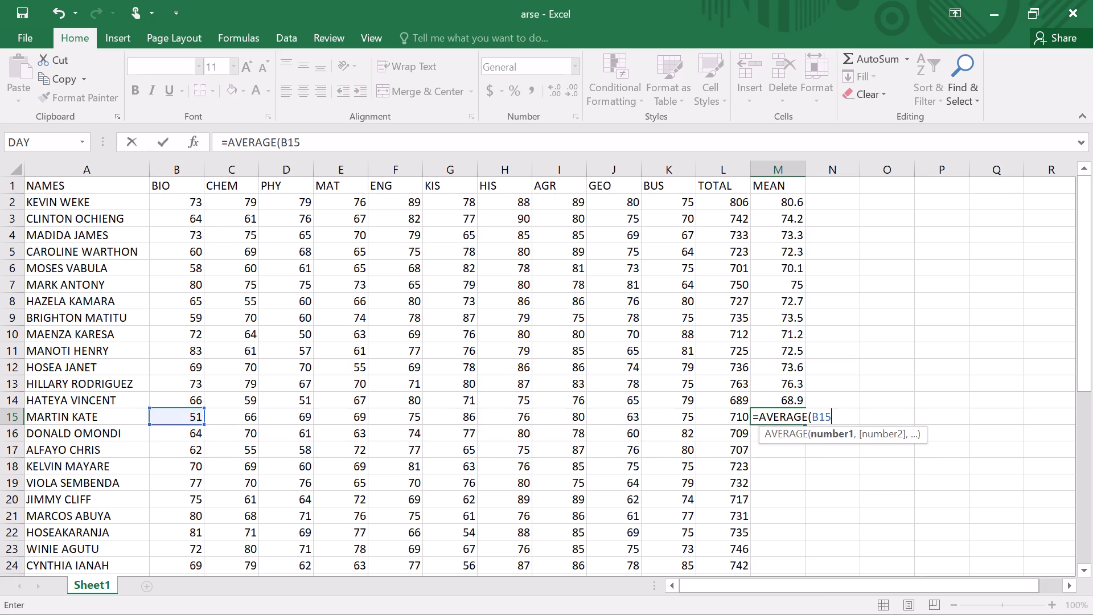
pyautogui.write(':K15')
pyautogui.press('Return')
# Average the row 16 student's marks in cell M16 with an AVERAGE formula over B16:K16.
pyautogui.write('=AVERA')
pyautogui.press('g')
pyautogui.press('e')
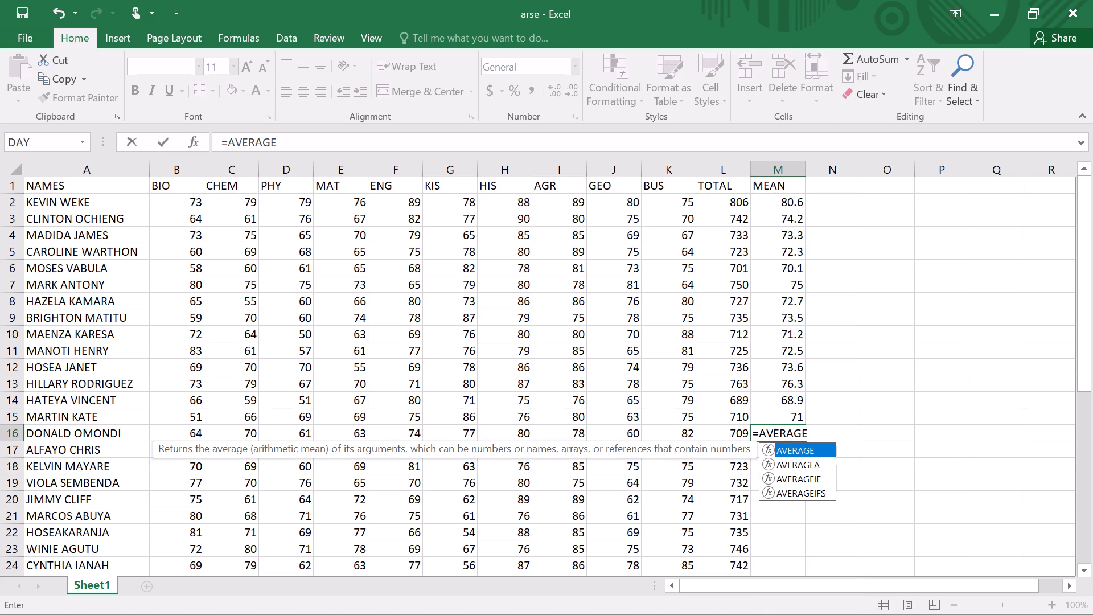
pyautogui.hotkey('shift', '(')
pyautogui.write('B16')
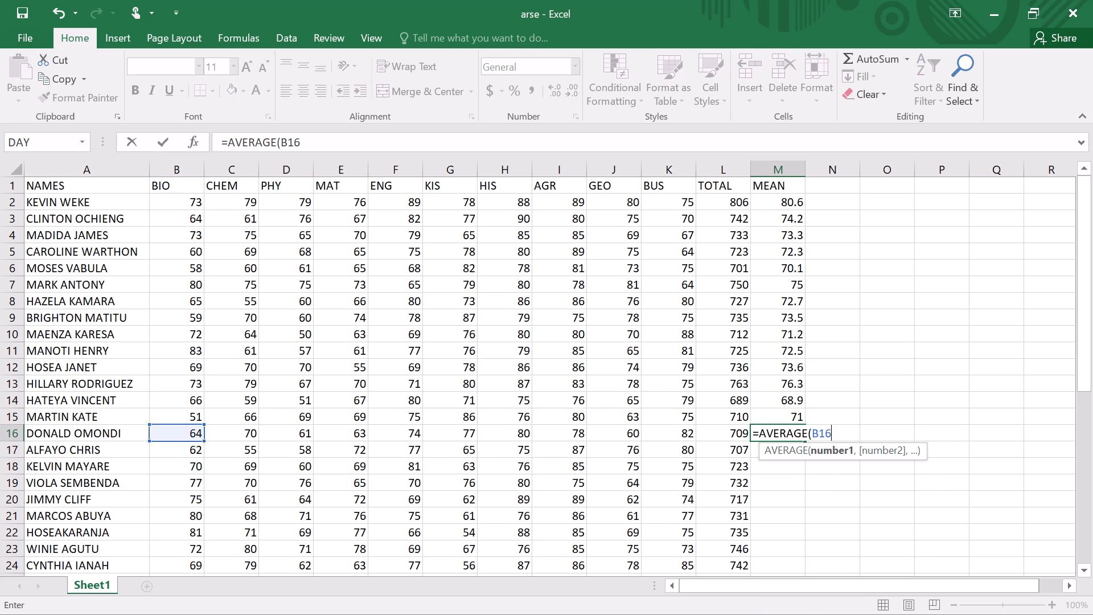
pyautogui.write(':K16')
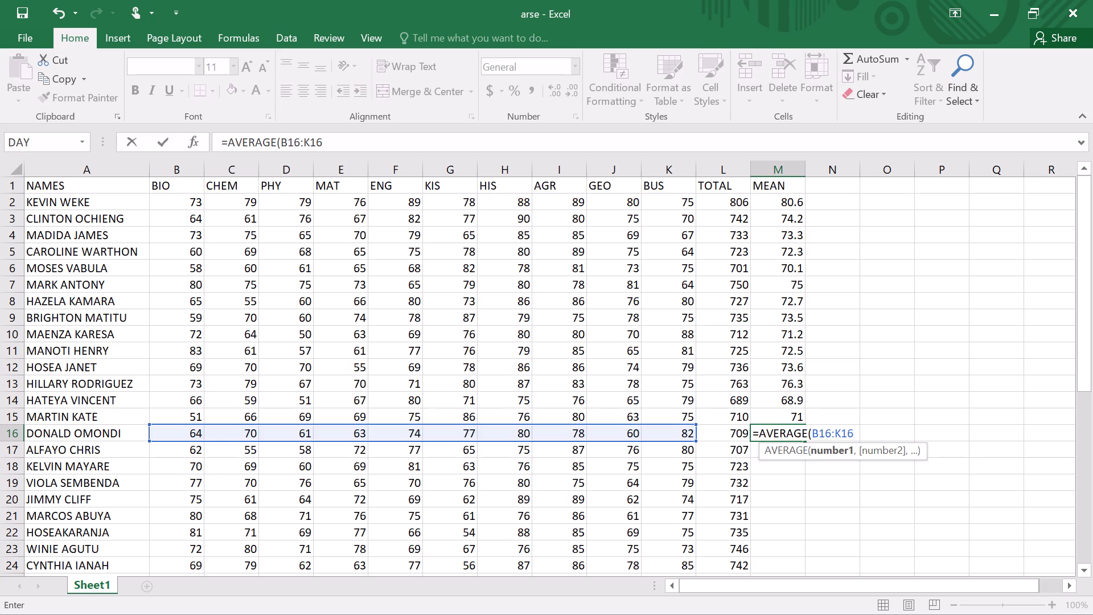
pyautogui.press('Return')
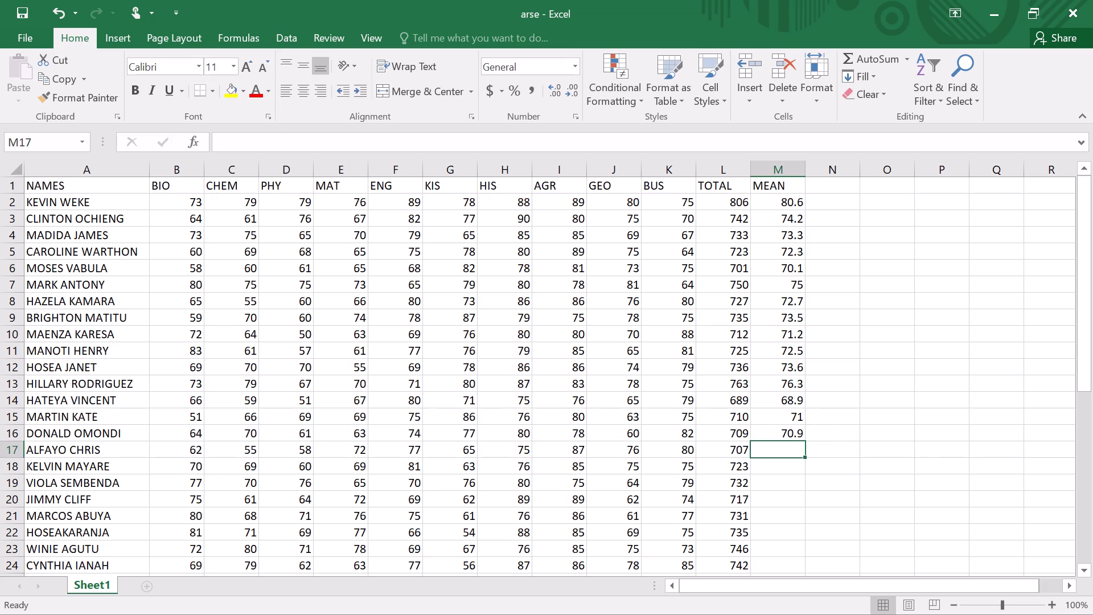
# Average the row 17 student's marks in cell M17 with an AVERAGE formula over B17:K17.
pyautogui.press('=')
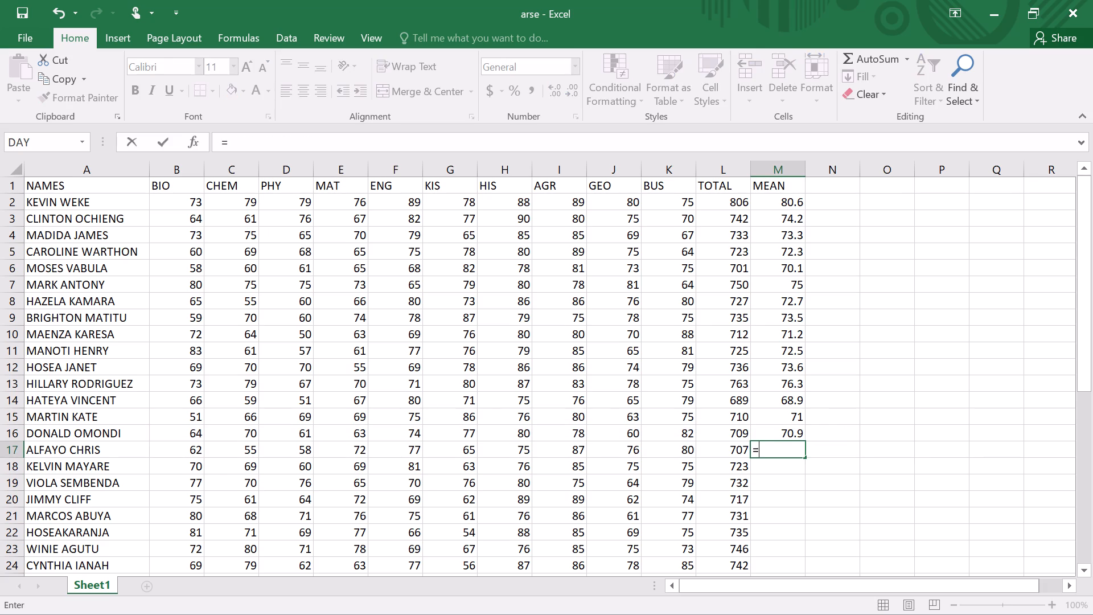
pyautogui.write('AVERAGE')
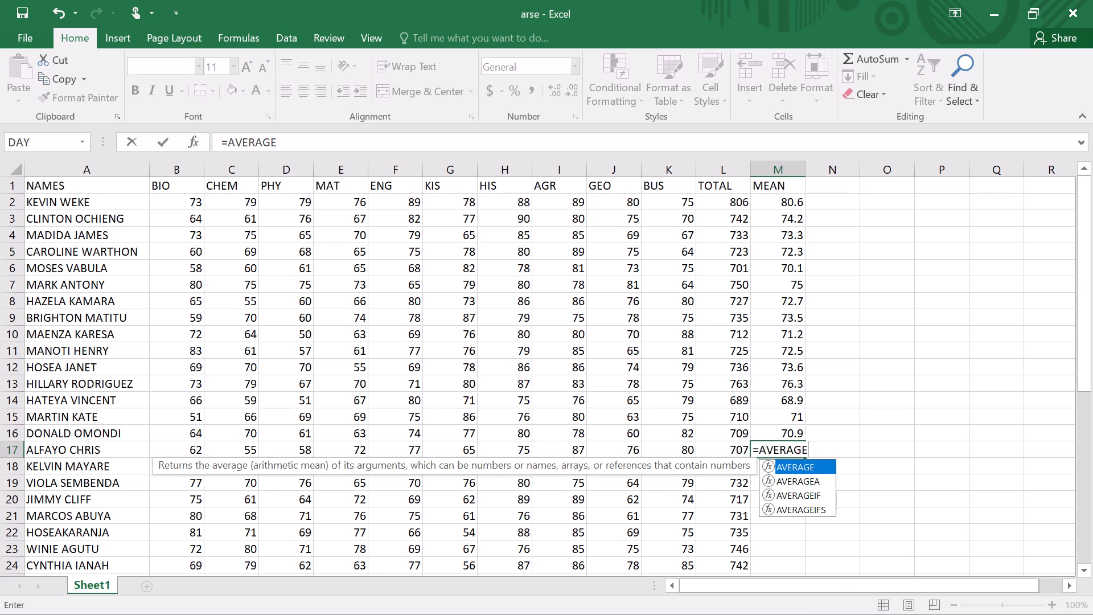
pyautogui.hotkey('shift', '(')
pyautogui.write('B17')
pyautogui.write(':K17')
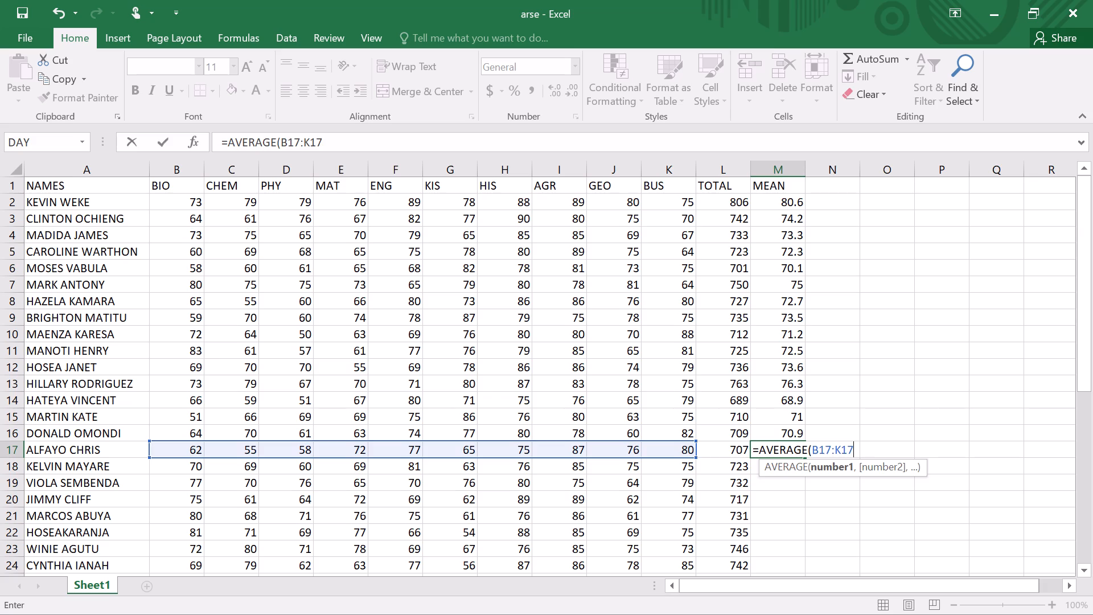
pyautogui.press('Return')
# Average the row 18 student's marks in cell M18 with an AVERAGE formula over B18:K18.
pyautogui.write('=AVERAGE')
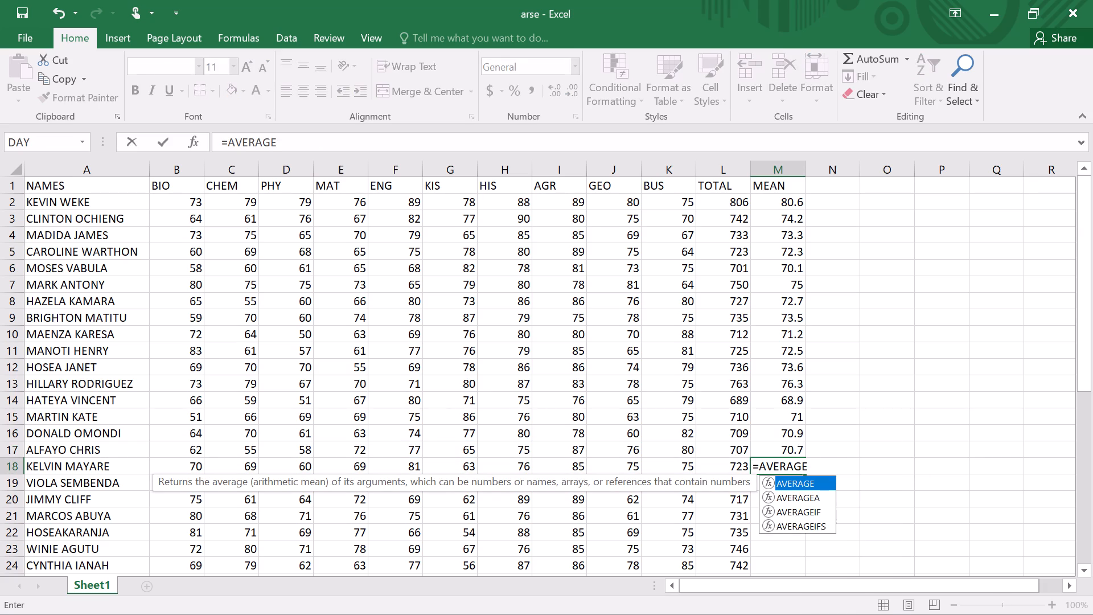
pyautogui.hotkey('shift', '(')
pyautogui.write('B1')
pyautogui.press('8')
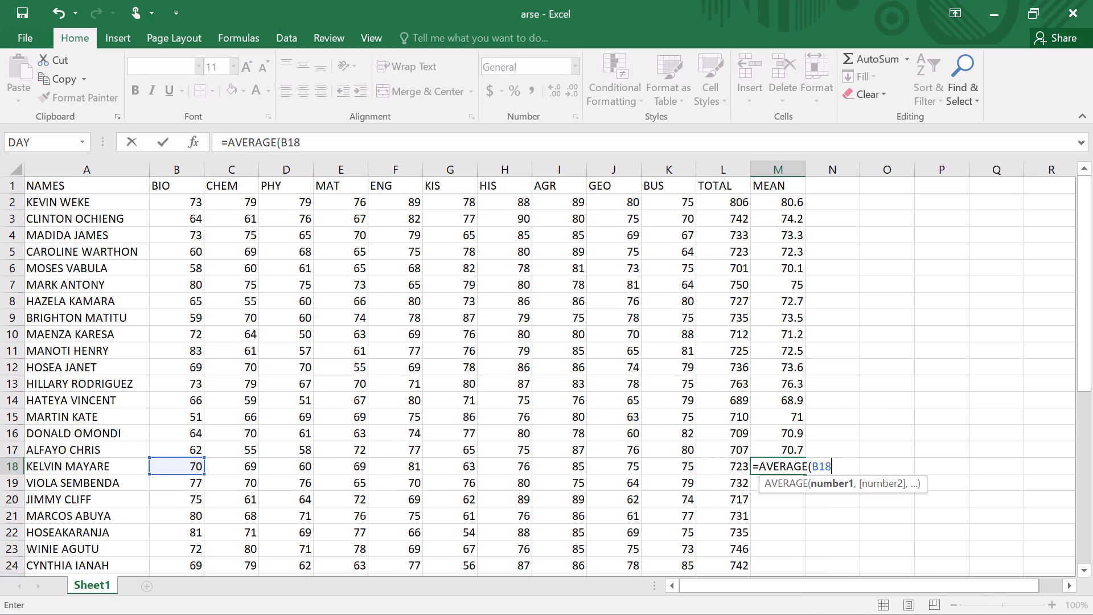
pyautogui.write(':K18')
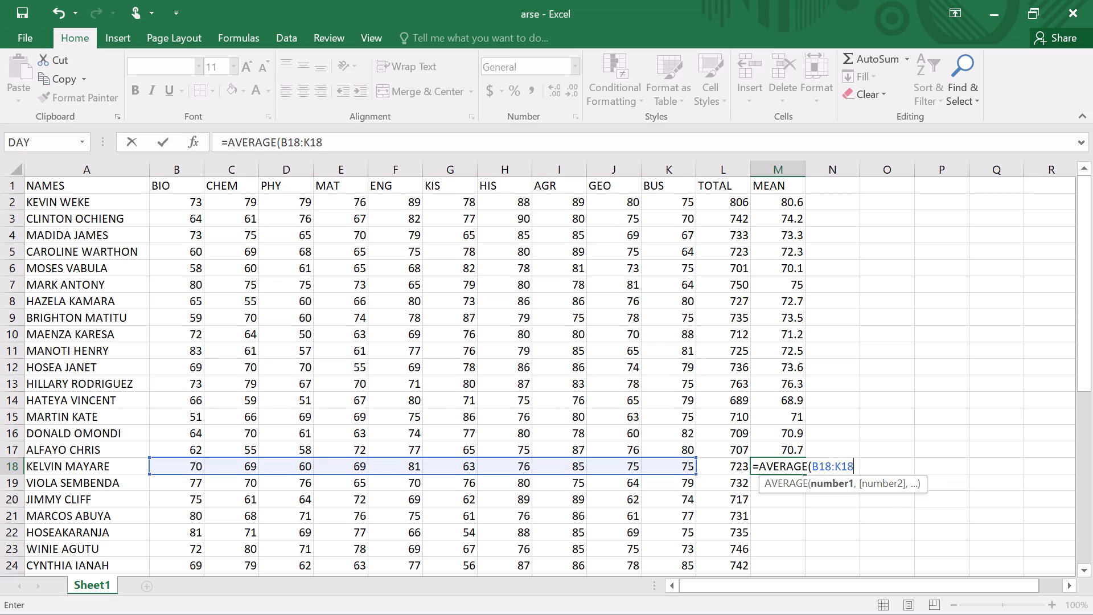
pyautogui.press('Return')
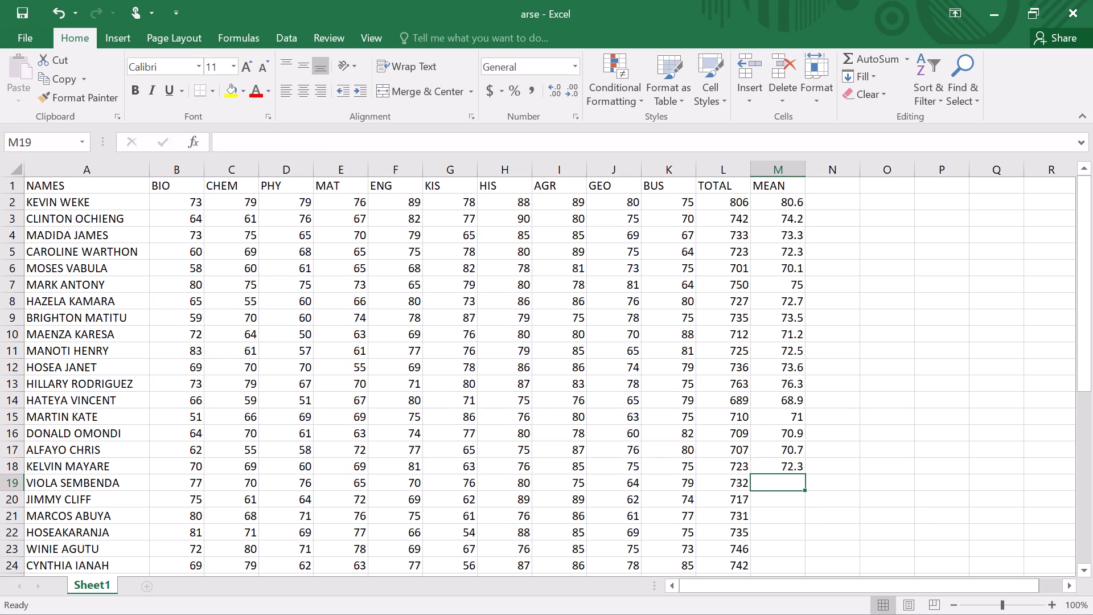
# Average the row 19 student's marks in cell M19 with an AVERAGE formula over B19:K19.
pyautogui.write('=AVERAGE')
pyautogui.hotkey('shift', '(')
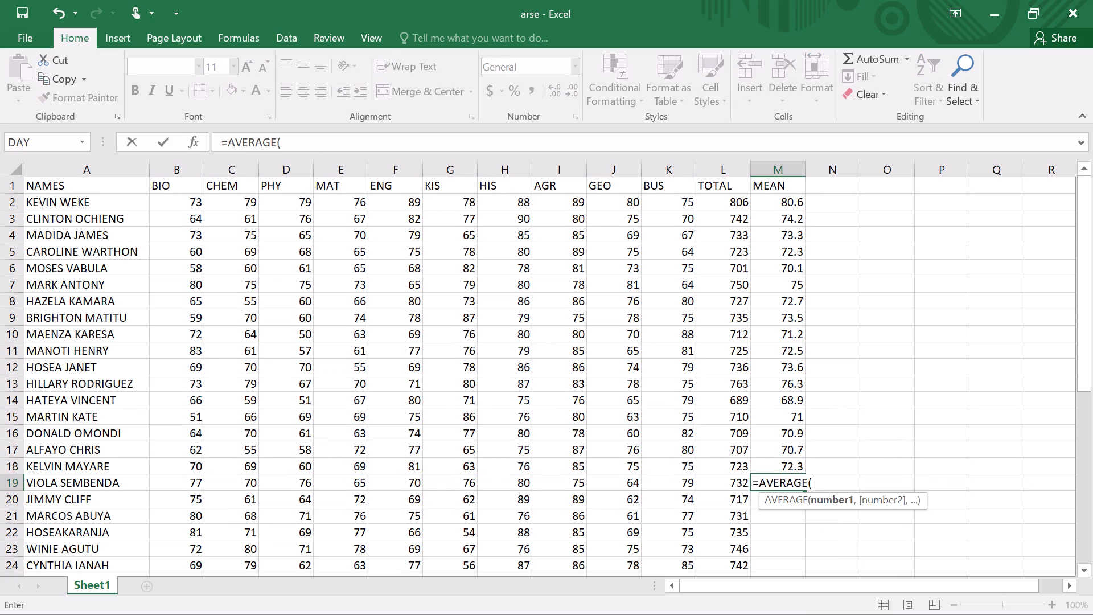
pyautogui.write('B1')
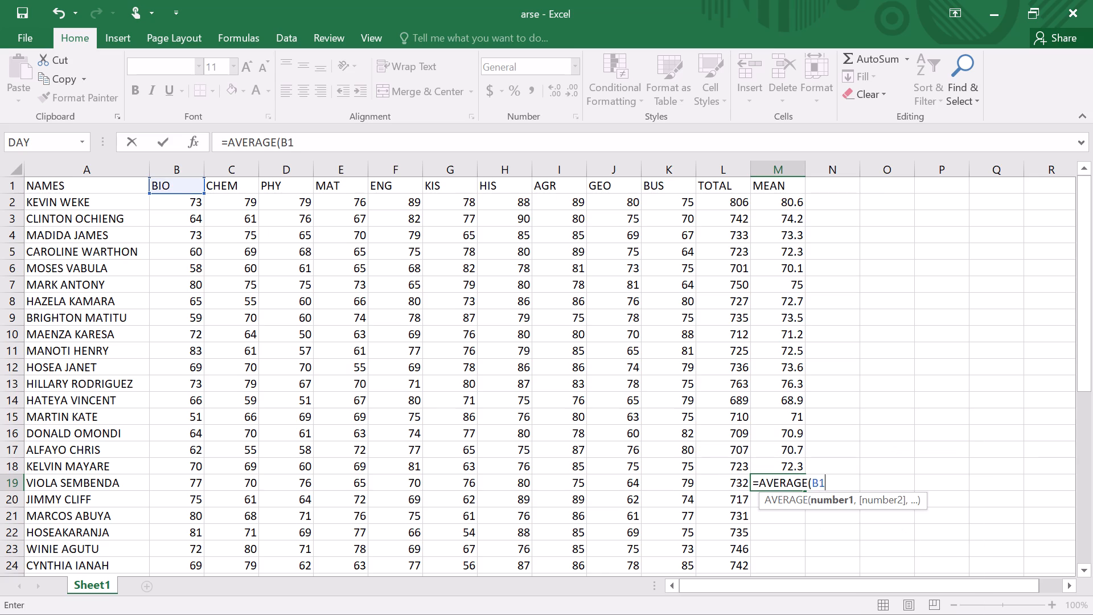
pyautogui.press('9')
pyautogui.hotkey('shift', ':')
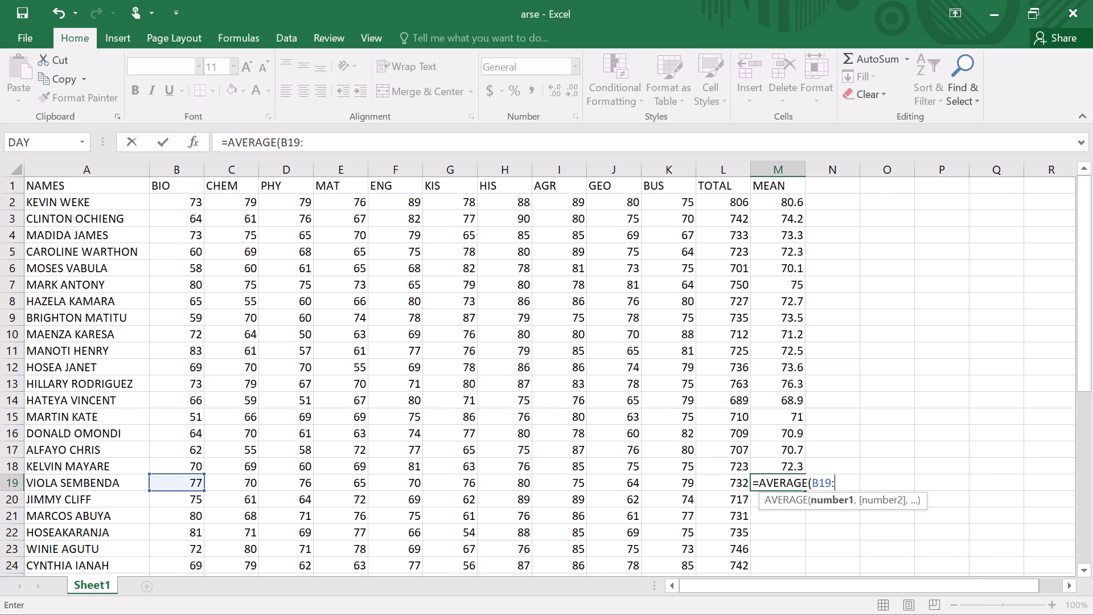
pyautogui.press('k')
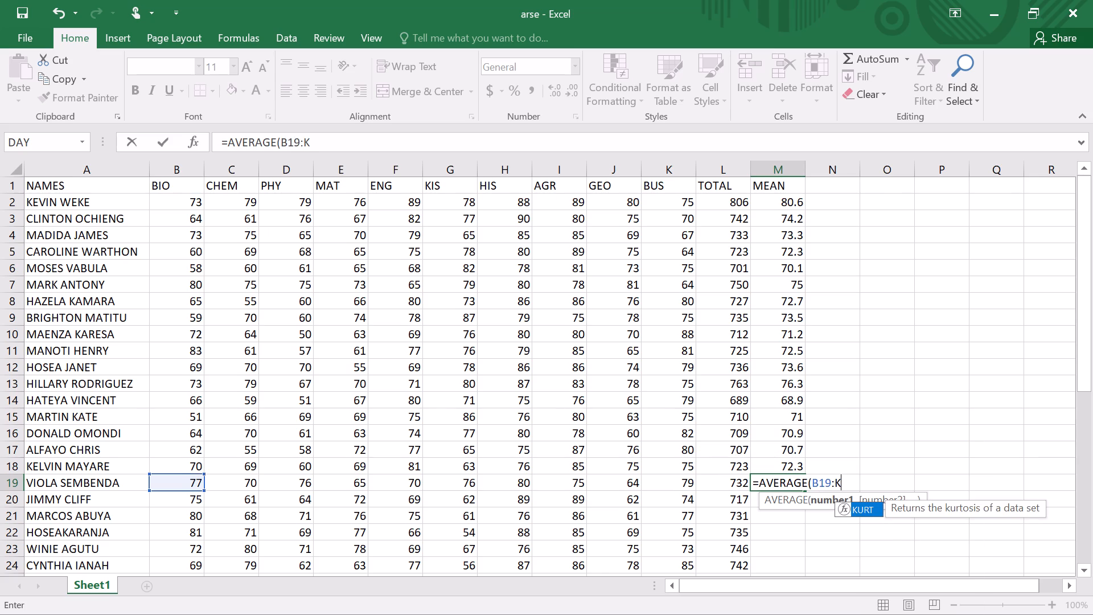
pyautogui.write('19')
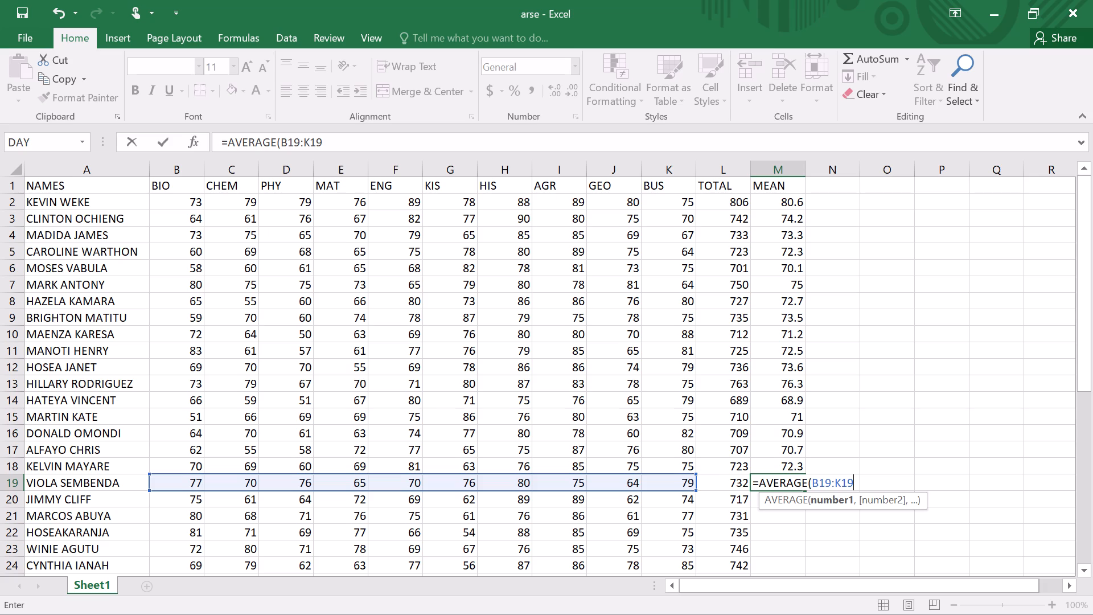
pyautogui.press('Return')
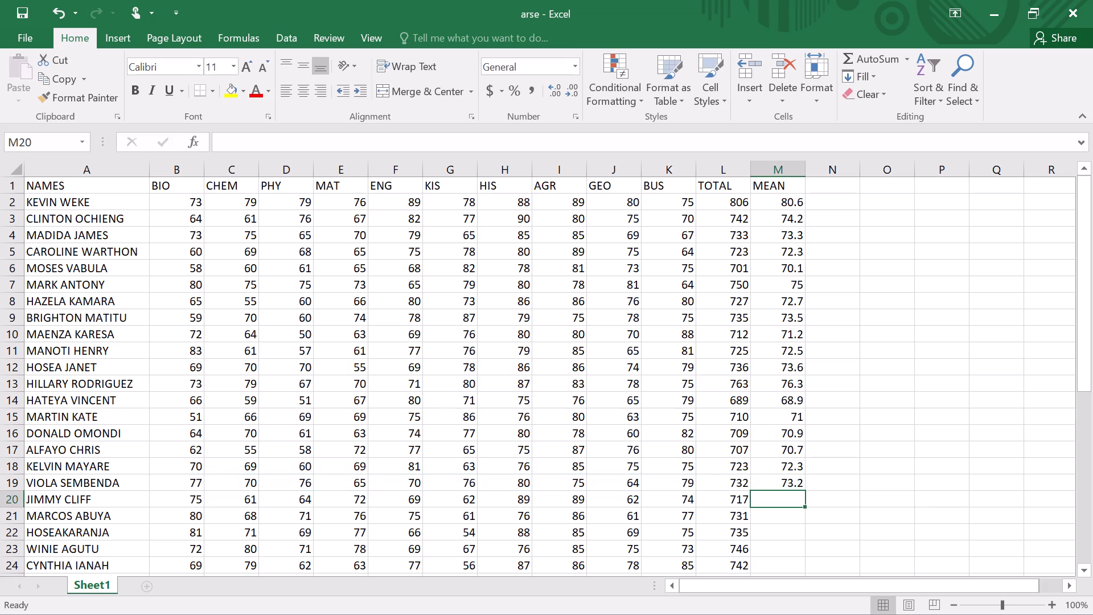
# Average the row 20 student's marks in cell M20 with an AVERAGE formula over B20:K20.
pyautogui.press('=')
pyautogui.write('AVERA')
pyautogui.write('GE')
pyautogui.hotkey('shift', '(')
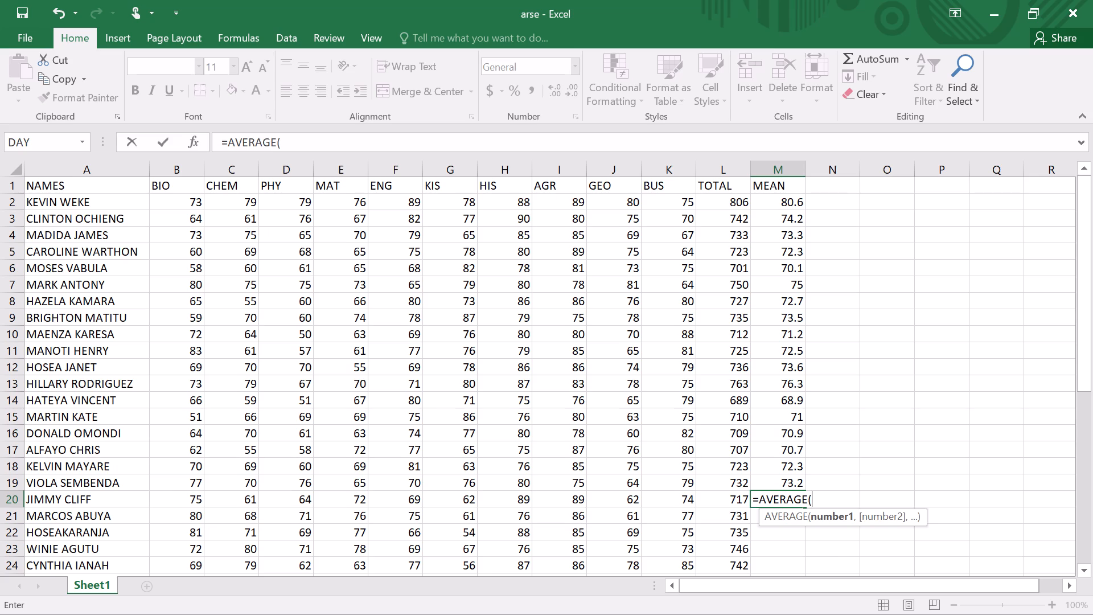
pyautogui.write('B2')
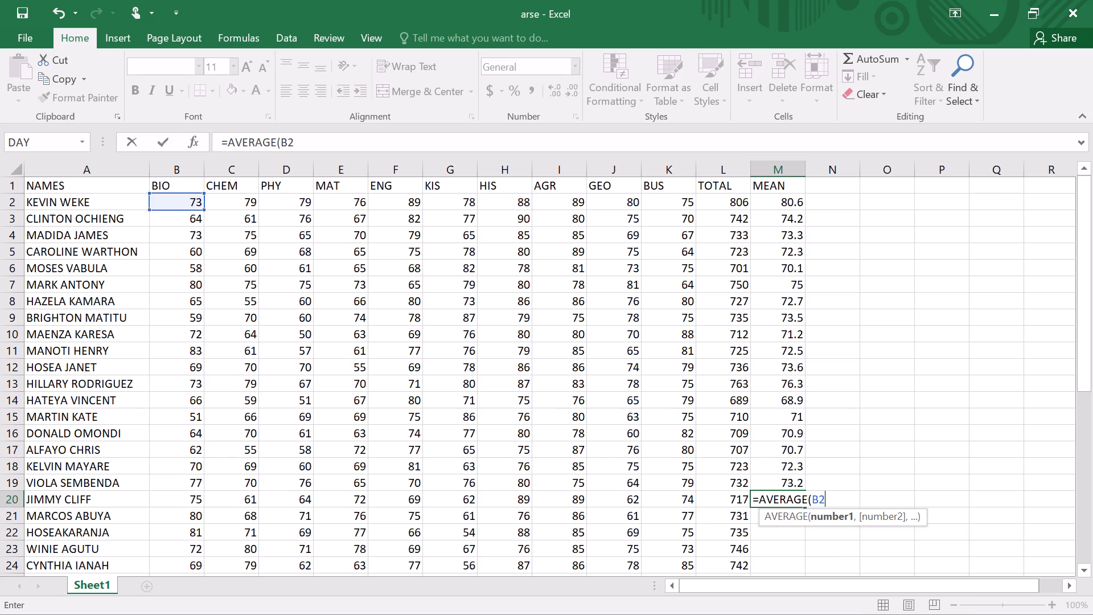
pyautogui.press('9')
pyautogui.press('BackSpace')
pyautogui.press('0')
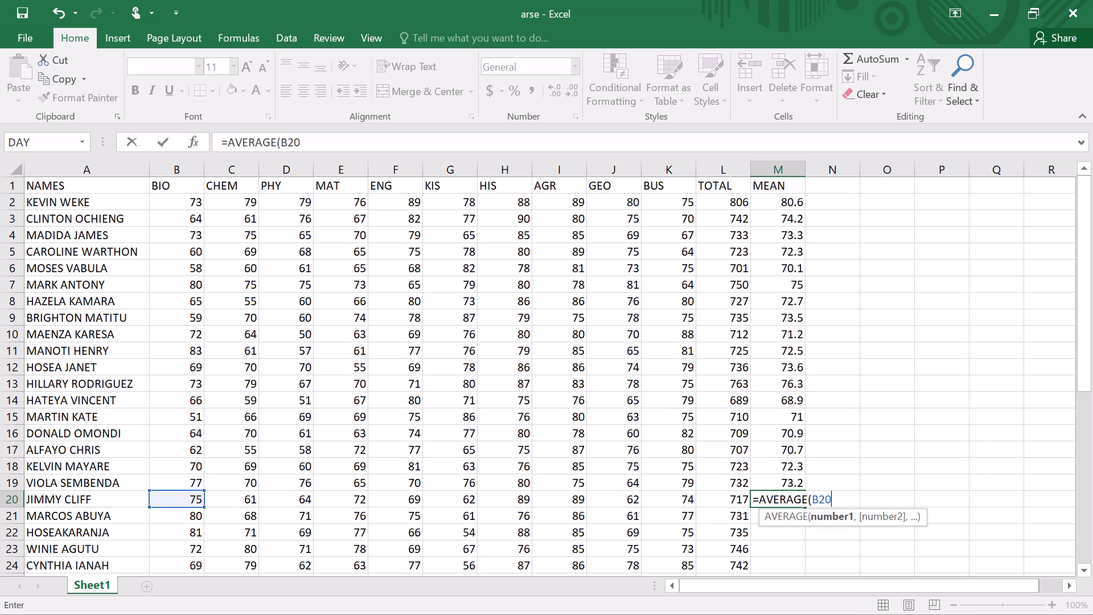
pyautogui.write(':K20')
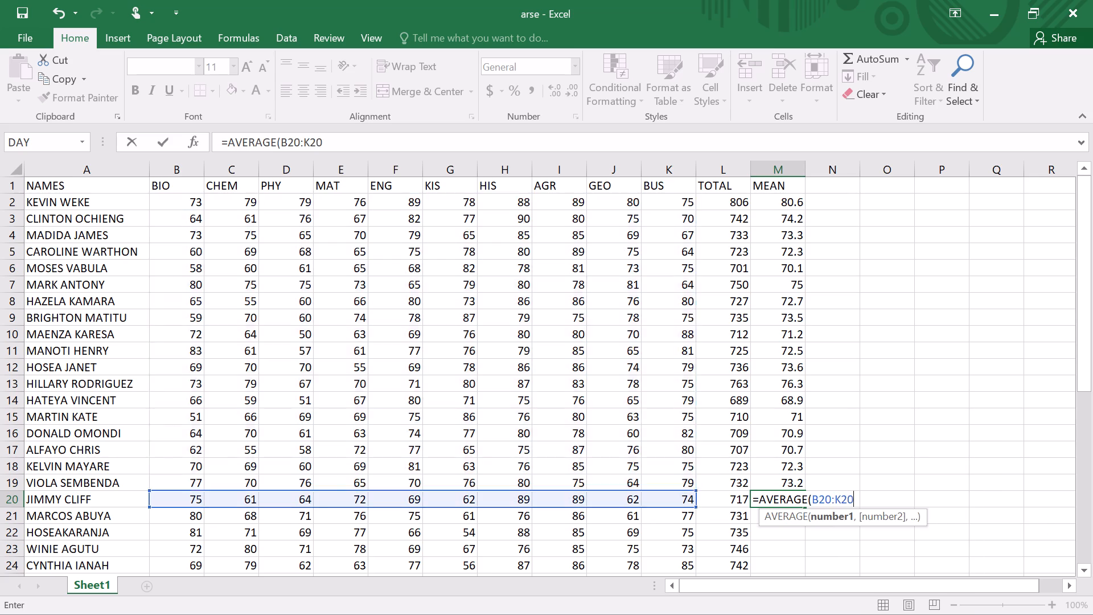
pyautogui.press('Return')
# Average the row 21 student's marks in cell M21 with an AVERAGE formula over B21:K21.
pyautogui.write('=AVERAGE')
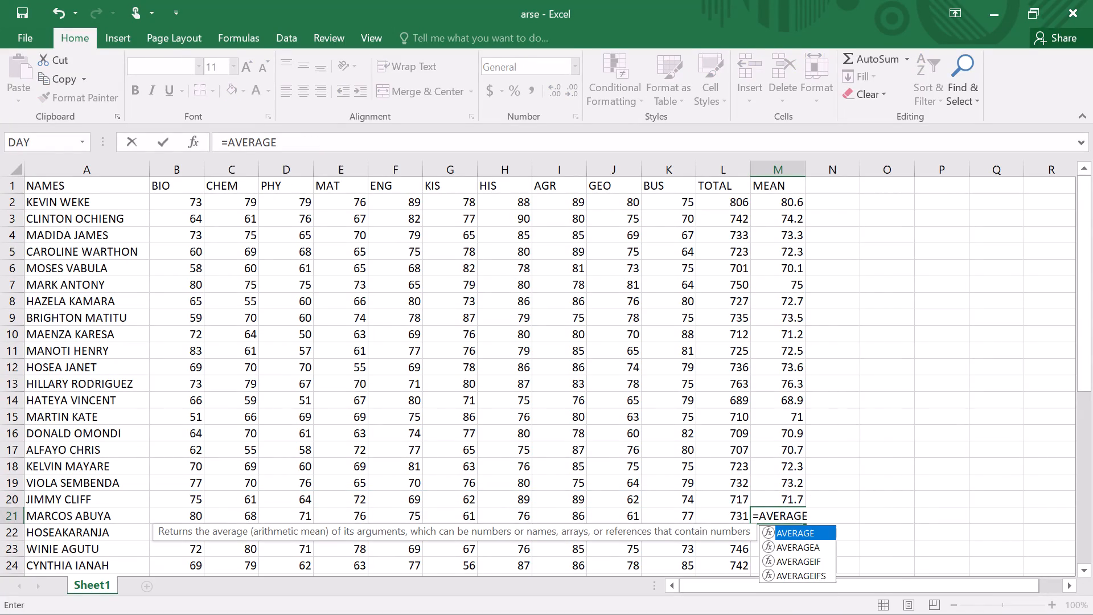
pyautogui.write('(B21')
pyautogui.write(':K21')
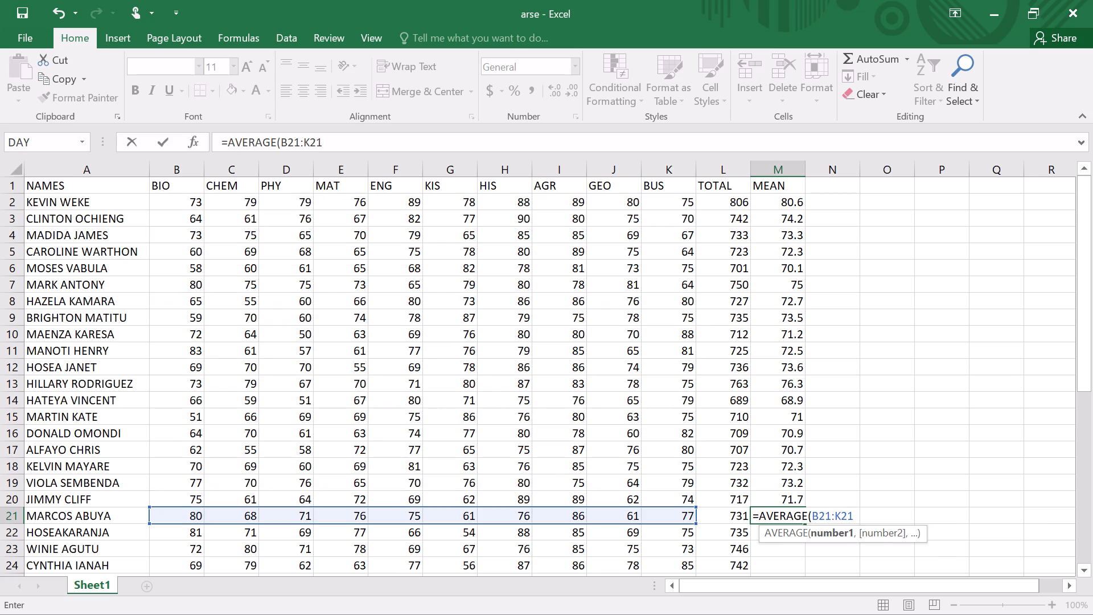
pyautogui.press('Return')
# Average the row 22 student's marks in cell M22 with an AVERAGE formula over B22:K22.
pyautogui.write('=AVERAGE')
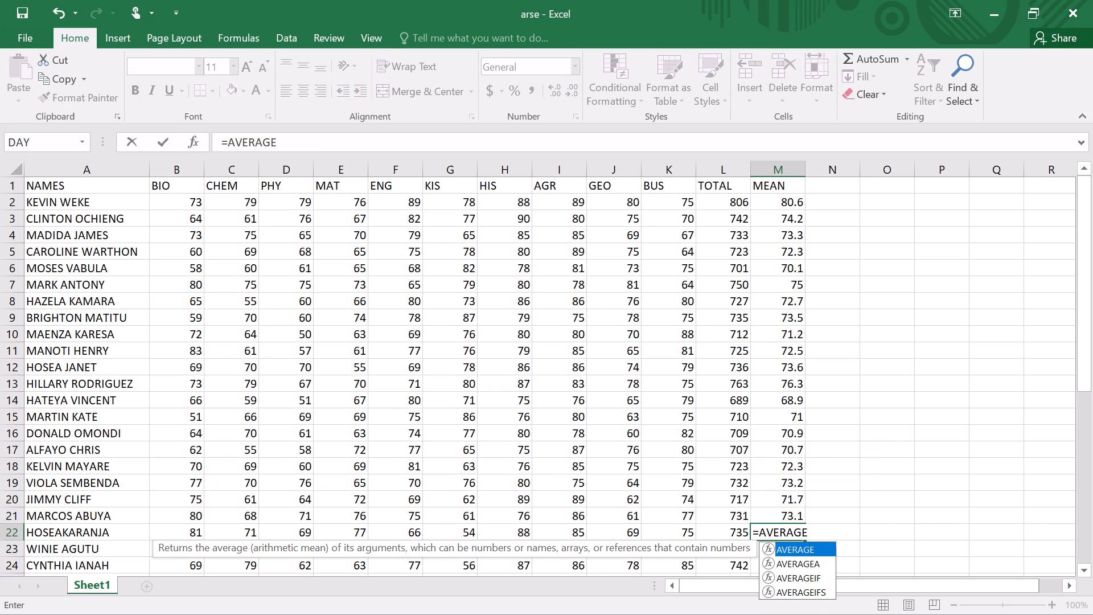
pyautogui.write('(B')
pyautogui.write('22')
pyautogui.write(':K22')
pyautogui.press('Return')
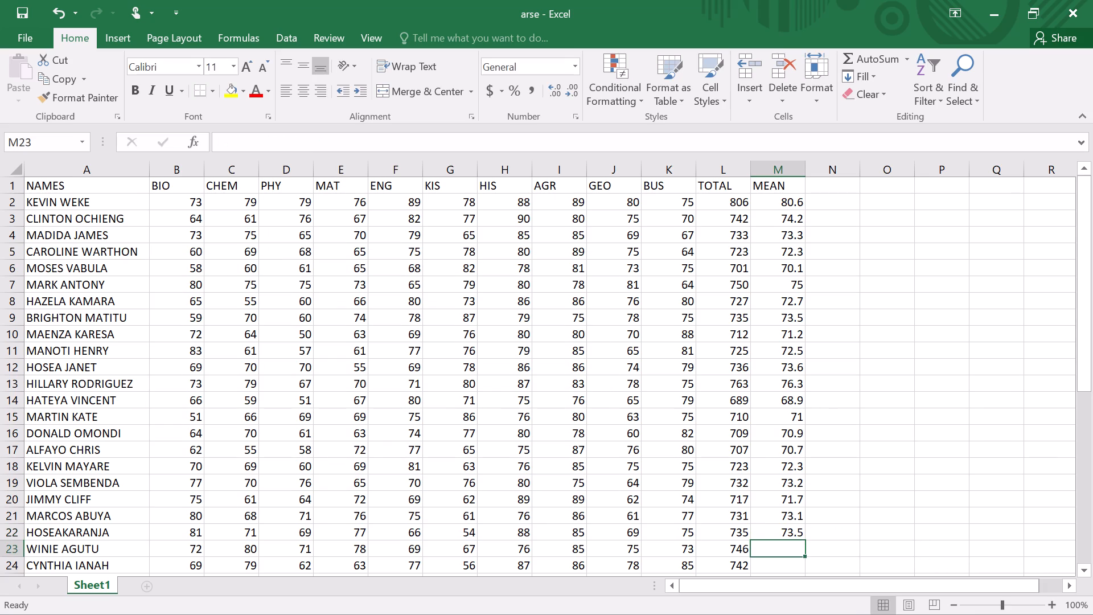
# Average the row 23 student's marks in cell M23 with an AVERAGE formula over B23:K23.
pyautogui.write('=AVERAGE')
pyautogui.hotkey('shift', '(')
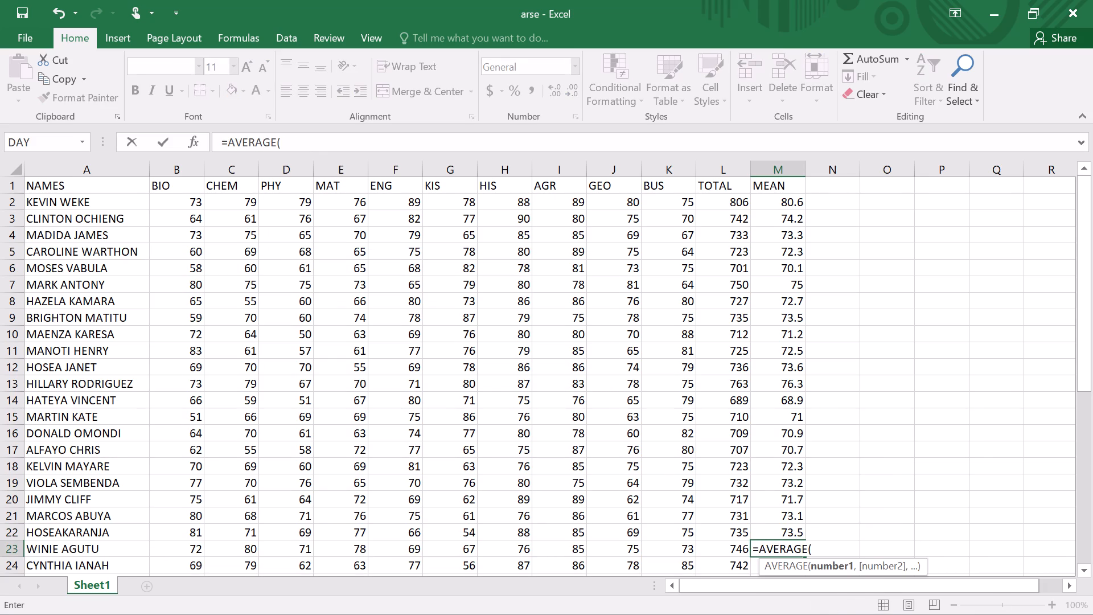
pyautogui.press('b')
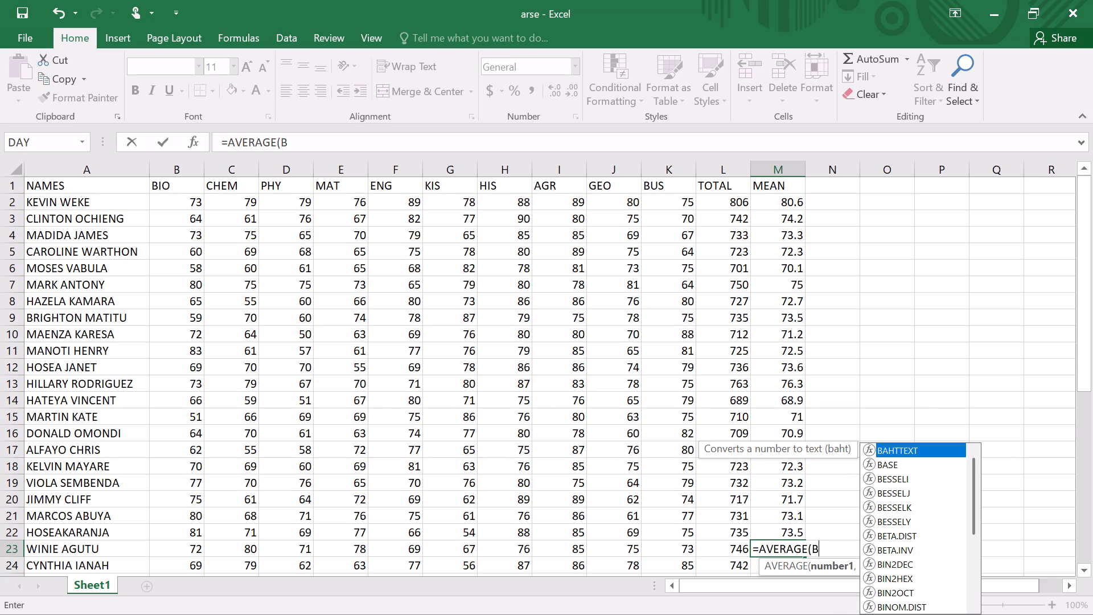
pyautogui.write('23')
pyautogui.write(':K23')
pyautogui.press('Return')
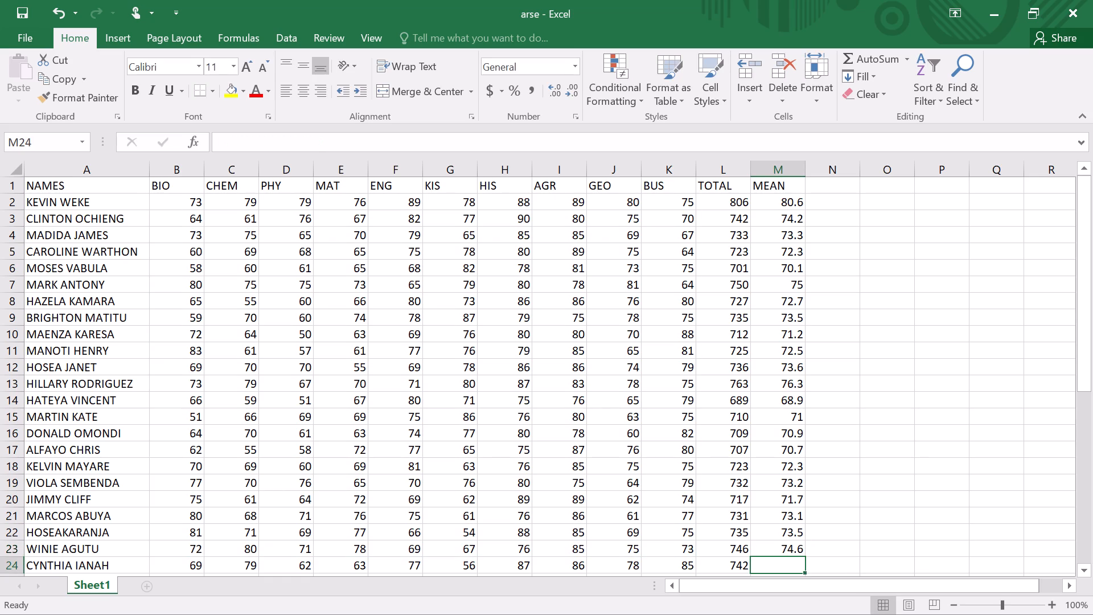
# Average the row 24 student's marks in cell M24 with an AVERAGE formula over B24:K24.
pyautogui.write('=AVERAGE')
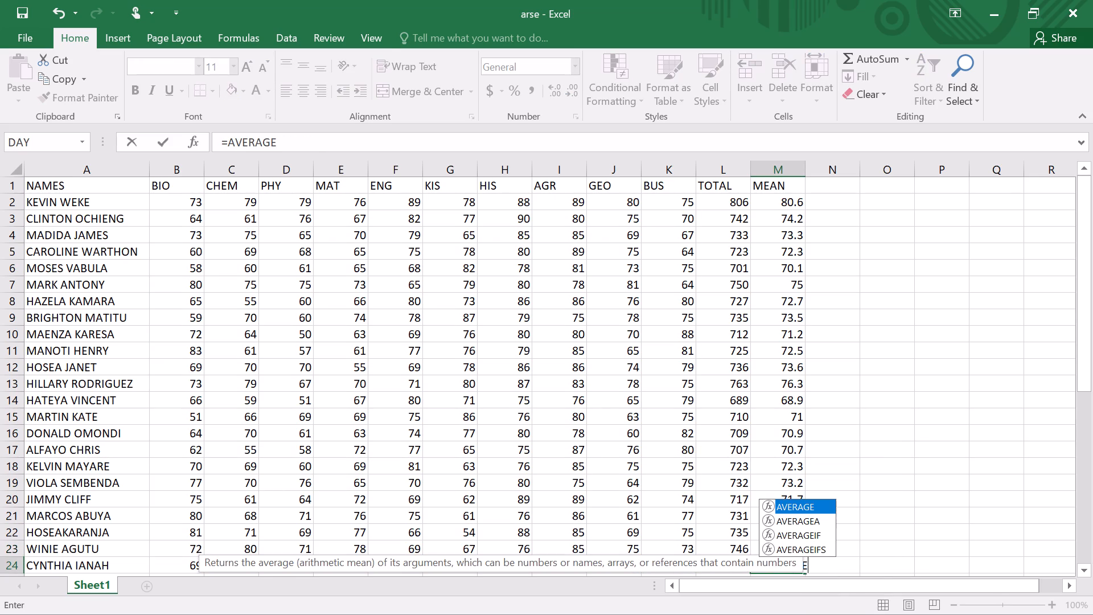
pyautogui.write('(B')
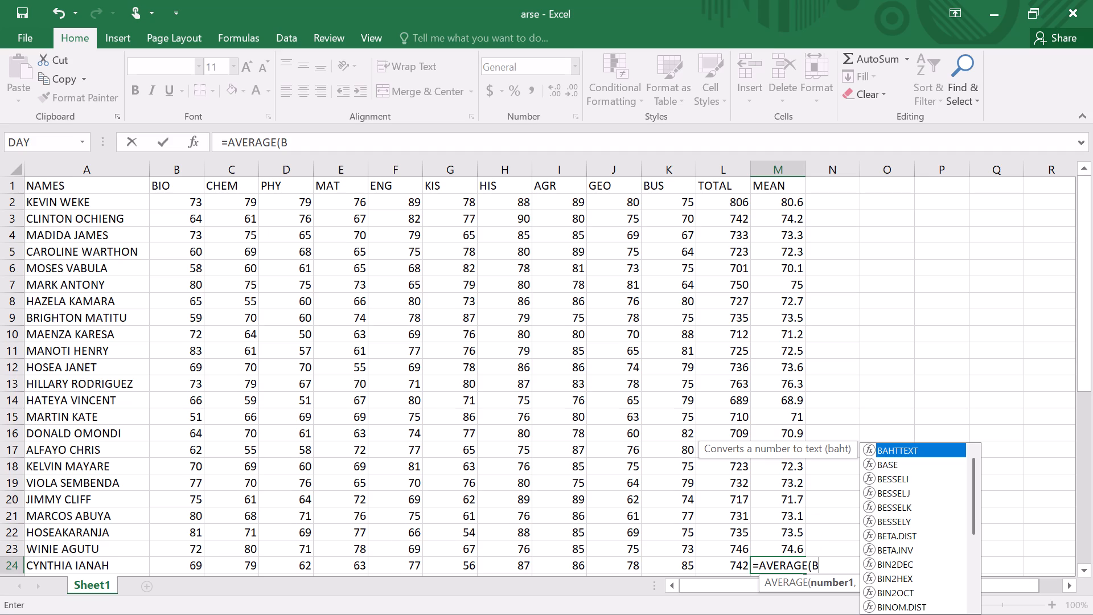
pyautogui.write('24')
pyautogui.write(':K2')
pyautogui.press('4')
pyautogui.press('Return')
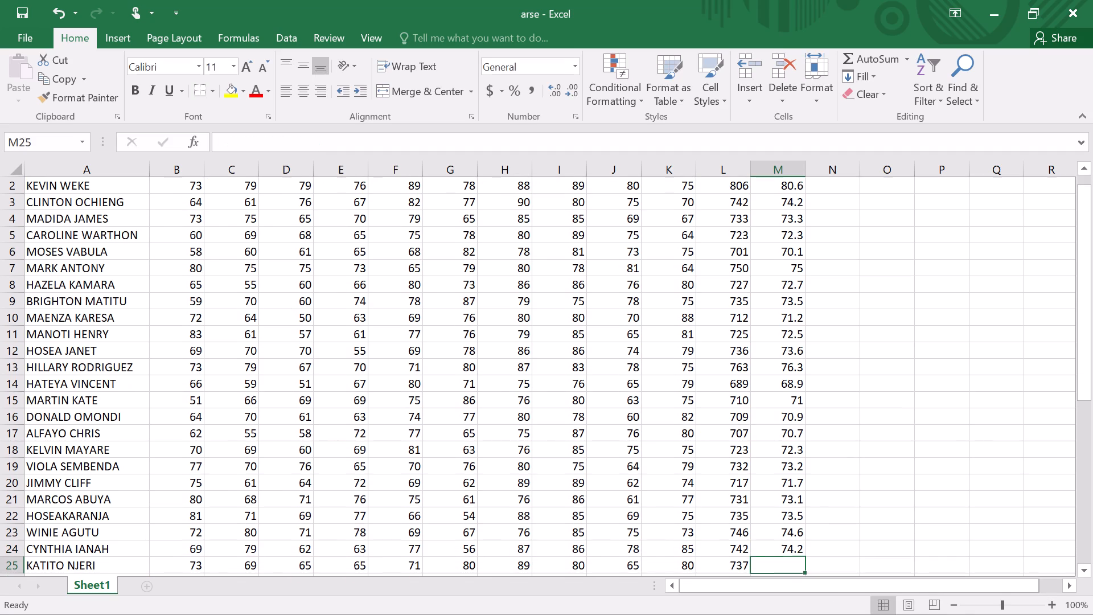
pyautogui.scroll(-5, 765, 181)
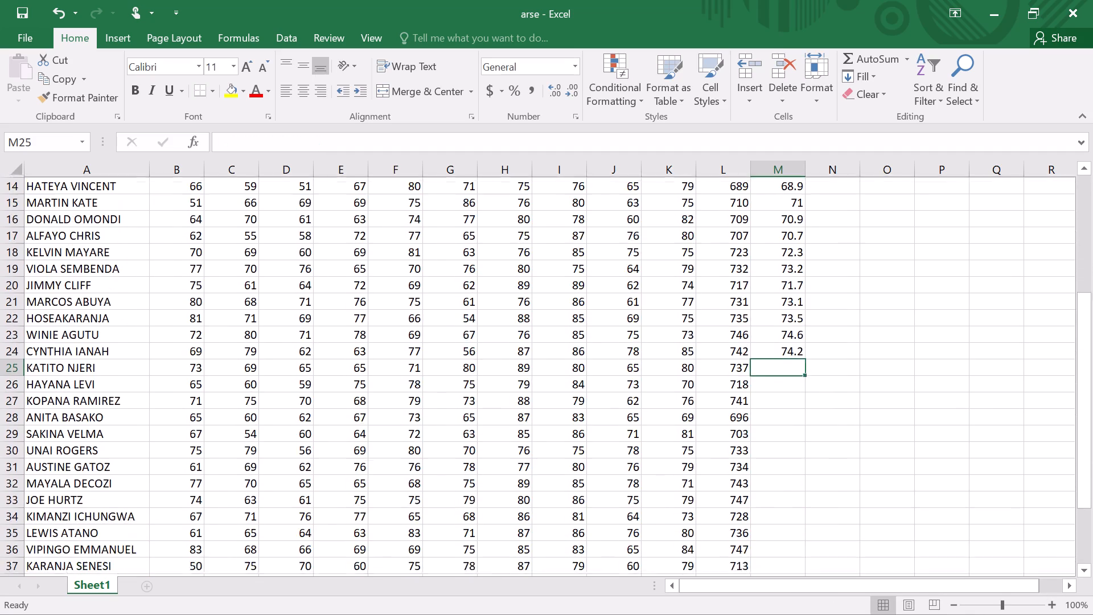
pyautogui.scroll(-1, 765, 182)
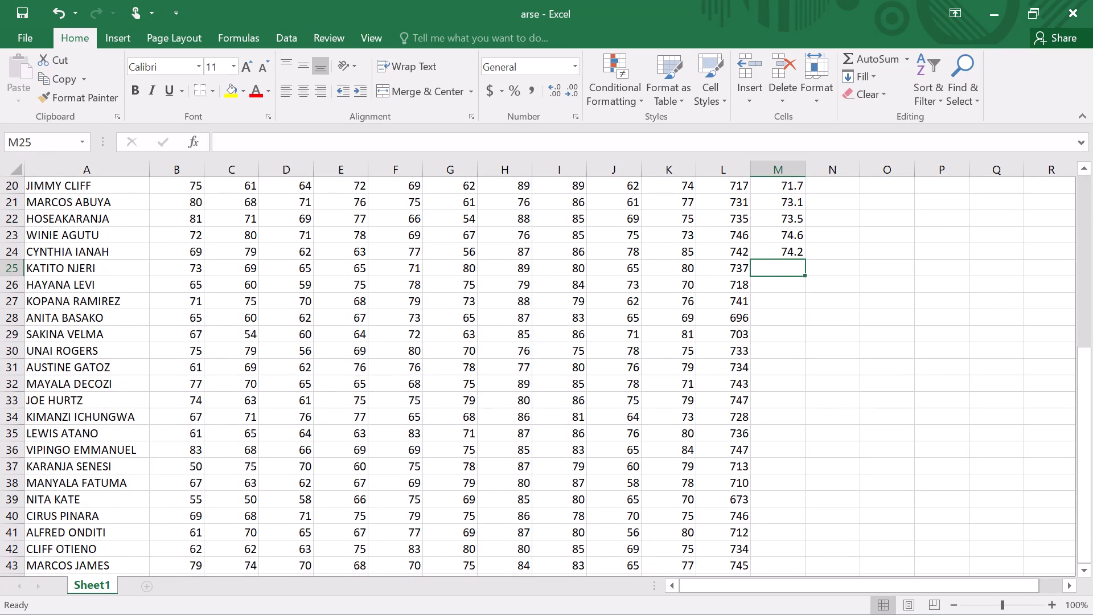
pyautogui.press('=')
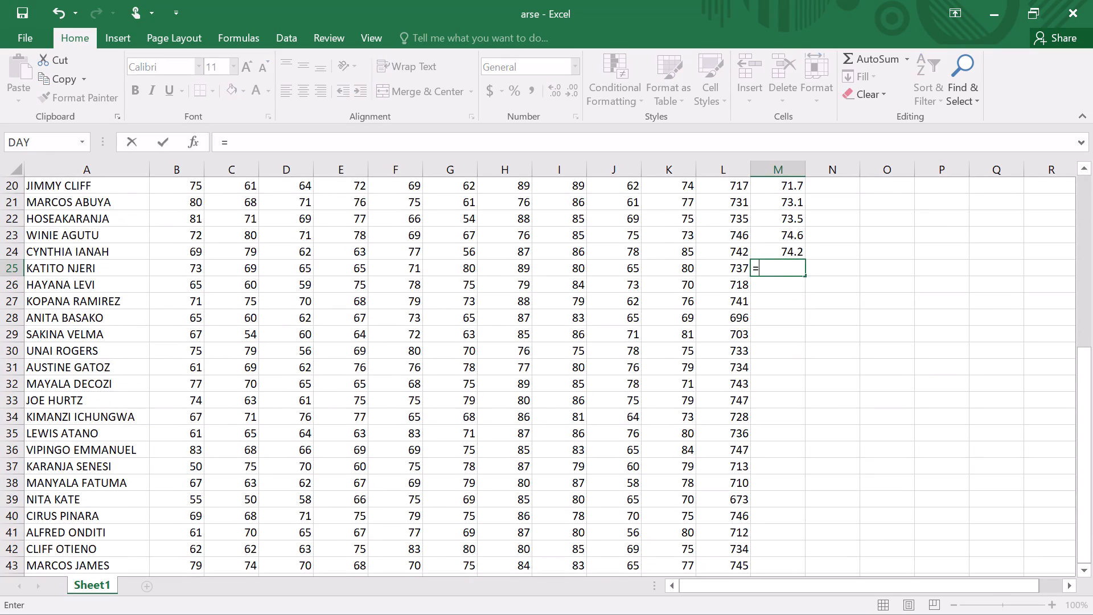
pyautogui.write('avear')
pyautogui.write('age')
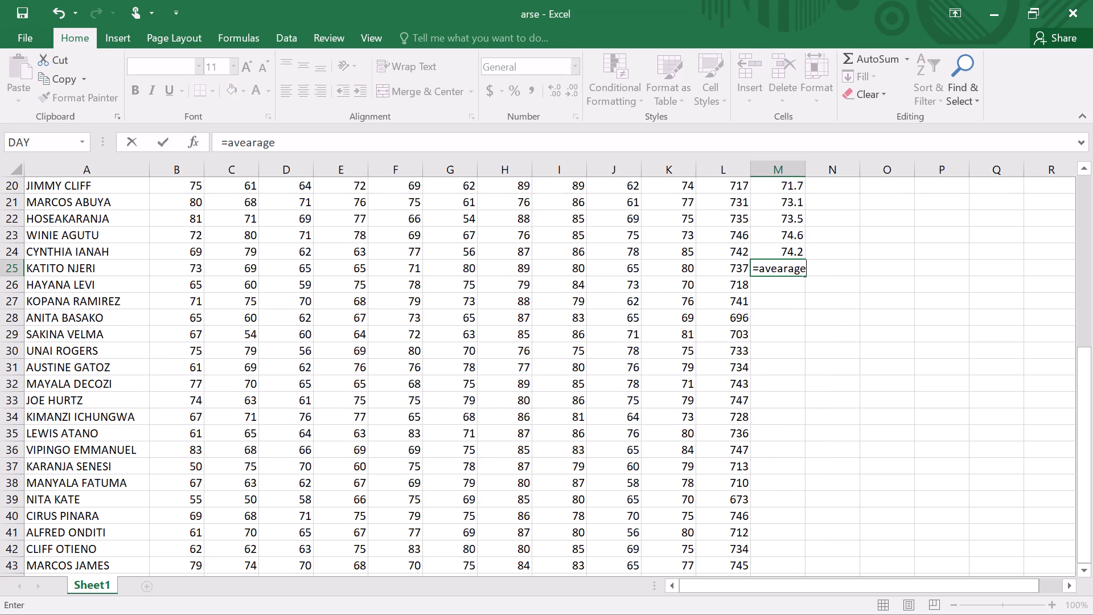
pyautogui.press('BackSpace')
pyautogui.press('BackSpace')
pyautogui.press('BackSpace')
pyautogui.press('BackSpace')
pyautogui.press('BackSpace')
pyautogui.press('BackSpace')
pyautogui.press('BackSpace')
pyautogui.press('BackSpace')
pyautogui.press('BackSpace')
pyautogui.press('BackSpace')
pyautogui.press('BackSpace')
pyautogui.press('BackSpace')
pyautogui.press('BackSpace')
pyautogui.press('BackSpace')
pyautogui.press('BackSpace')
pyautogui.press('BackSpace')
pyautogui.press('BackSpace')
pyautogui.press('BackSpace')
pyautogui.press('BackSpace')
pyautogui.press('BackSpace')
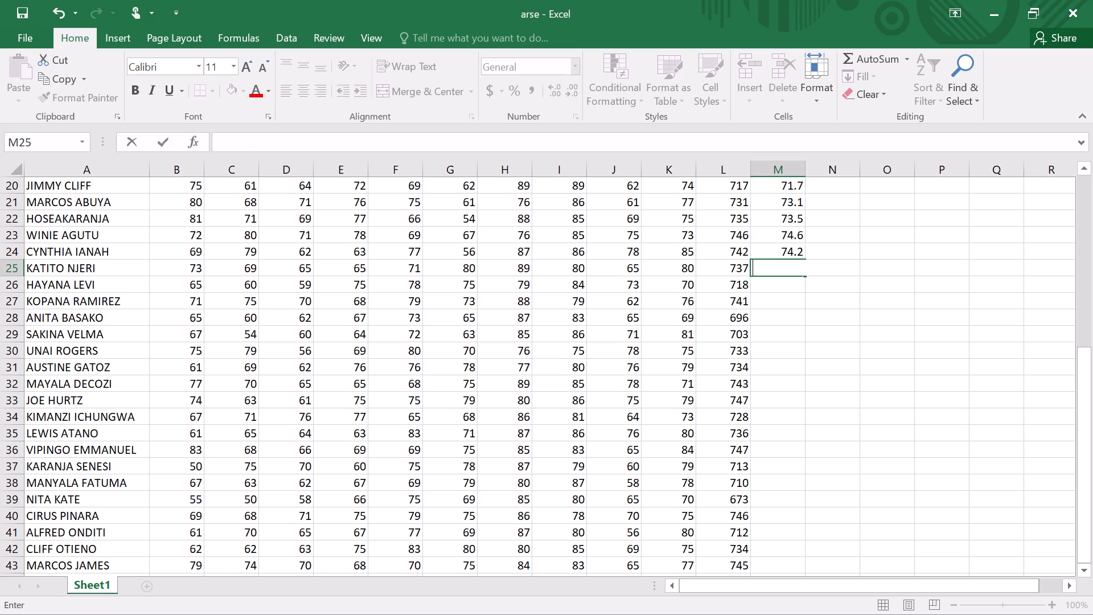
# Average the row 25 student's marks in cell M25 with an AVERAGE formula over B25:K25.
pyautogui.press('=')
pyautogui.write('AVEA')
pyautogui.press('r')
pyautogui.press('a')
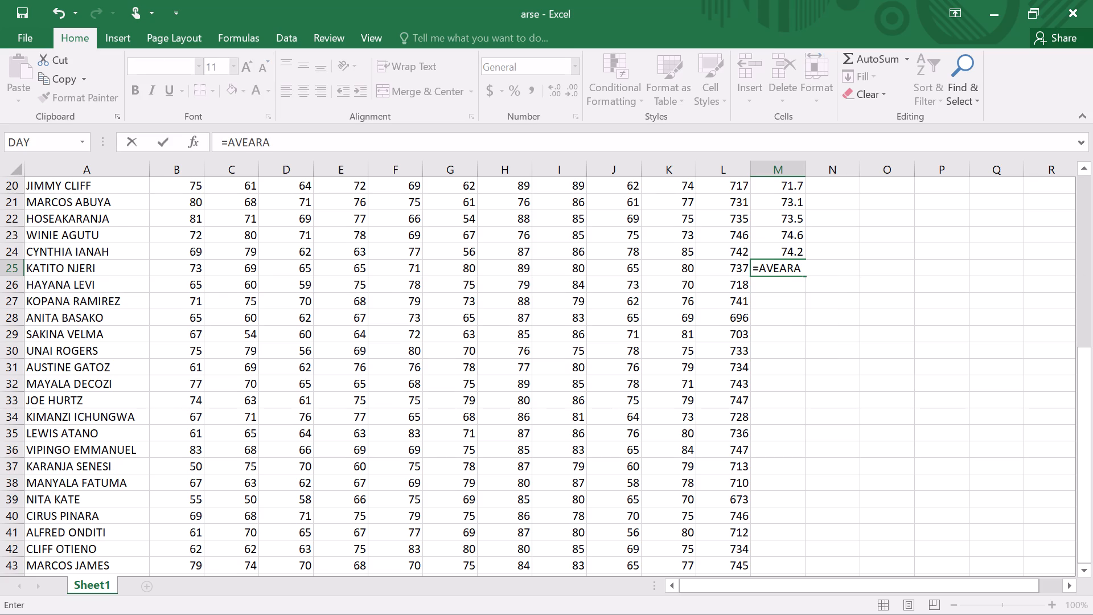
pyautogui.click(786, 269)
pyautogui.press('BackSpace')
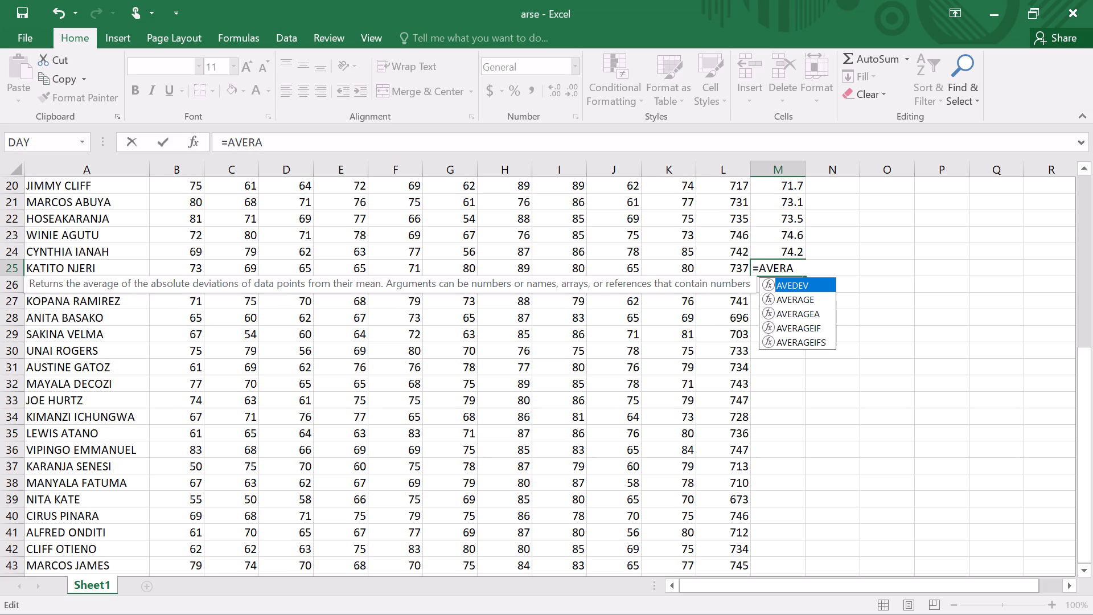
pyautogui.click(795, 268)
pyautogui.write('GE')
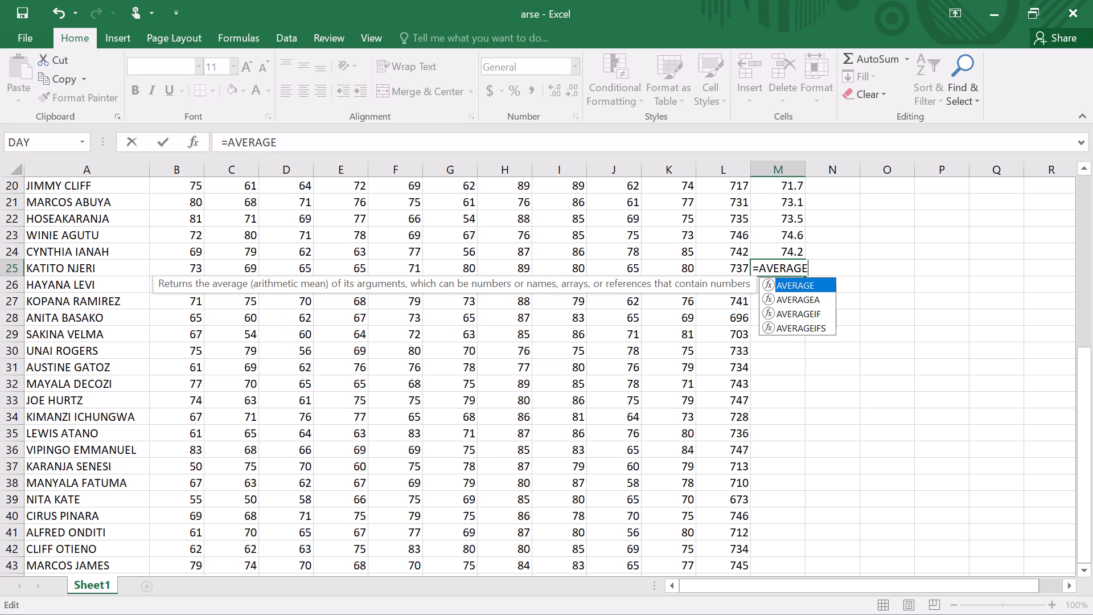
pyautogui.hotkey('shift', '(')
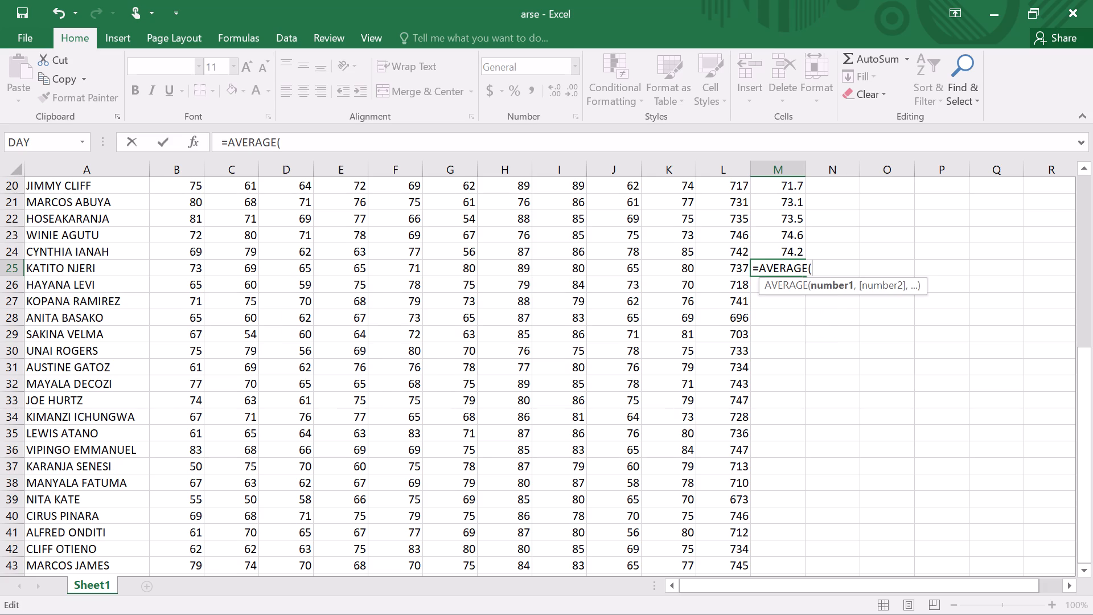
pyautogui.write('B23')
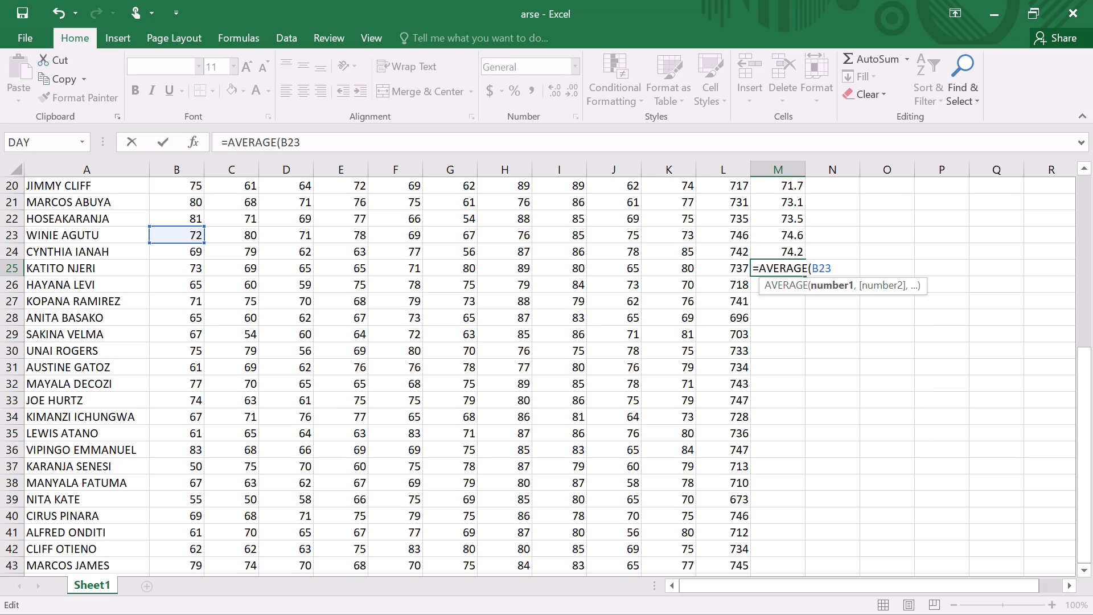
pyautogui.press('BackSpace')
pyautogui.press('BackSpace')
pyautogui.write('25')
pyautogui.write(':K')
pyautogui.press('2')
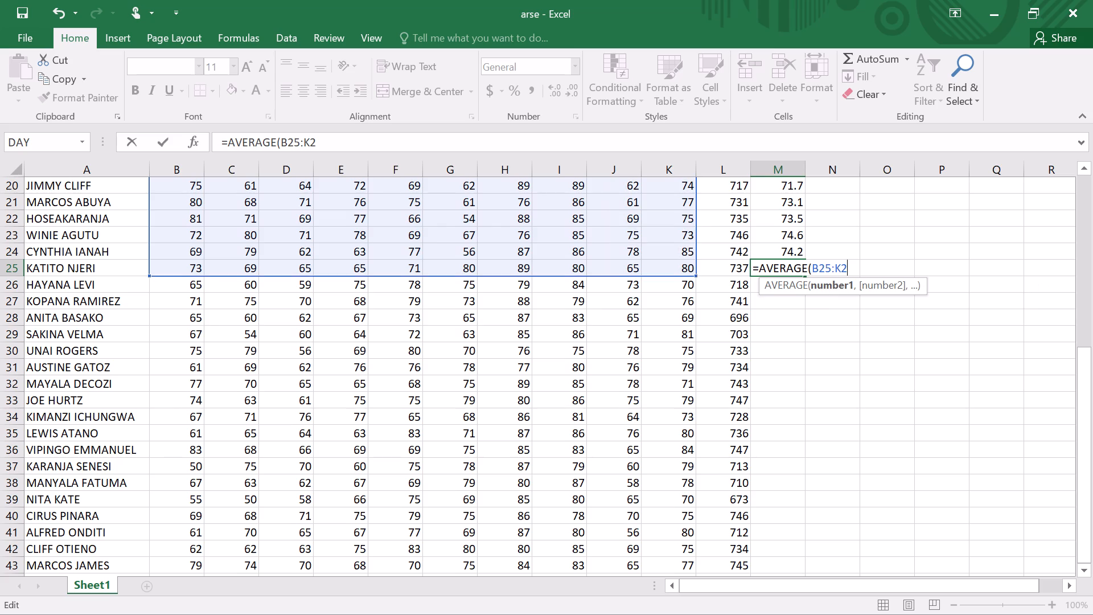
pyautogui.press('5')
pyautogui.press('Return')
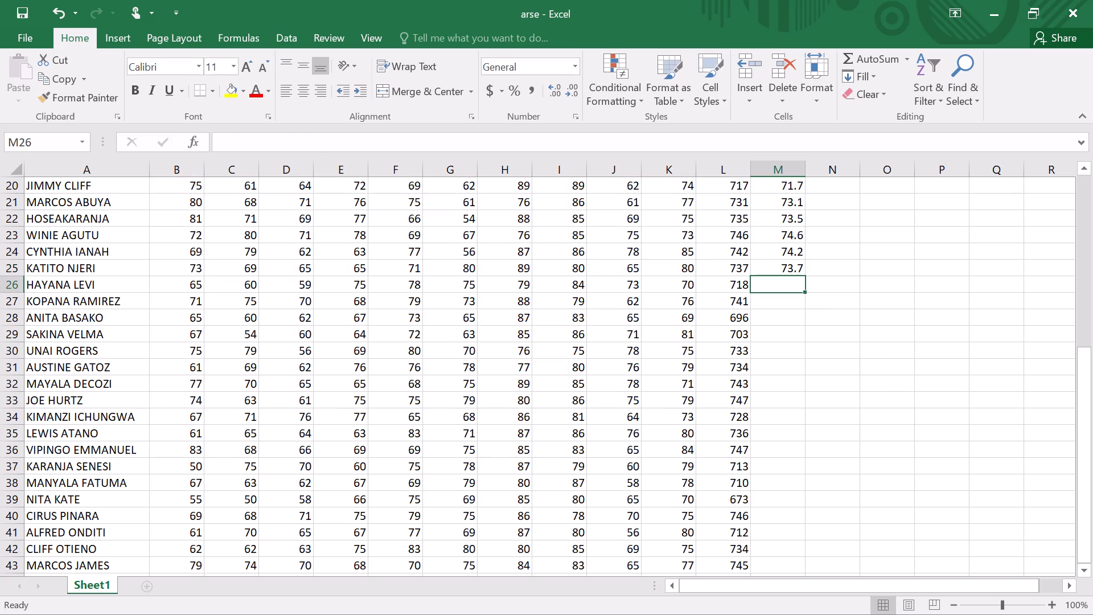
# Average the row 26 student's marks in cell M26 with an AVERAGE formula over B26:K26.
pyautogui.write('=AVERA')
pyautogui.write('GE')
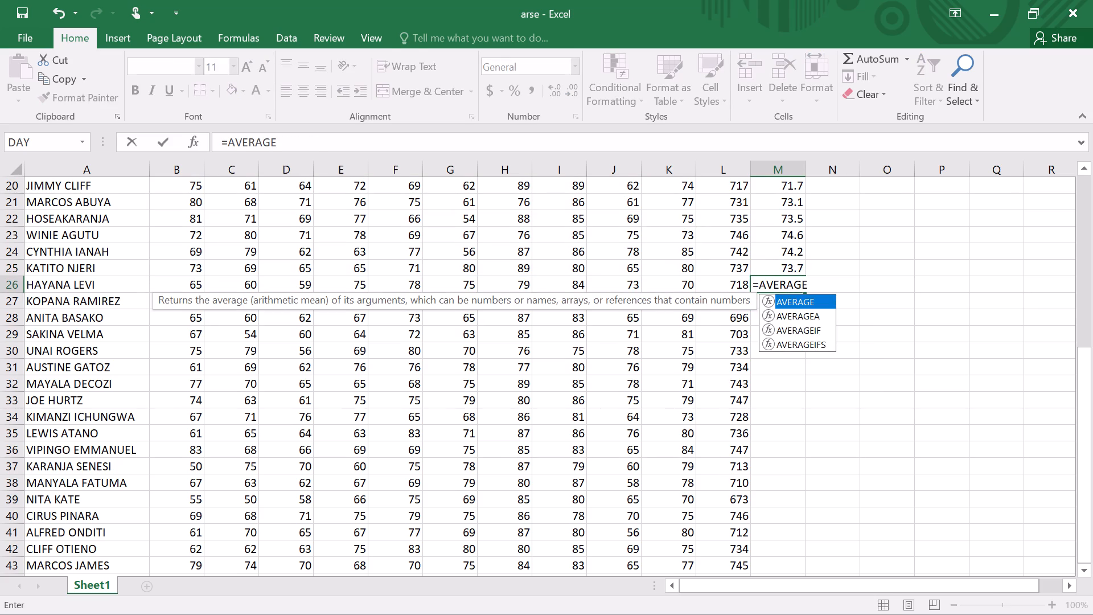
pyautogui.hotkey('shift', '(')
pyautogui.write('B2')
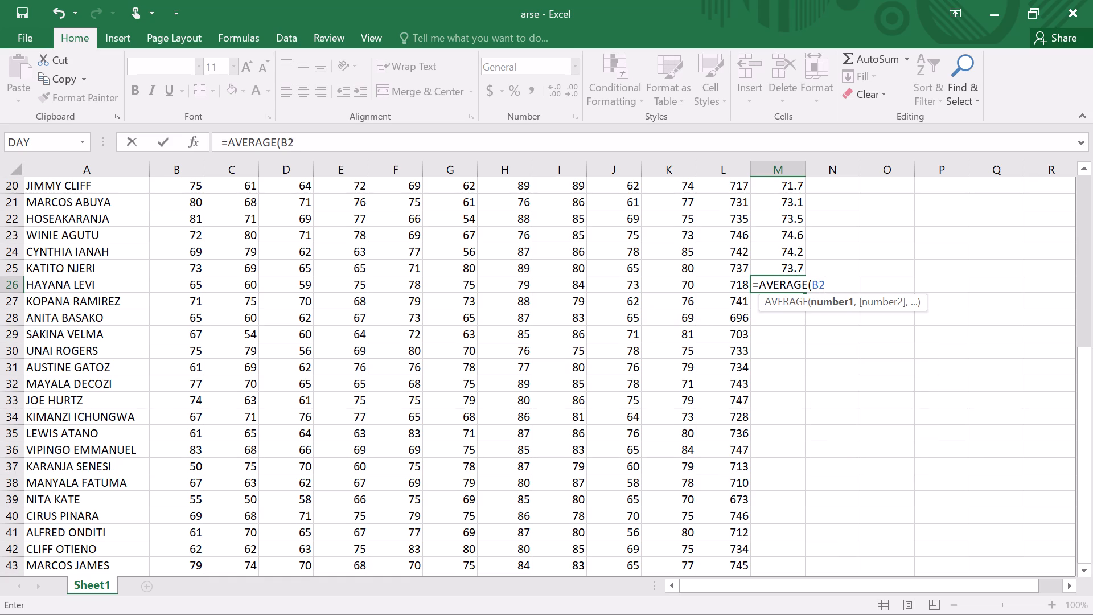
pyautogui.press('6')
pyautogui.write(':K')
pyautogui.press('2')
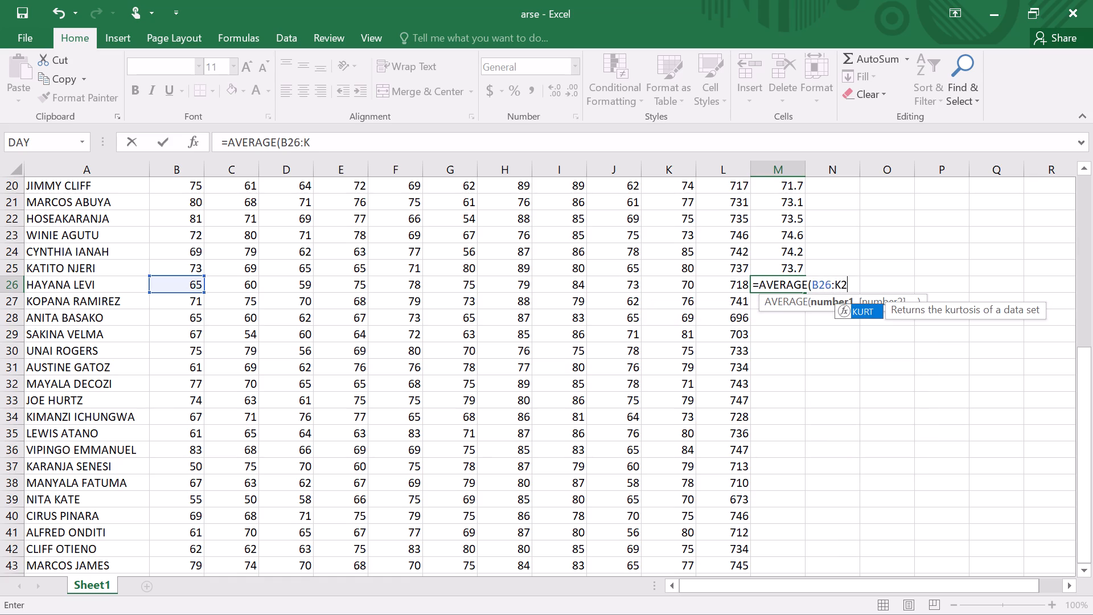
pyautogui.press('6')
pyautogui.press('Return')
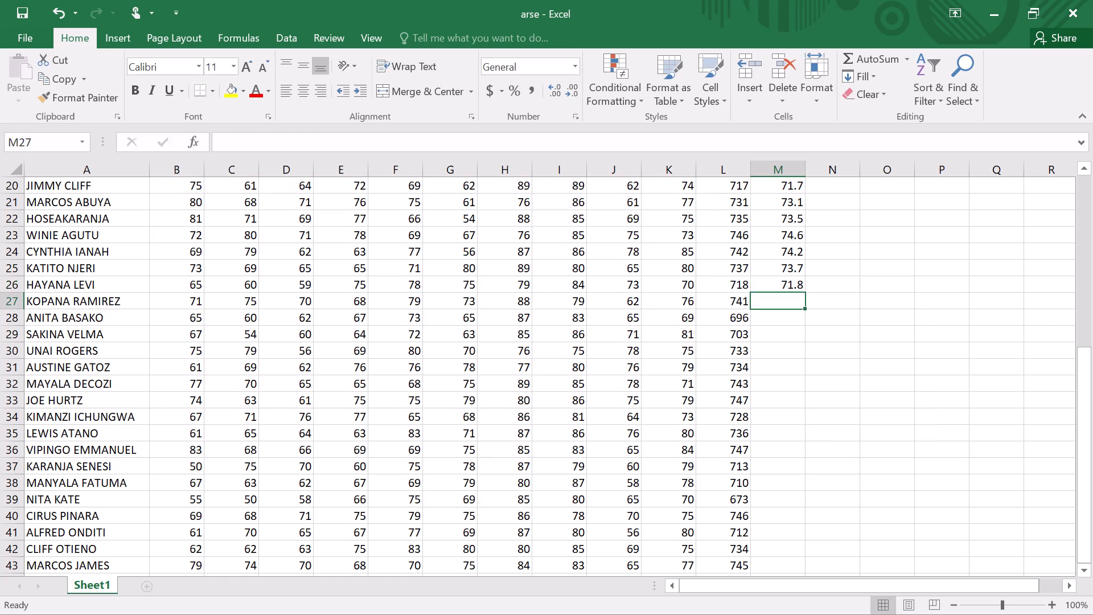
# Average the row 27 student's marks in cell M27 with an AVERAGE formula over B27:K27.
pyautogui.write('=AVERA')
pyautogui.press('g')
pyautogui.press('e')
pyautogui.hotkey('shift', ')')
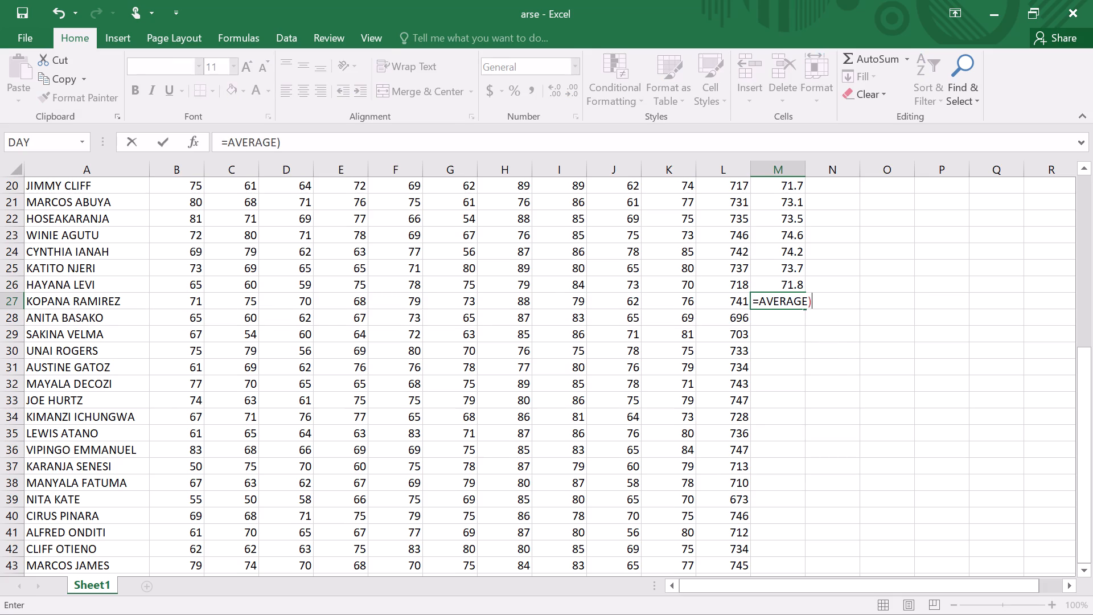
pyautogui.hotkey('shift', 'BackSpace')
pyautogui.hotkey('shift', '(')
pyautogui.write('B28')
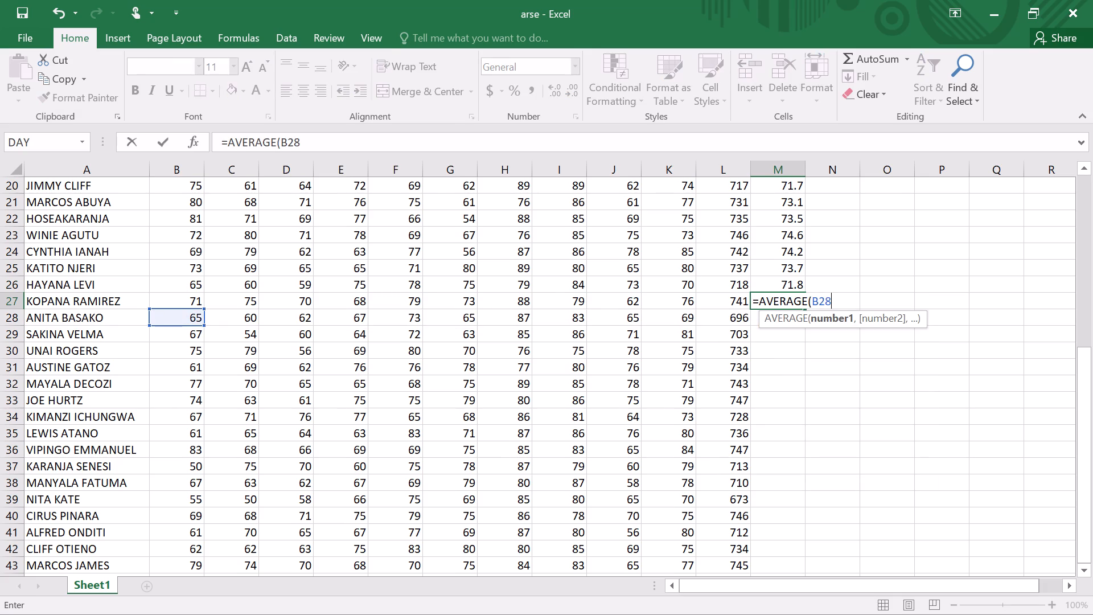
pyautogui.press('BackSpace')
pyautogui.press('7')
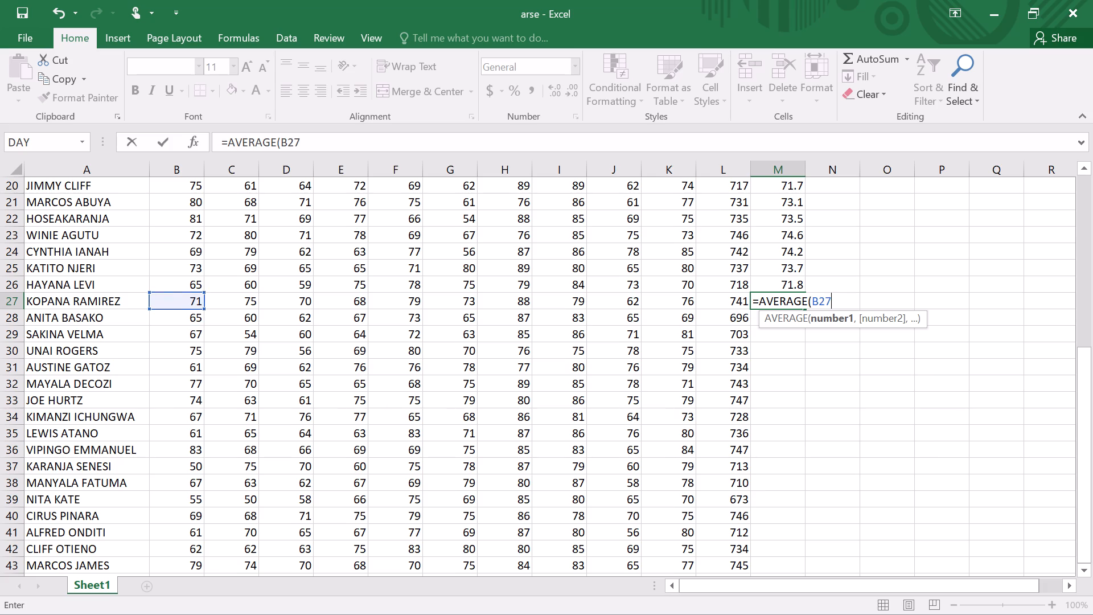
pyautogui.hotkey('shift', ':')
pyautogui.write('K27')
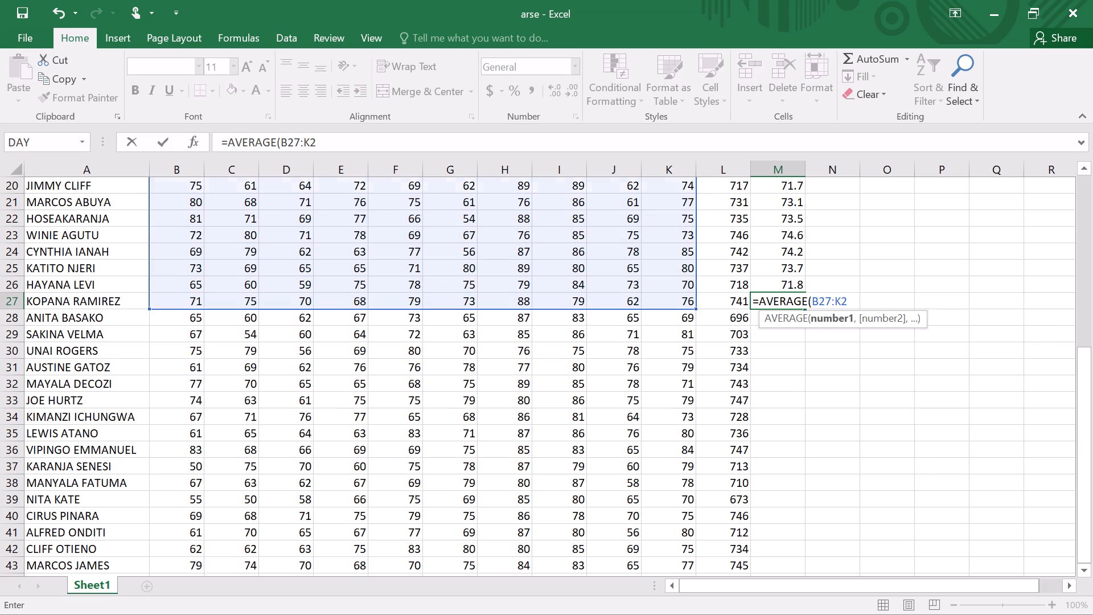
pyautogui.press('Return')
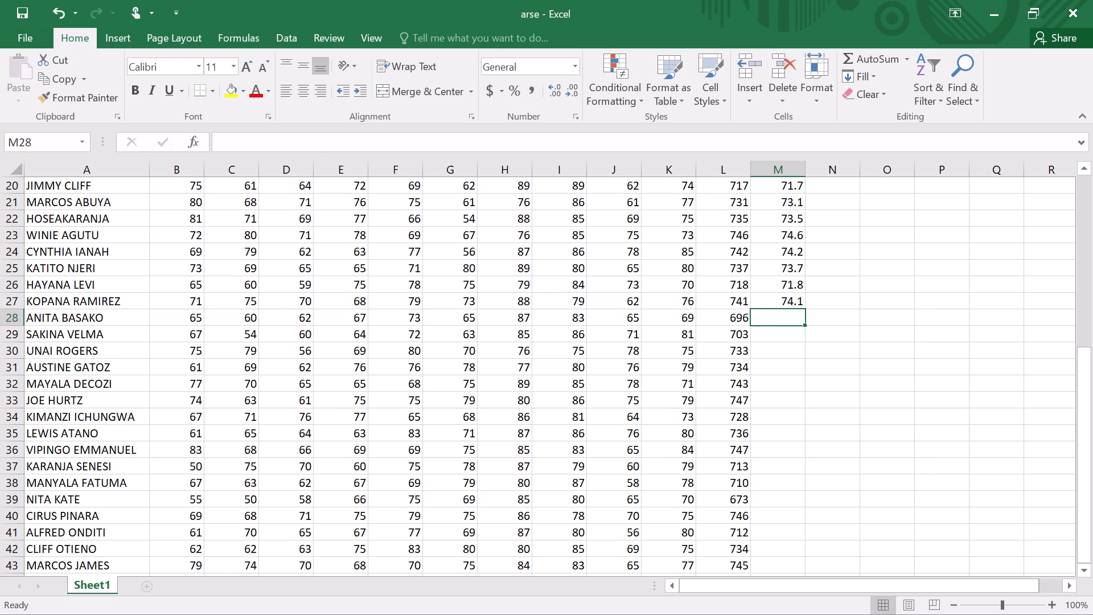
# Average the row 28 student's marks in cell M28 with an AVERAGE formula over B28:K28.
pyautogui.press('=')
pyautogui.write('AVERA')
pyautogui.press('g')
pyautogui.press('e')
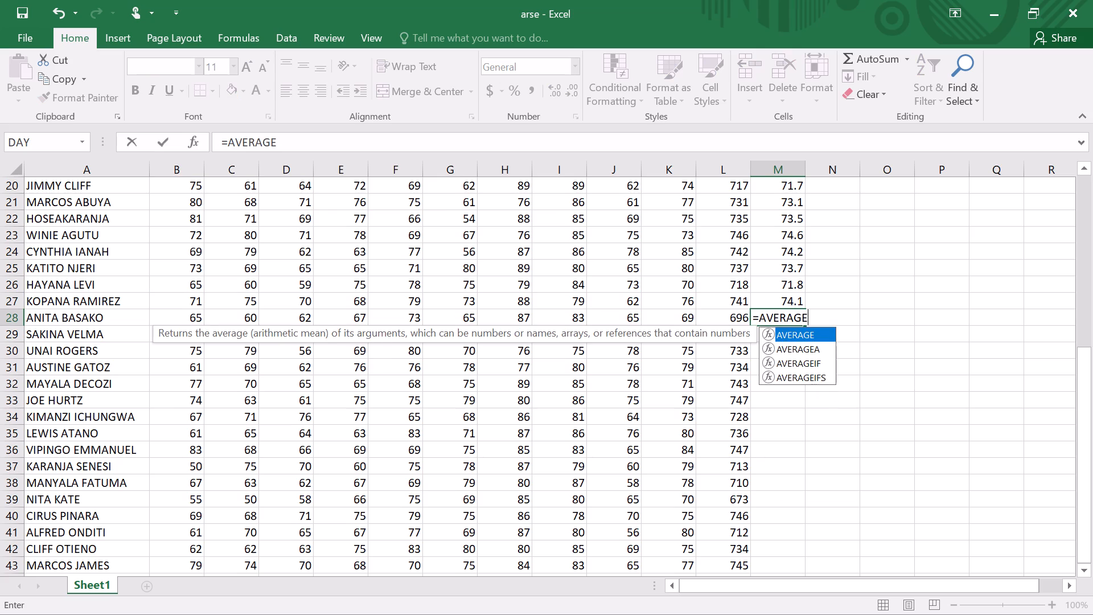
pyautogui.hotkey('shift', '(')
pyautogui.press('b')
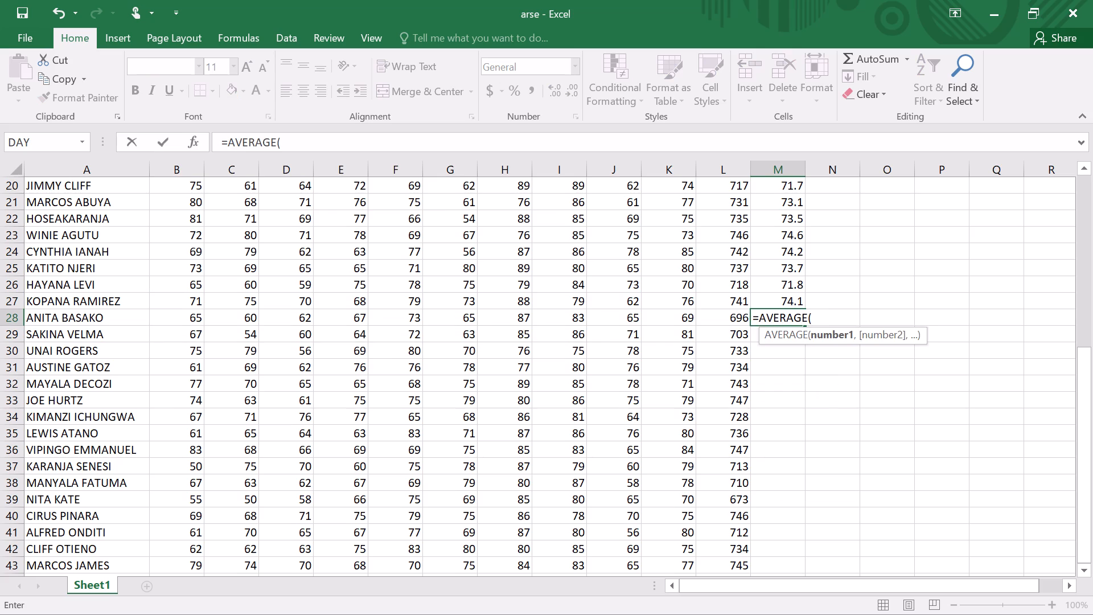
pyautogui.write('28')
pyautogui.hotkey('shift', ':')
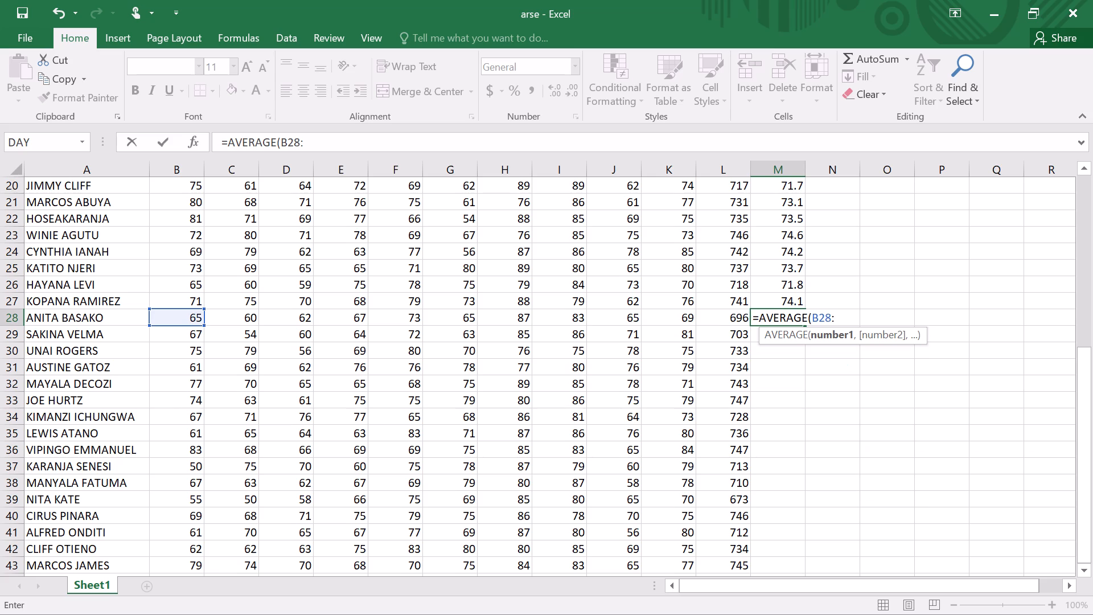
pyautogui.write('K28')
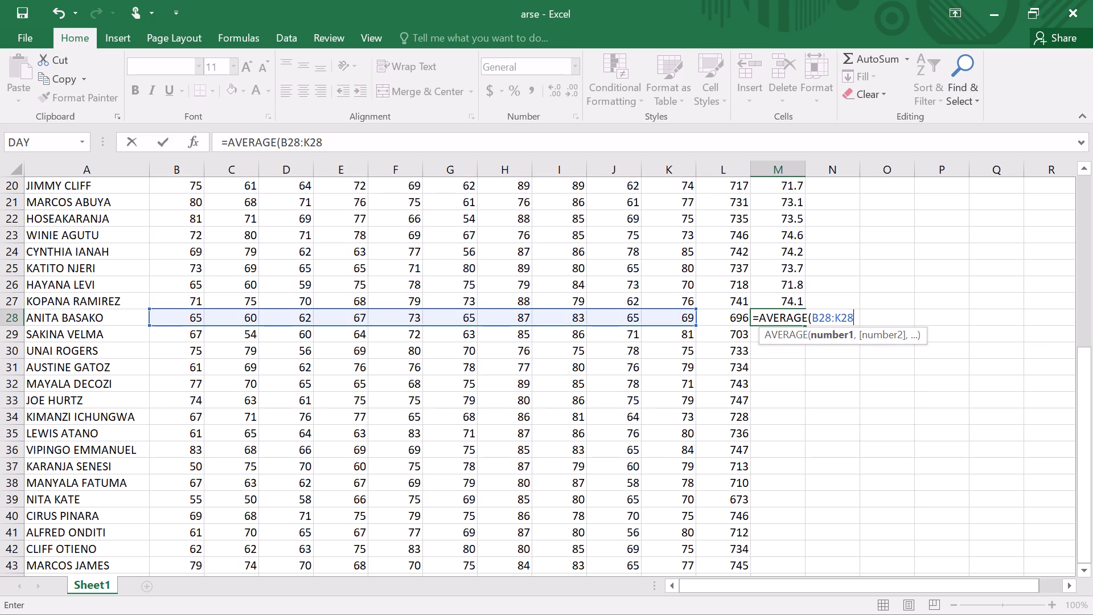
pyautogui.press('Return')
# Average the row 29 student's marks in cell M29 with an AVERAGE formula over B29:K29.
pyautogui.write('=AVERA')
pyautogui.write('GE')
pyautogui.write('(B2')
pyautogui.press('9')
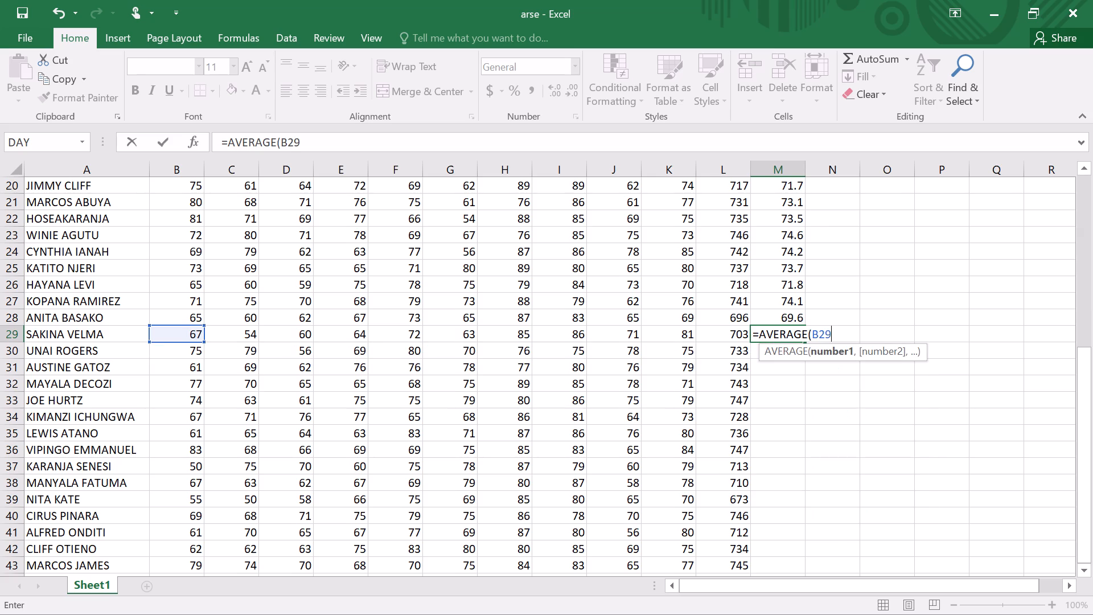
pyautogui.write(':K29')
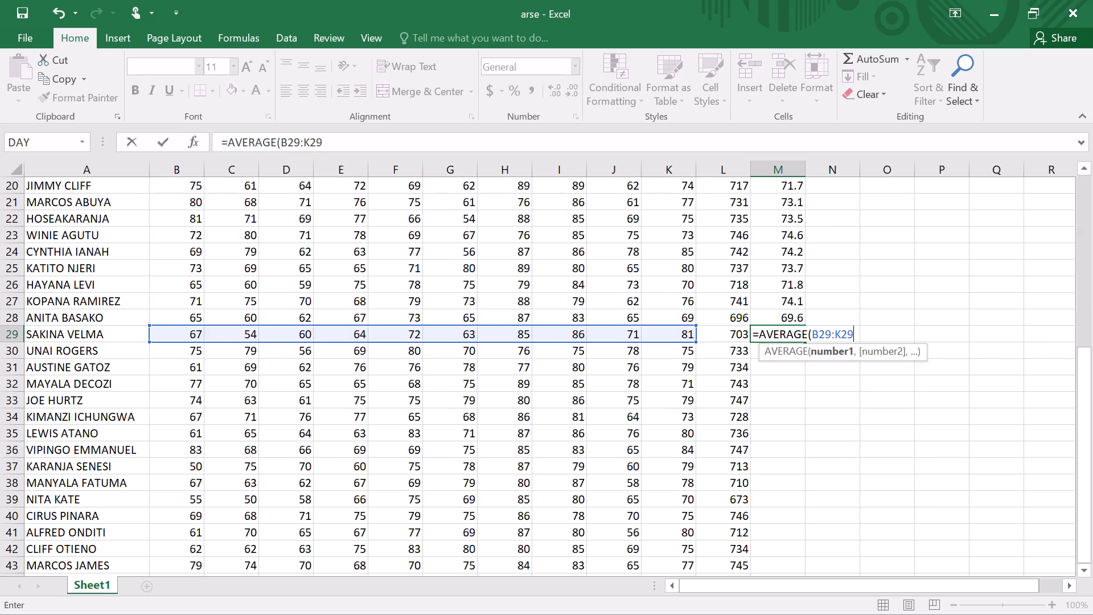
pyautogui.press('Return')
# Average the row 30 student's marks in cell M30 with an AVERAGE formula over B30:K30.
pyautogui.write('=AVERAGE')
pyautogui.hotkey('shift', '*')
pyautogui.press('BackSpace')
pyautogui.hotkey('shift', '(')
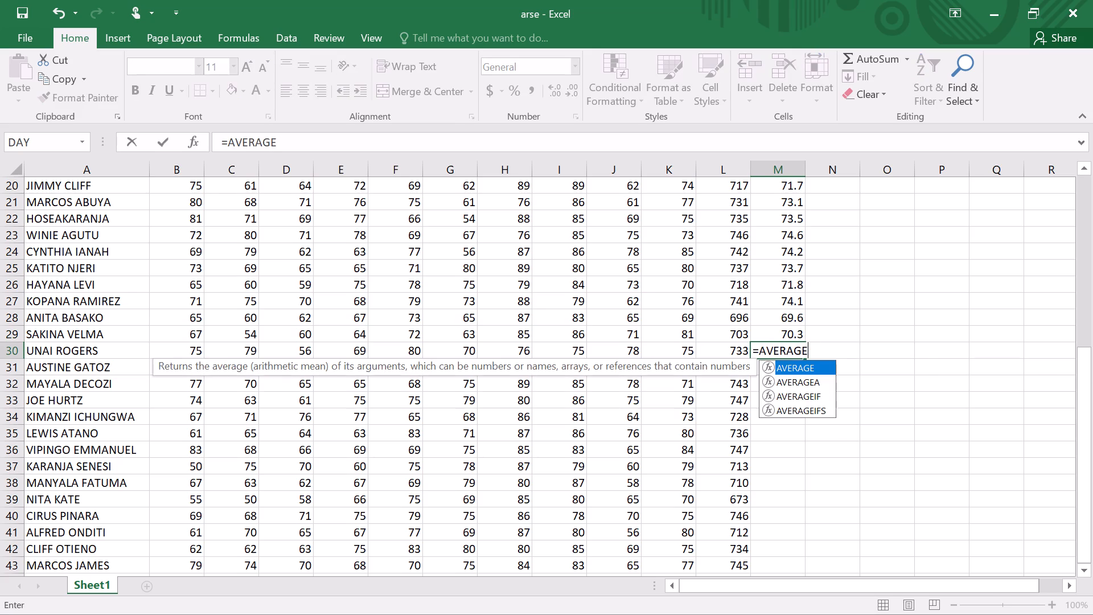
pyautogui.press('b')
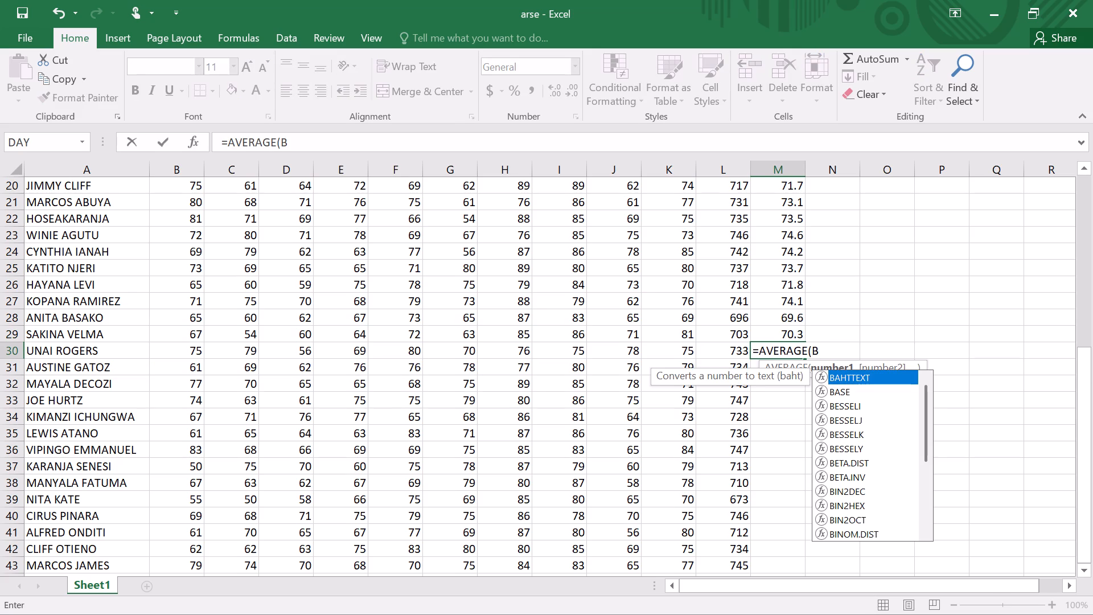
pyautogui.press('2')
pyautogui.press('BackSpace')
pyautogui.write('30')
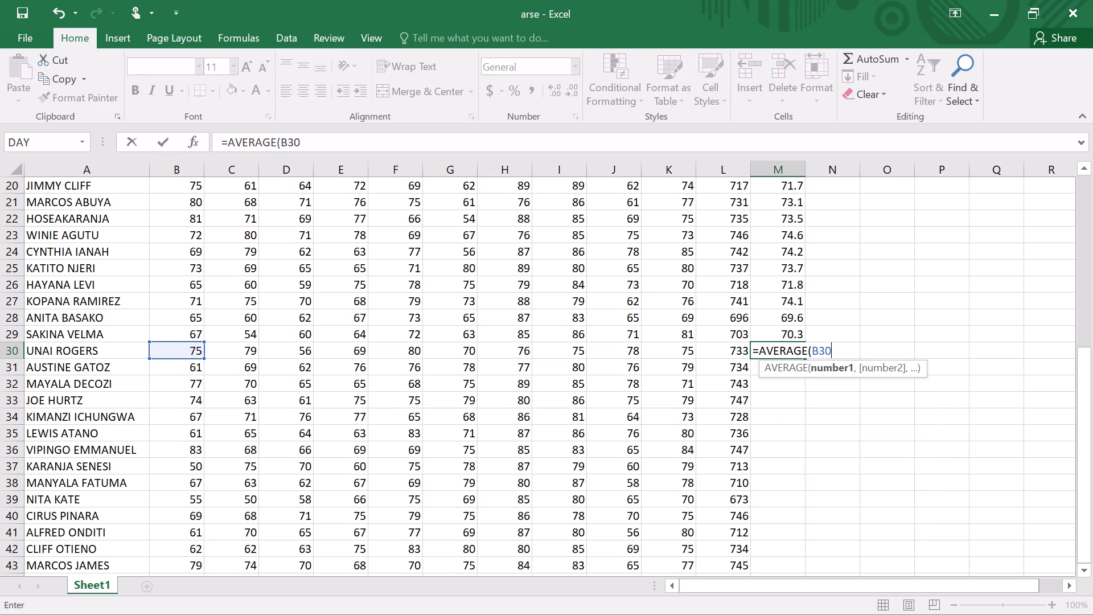
pyautogui.write(':K30')
pyautogui.press('Return')
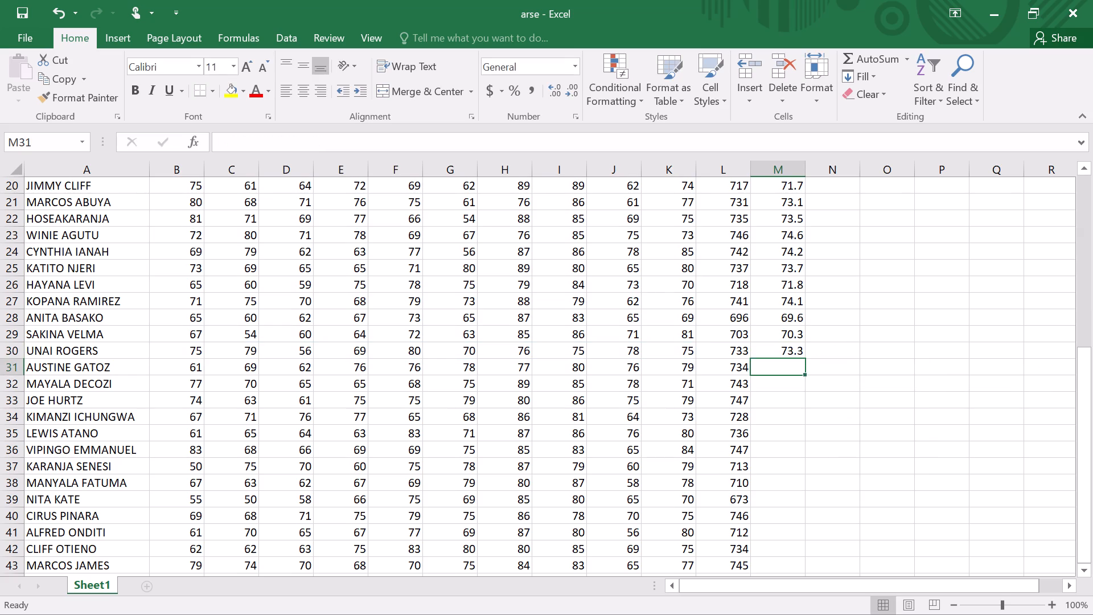
# Average the row 31 student's marks in cell M31 with an AVERAGE formula over B31:K31.
pyautogui.write('=AVERAGE')
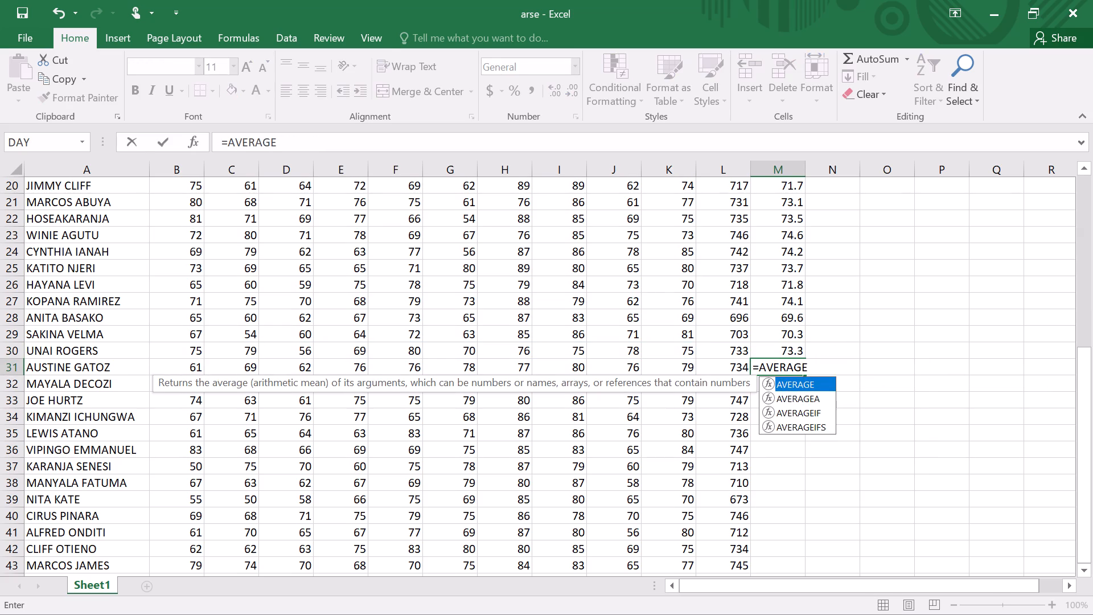
pyautogui.write('(B')
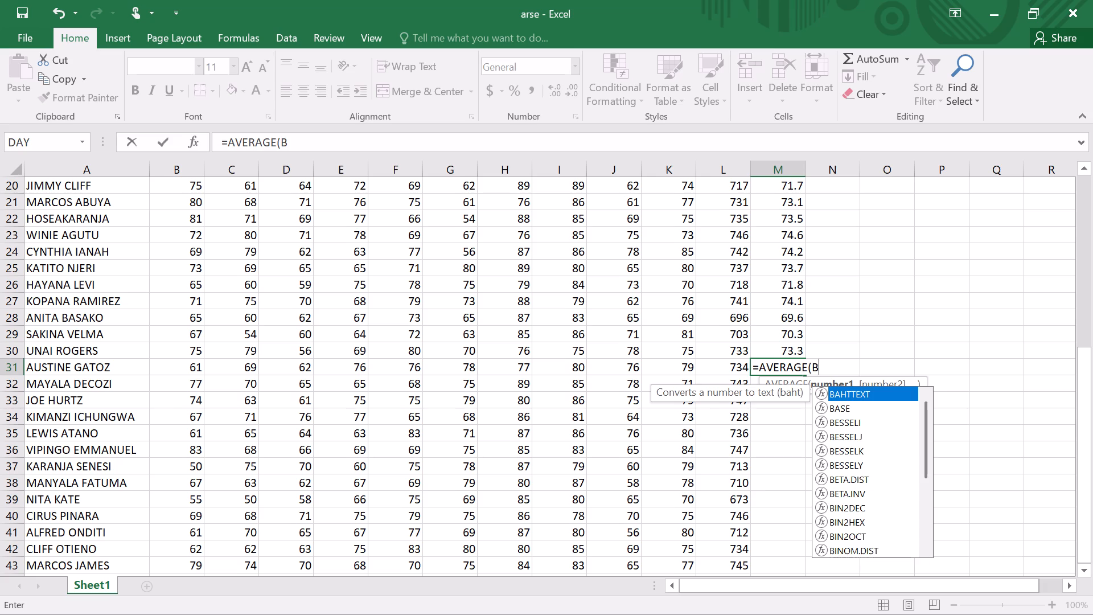
pyautogui.write('31')
pyautogui.write(':K2')
pyautogui.press('BackSpace')
pyautogui.write('31')
pyautogui.press('Return')
# Average the row 32 student's marks in cell M32 with an AVERAGE formula over B32:K32.
pyautogui.write('=A')
pyautogui.write('VERAG')
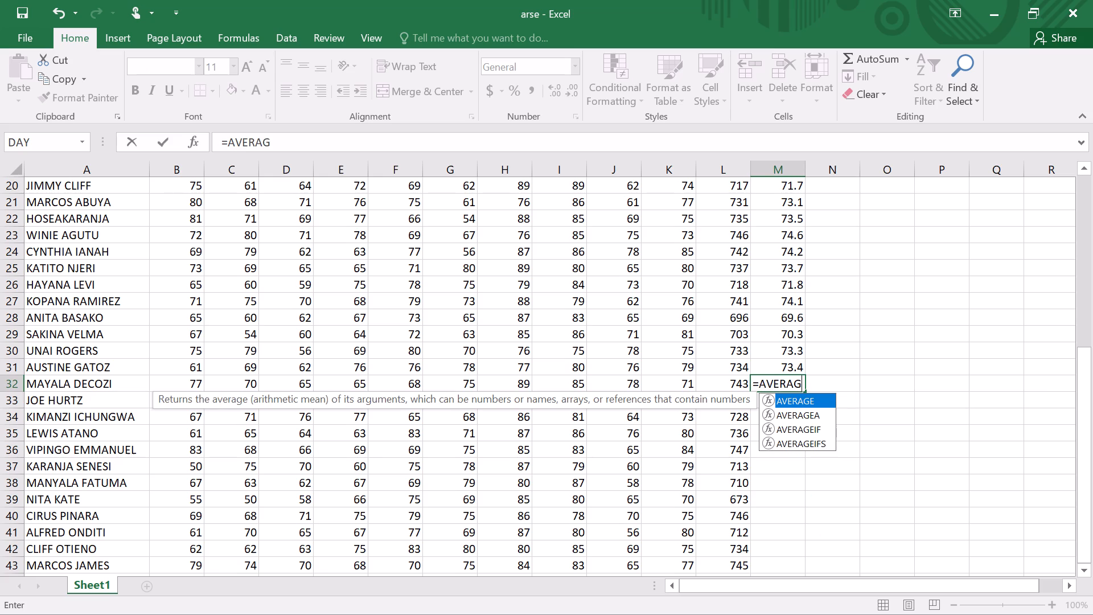
pyautogui.press('e')
pyautogui.hotkey('shift', '(')
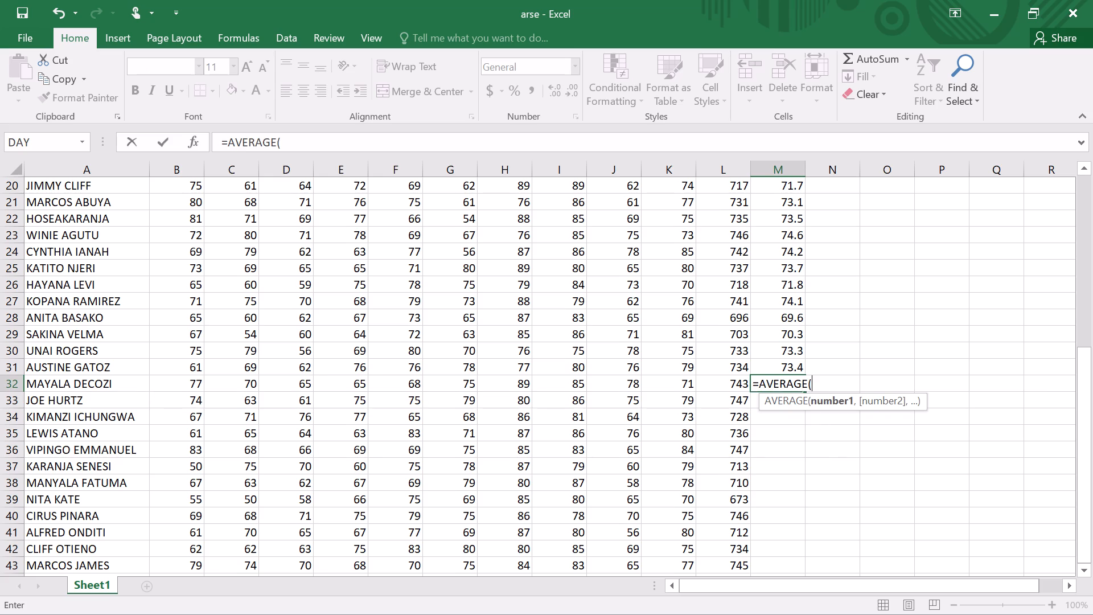
pyautogui.press('b')
pyautogui.write('32')
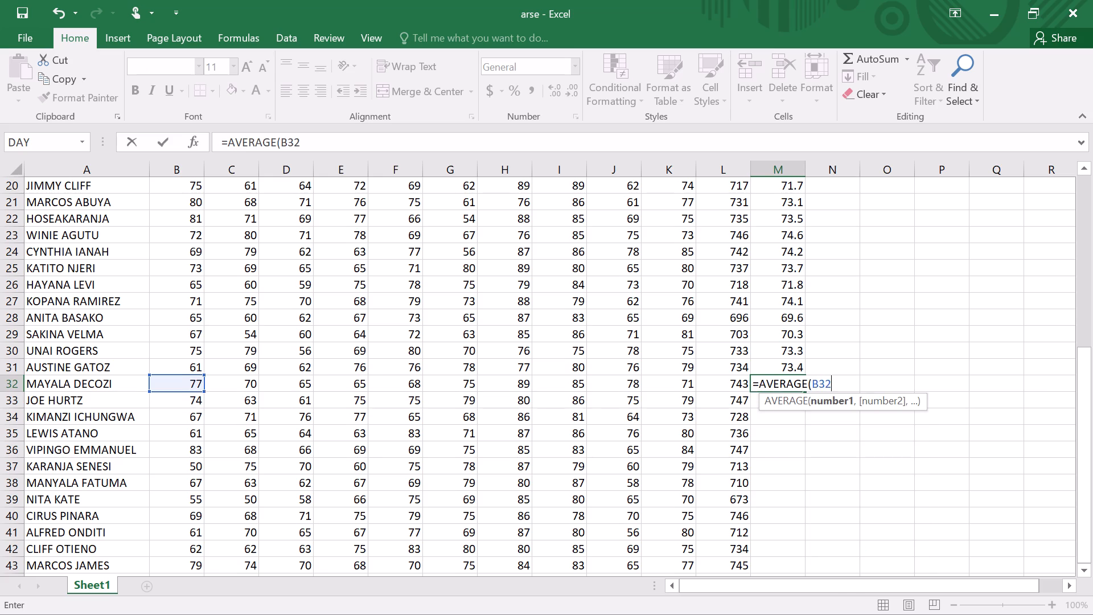
pyautogui.write(':K32')
pyautogui.press('Return')
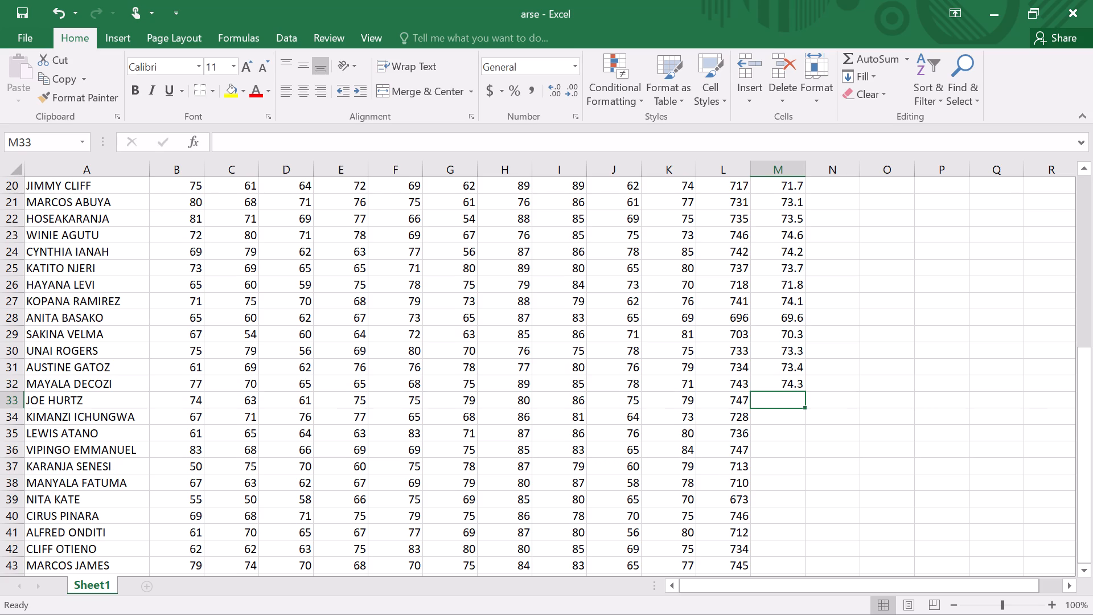
# Average the row 33 student's marks in cell M33 with an AVERAGE formula over B33:K33.
pyautogui.press('=')
pyautogui.write('AVERAGE')
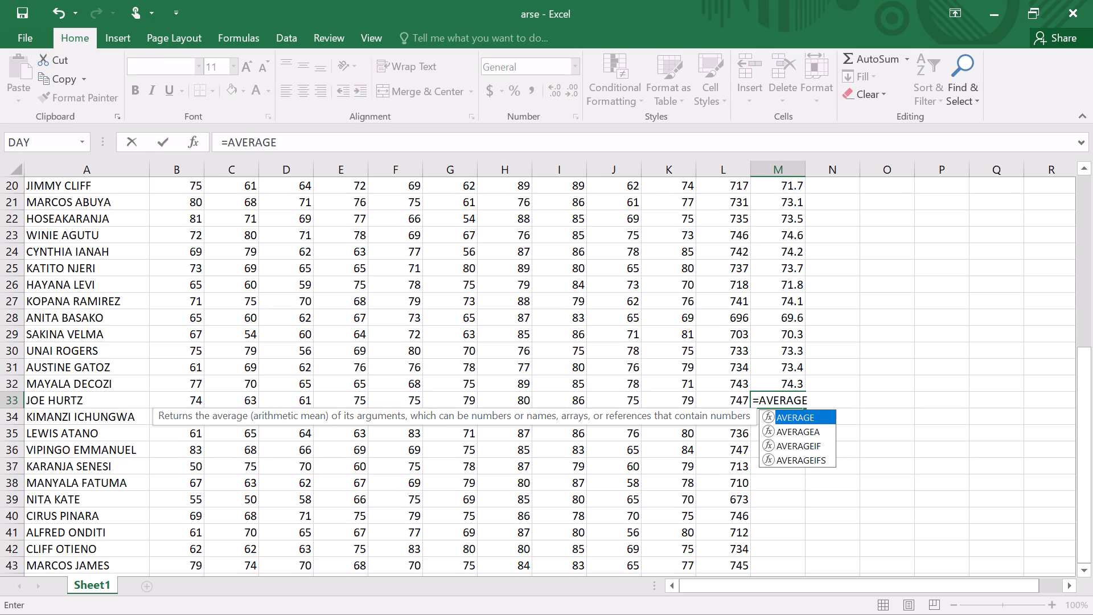
pyautogui.write('(B')
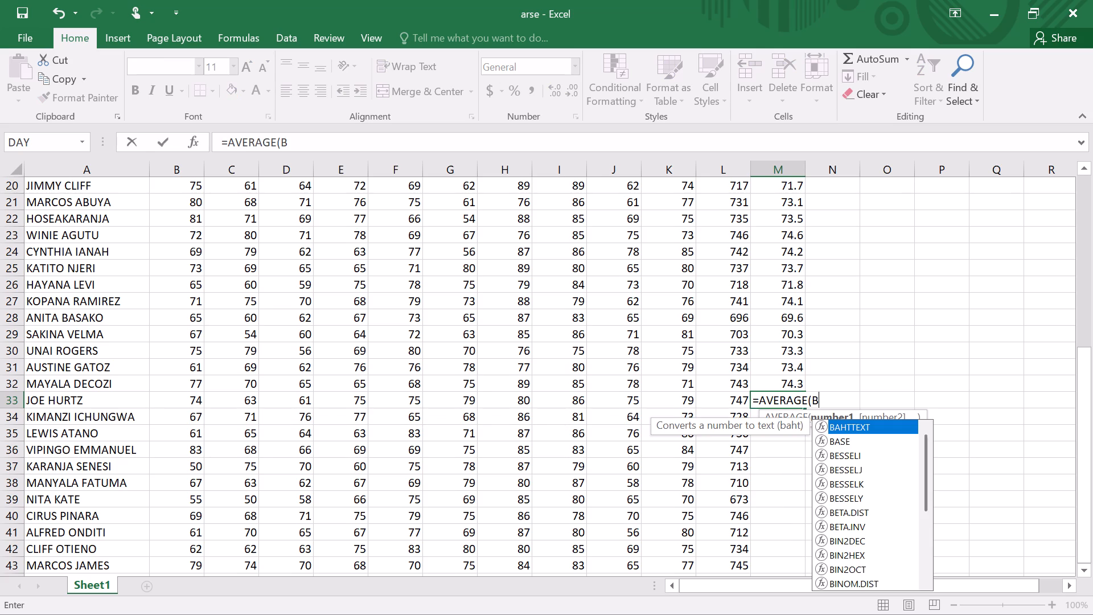
pyautogui.write('33')
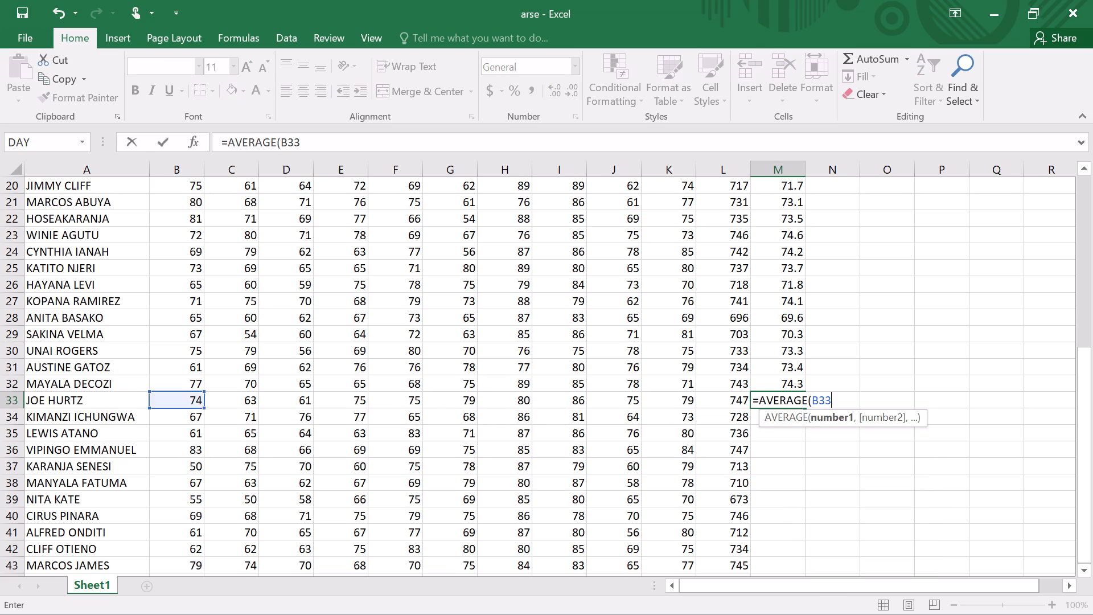
pyautogui.write(':K33')
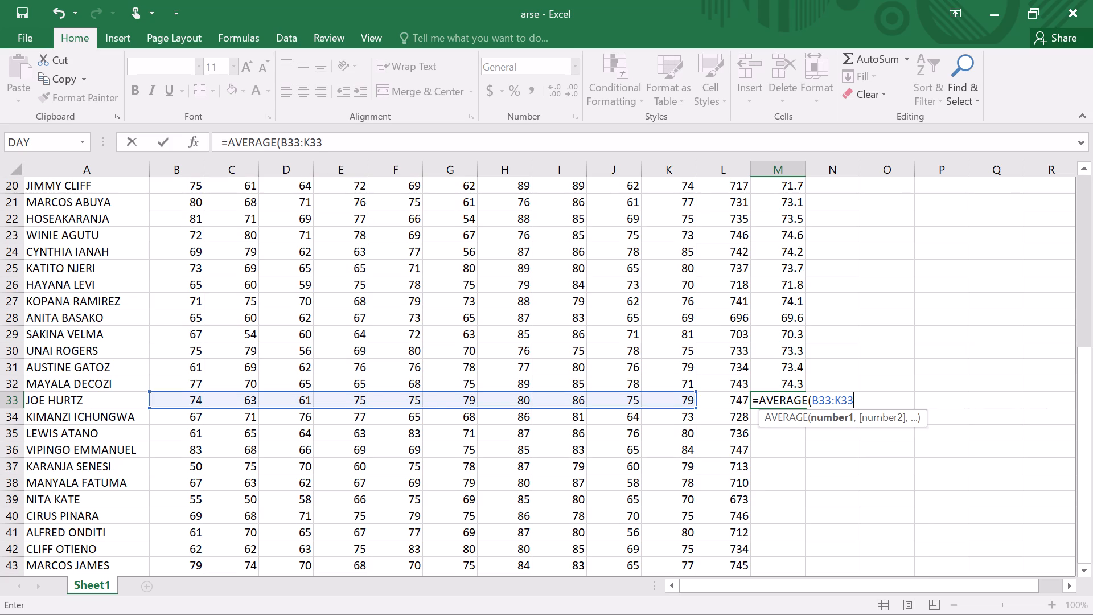
pyautogui.press('Return')
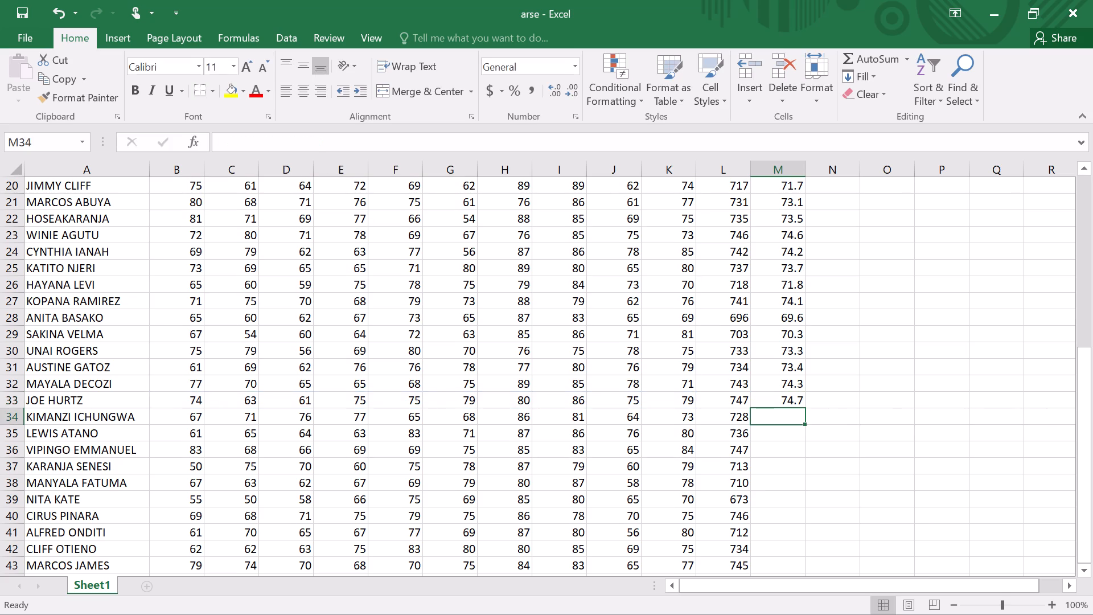
# Average the row 34 student's marks in cell M34 with an AVERAGE formula over B34:K34.
pyautogui.press('=')
pyautogui.write('AVERAGE')
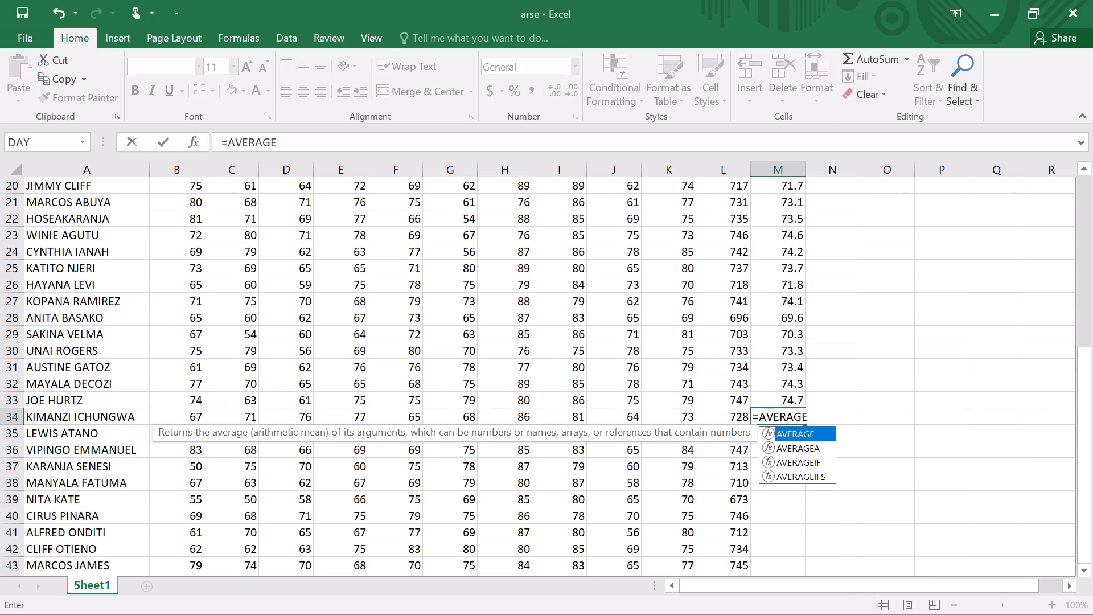
pyautogui.hotkey('shift', ')')
pyautogui.hotkey('shift', 'BackSpace')
pyautogui.hotkey('shift', '(')
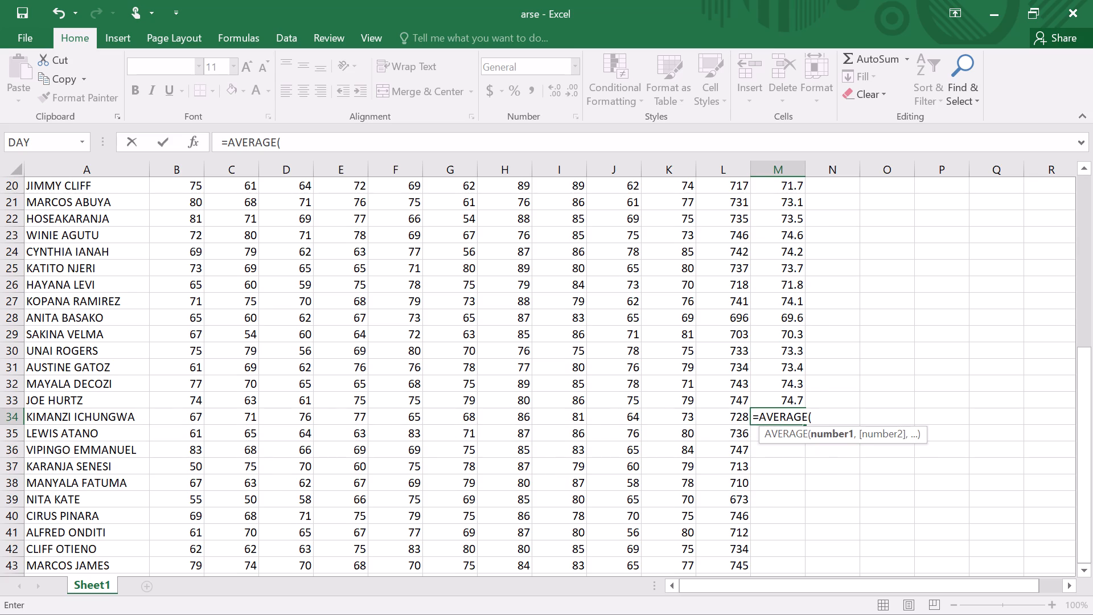
pyautogui.write('B34')
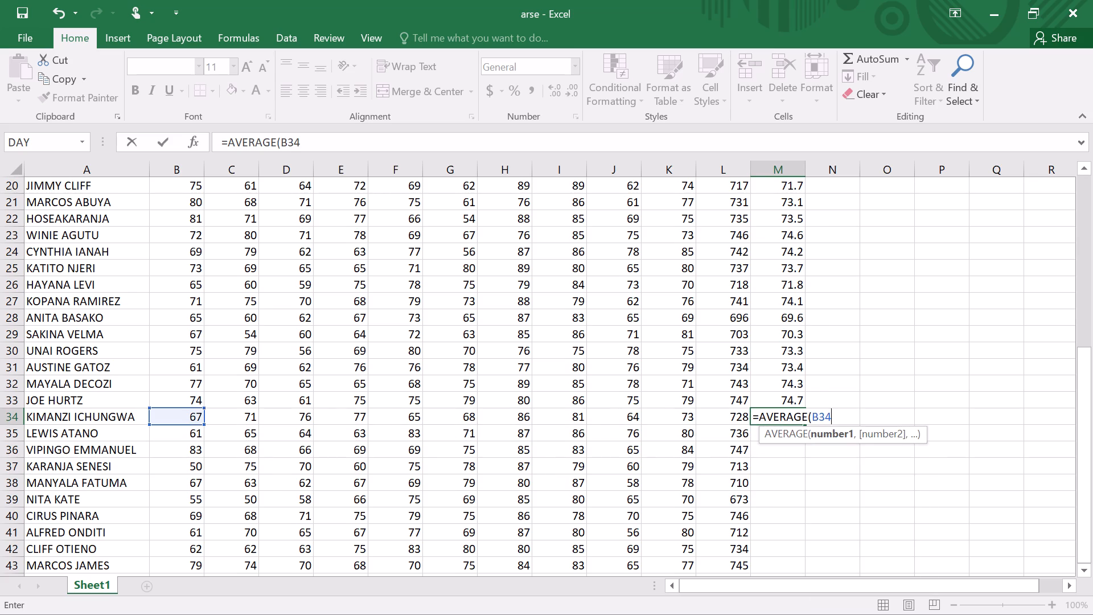
pyautogui.write(':K')
pyautogui.press('3')
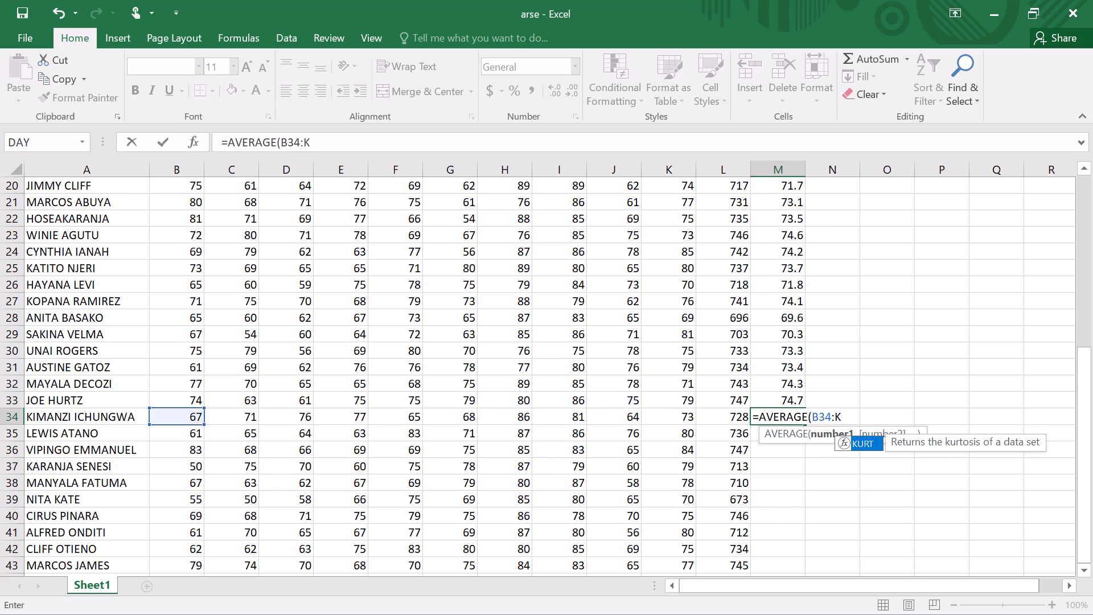
pyautogui.press('4')
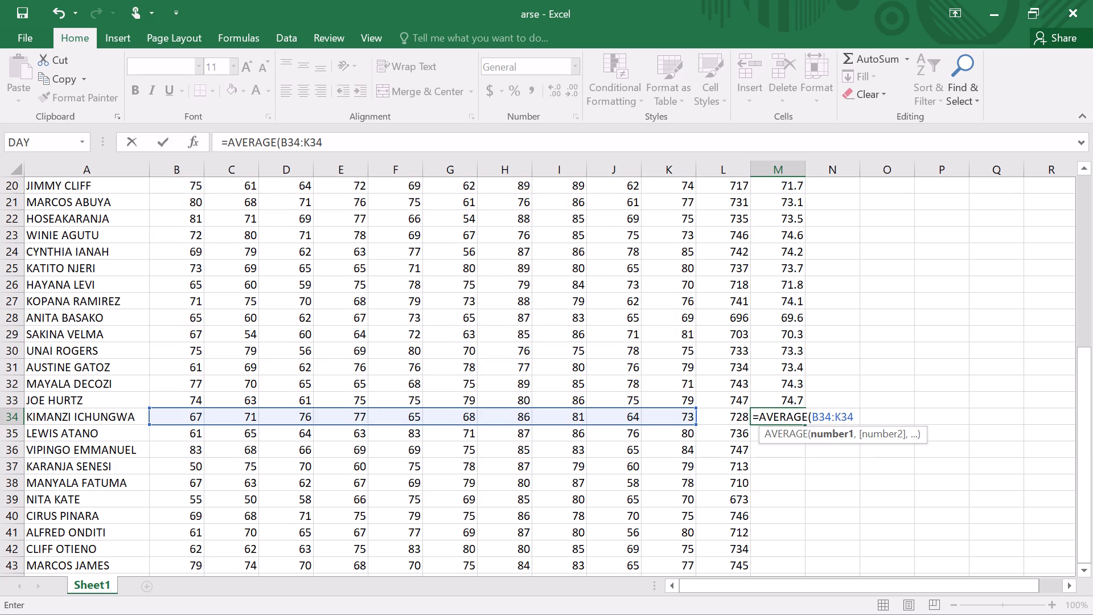
pyautogui.press('Return')
# Average the row 35 student's marks in cell M35 with an AVERAGE formula over B35:K35.
pyautogui.press('=')
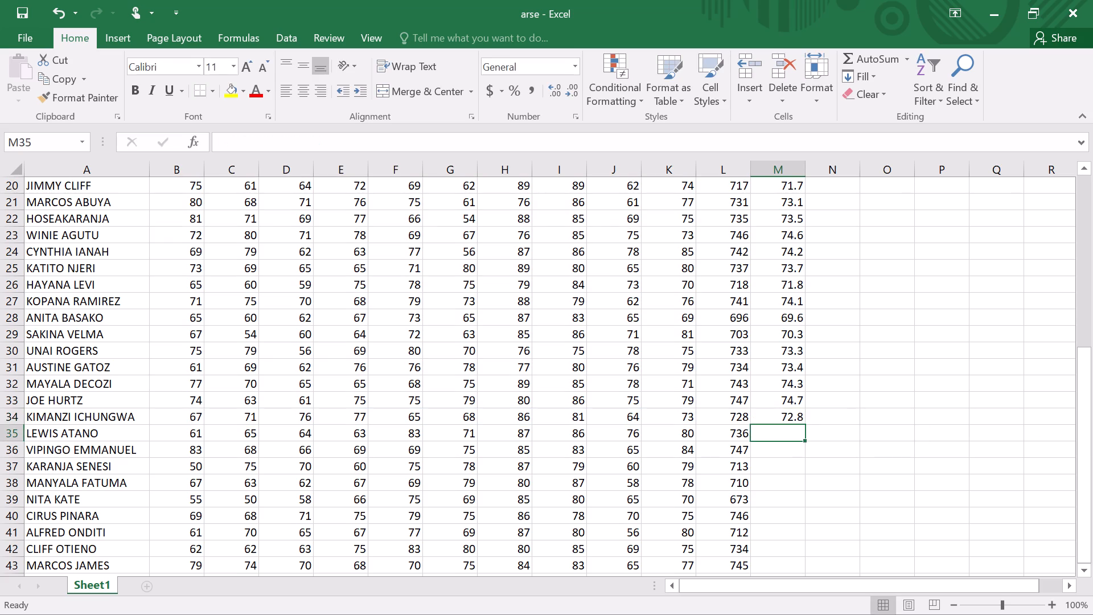
pyautogui.write('AVERA')
pyautogui.write('GE')
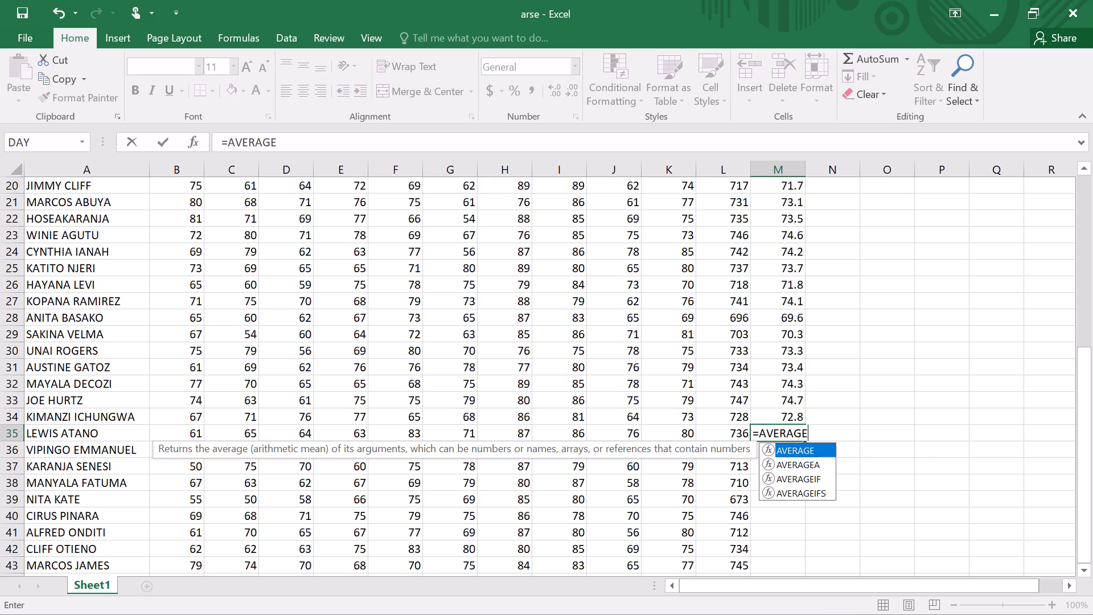
pyautogui.hotkey('shift', '(')
pyautogui.write('B35')
pyautogui.write(':K35')
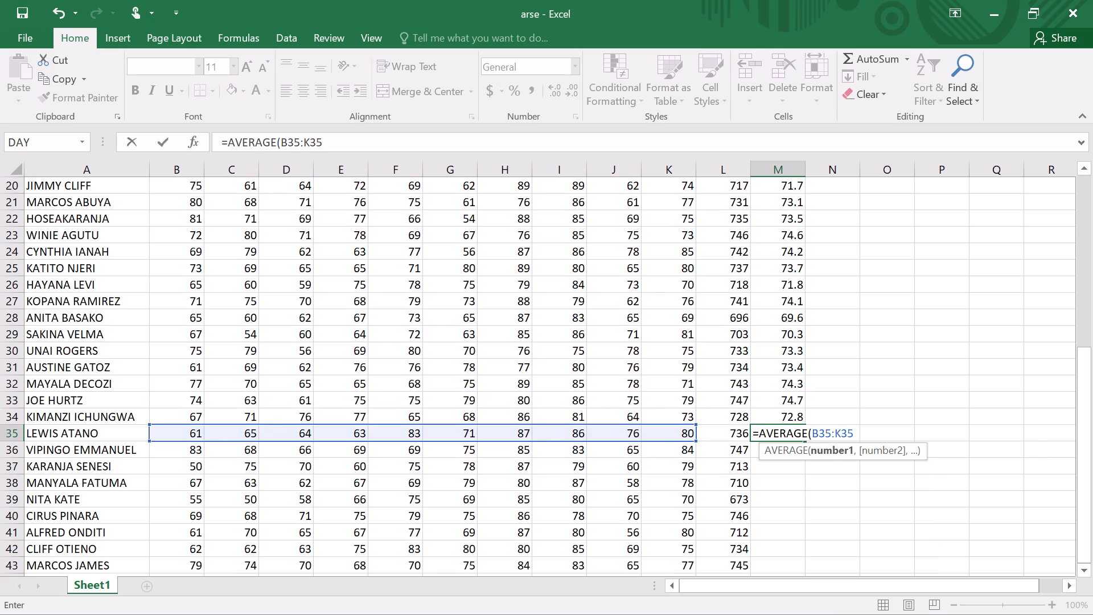
pyautogui.press('Return')
# Average the row 36 student's marks in cell M36 with an AVERAGE formula over B36:K36.
pyautogui.write('=AVE')
pyautogui.write('RAGE')
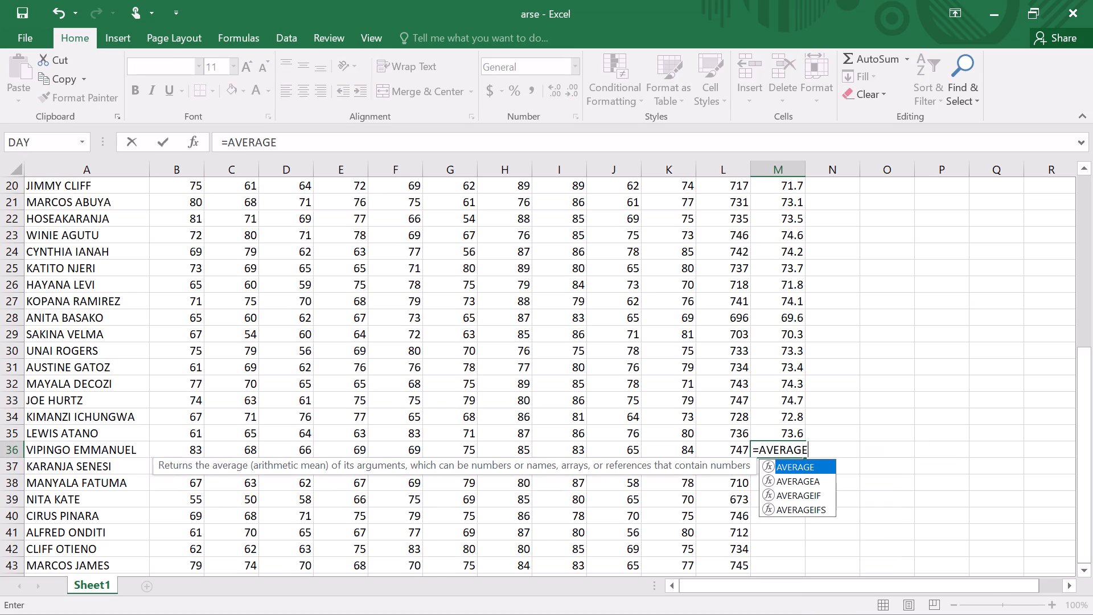
pyautogui.hotkey('shift', '(')
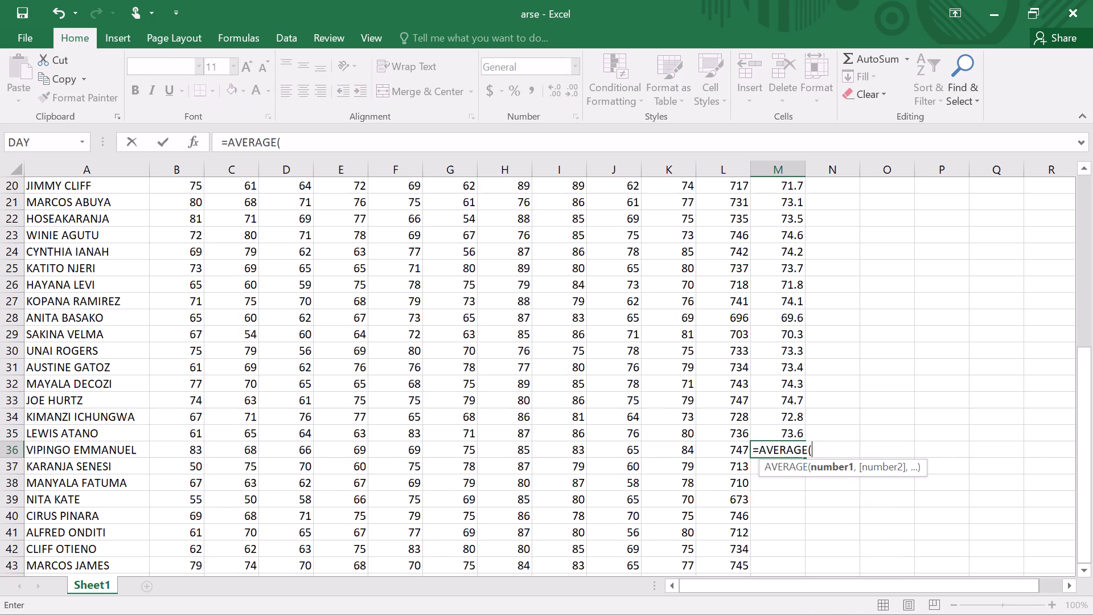
pyautogui.write('B36')
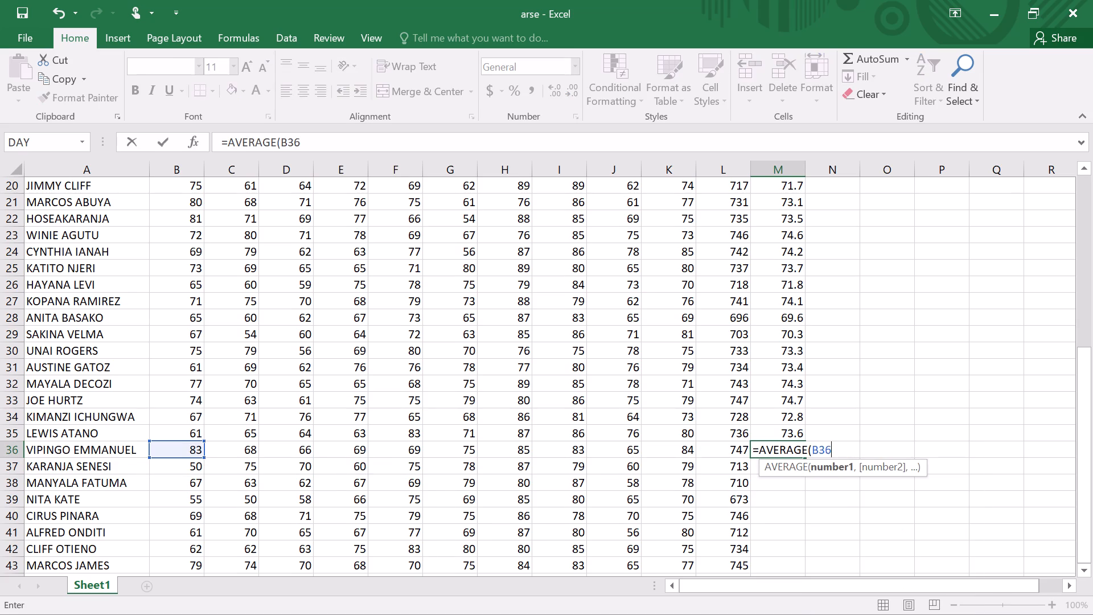
pyautogui.write(':K')
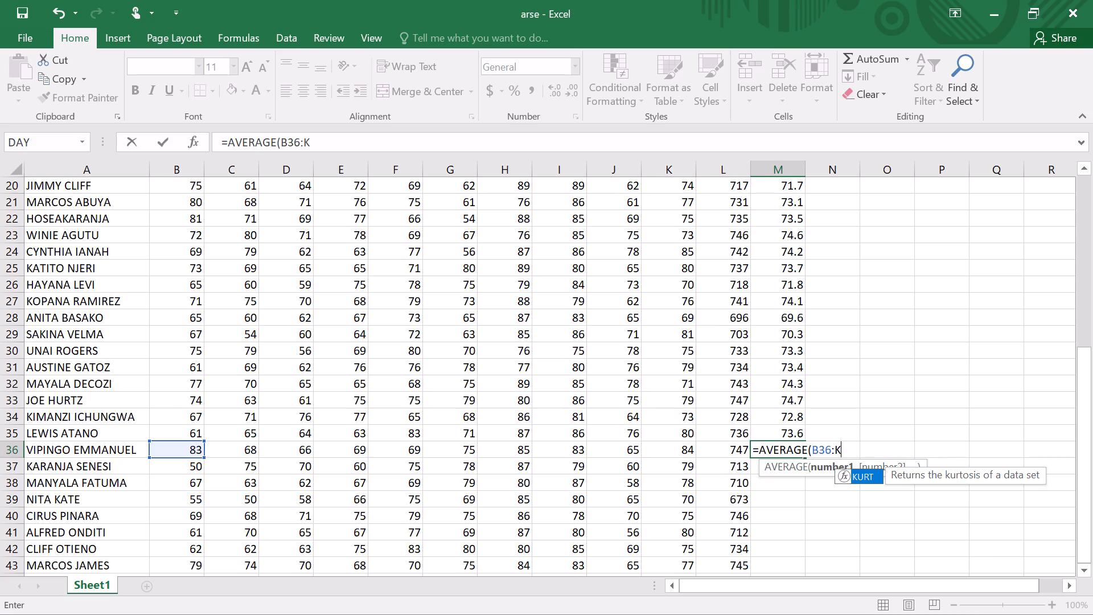
pyautogui.write('36')
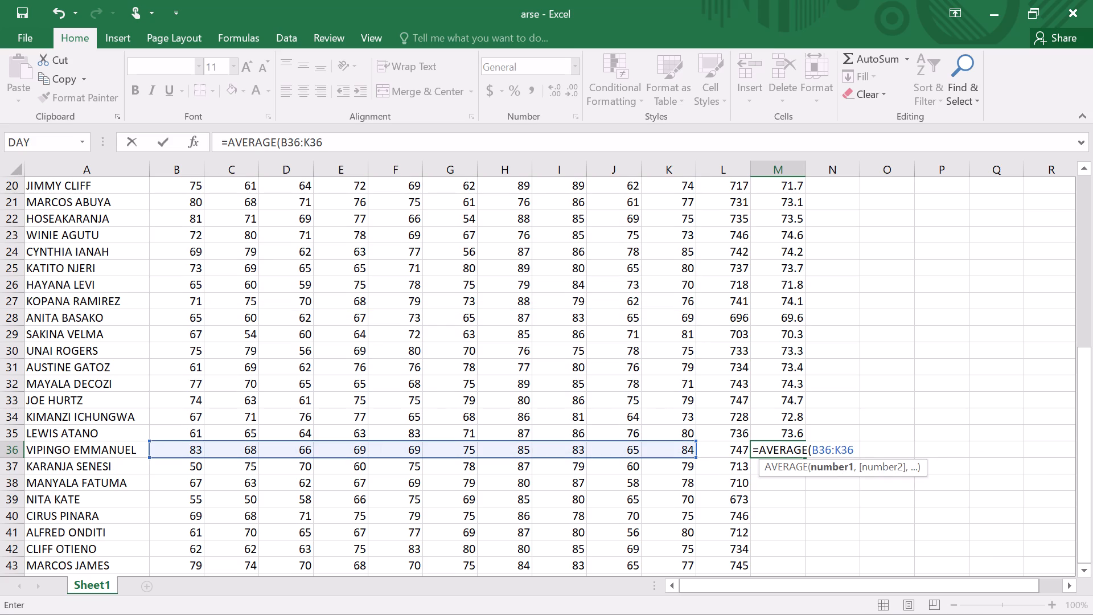
pyautogui.press('Return')
# Average the row 37 student's marks in cell M37 with an AVERAGE formula over B37:K37.
pyautogui.write('=AVERAGE')
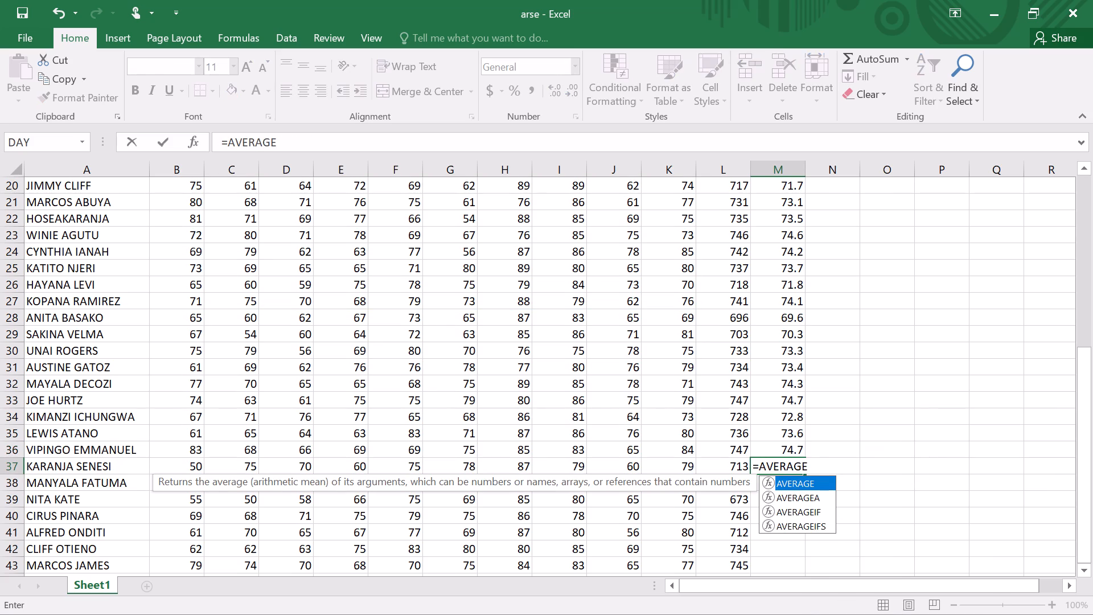
pyautogui.hotkey('shift', '(')
pyautogui.press('b')
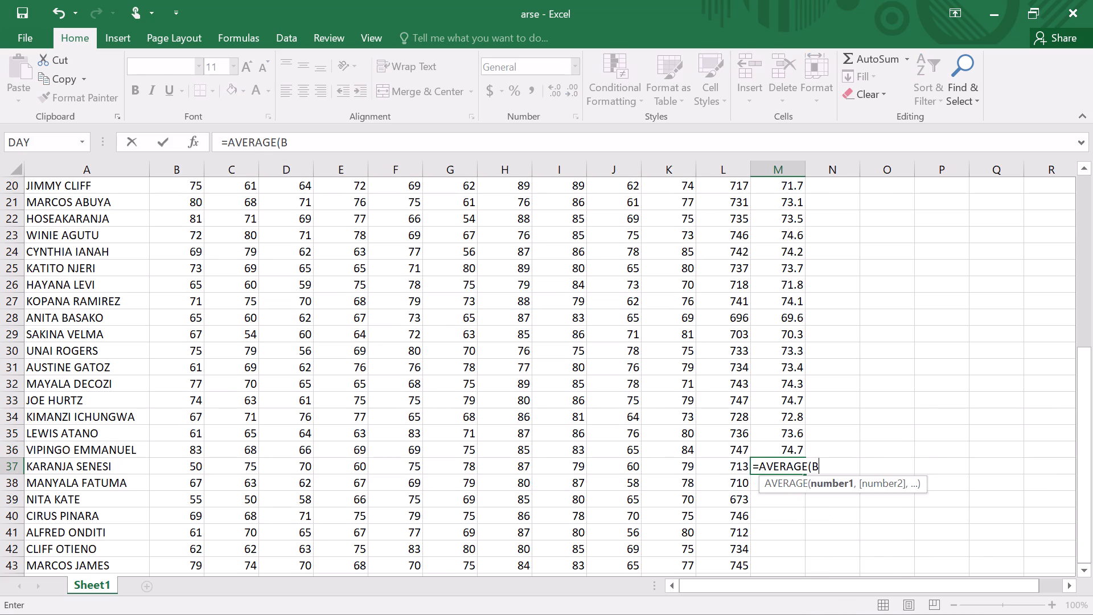
pyautogui.write('37')
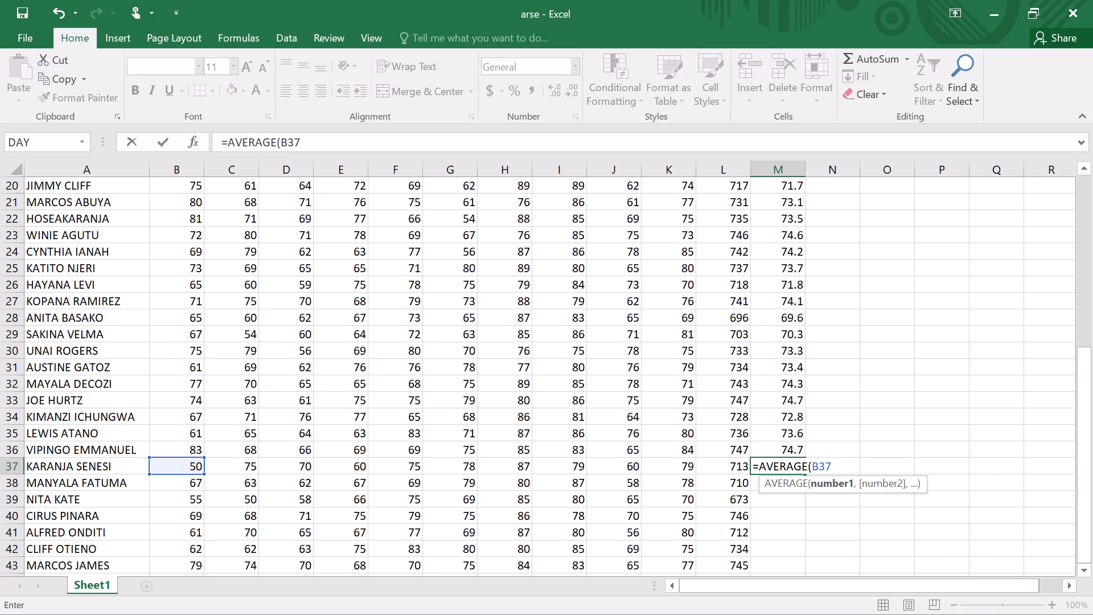
pyautogui.hotkey('shift', ':')
pyautogui.write('K37')
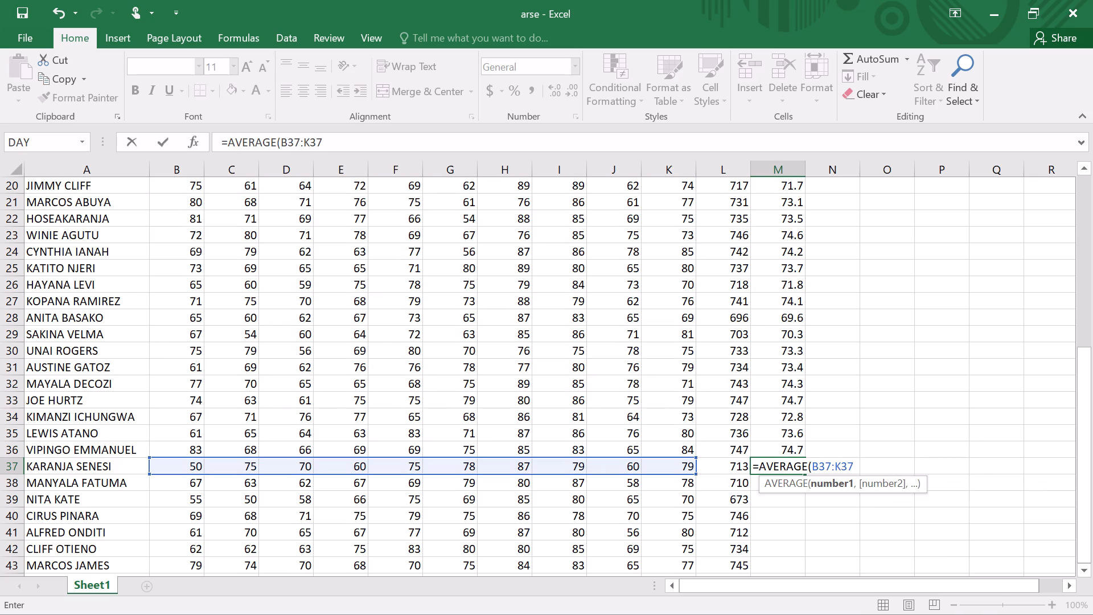
pyautogui.press('Return')
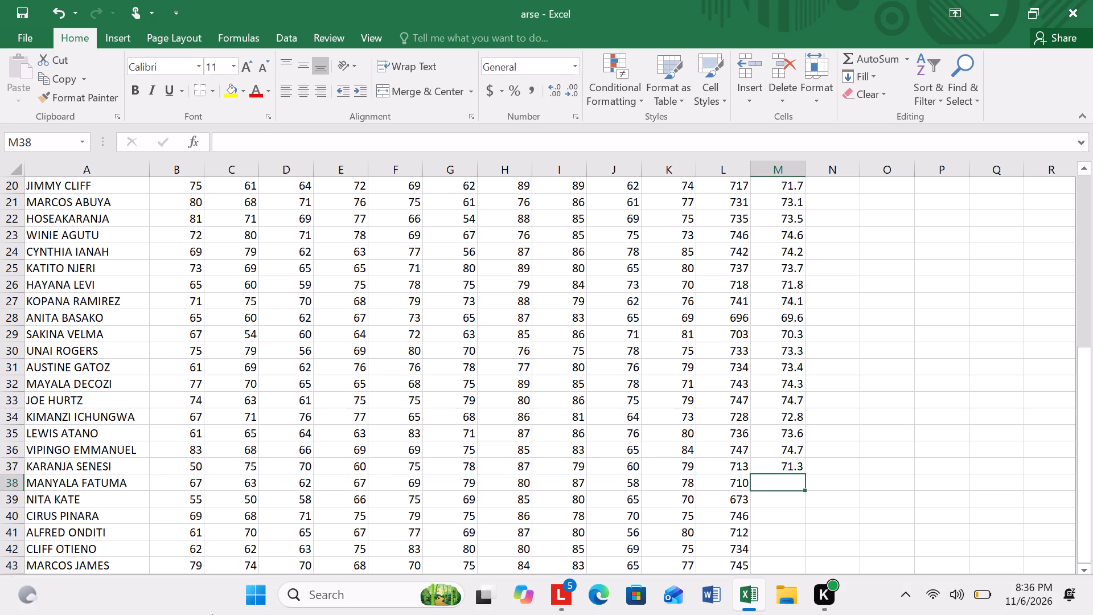
# Average the row 38 student's marks in cell M38 with an AVERAGE formula over B38:K38.
pyautogui.scroll(-2, 212, 614)
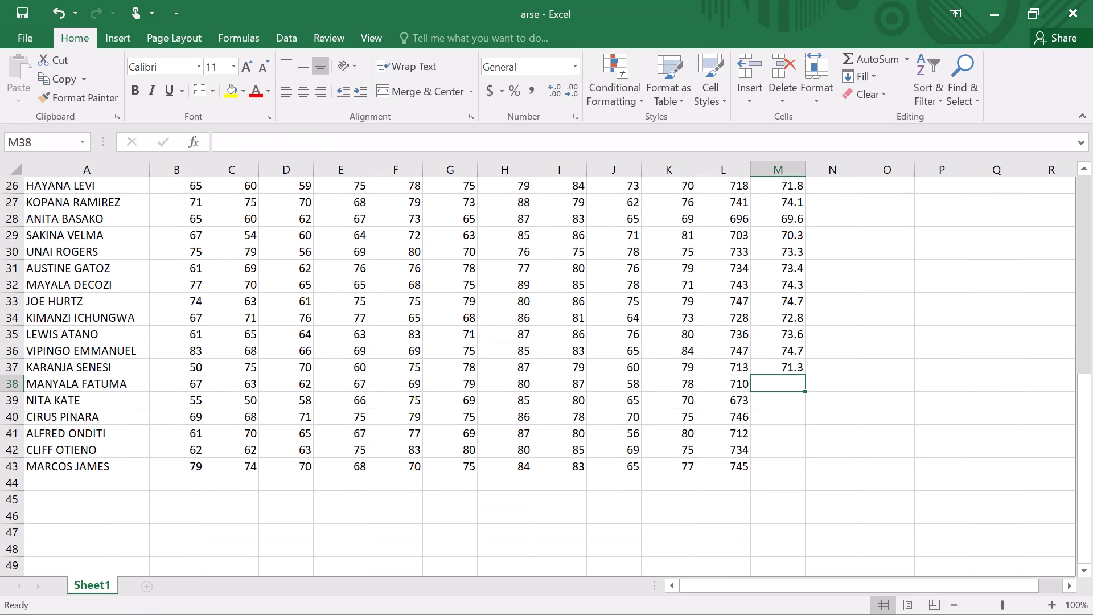
pyautogui.press('=')
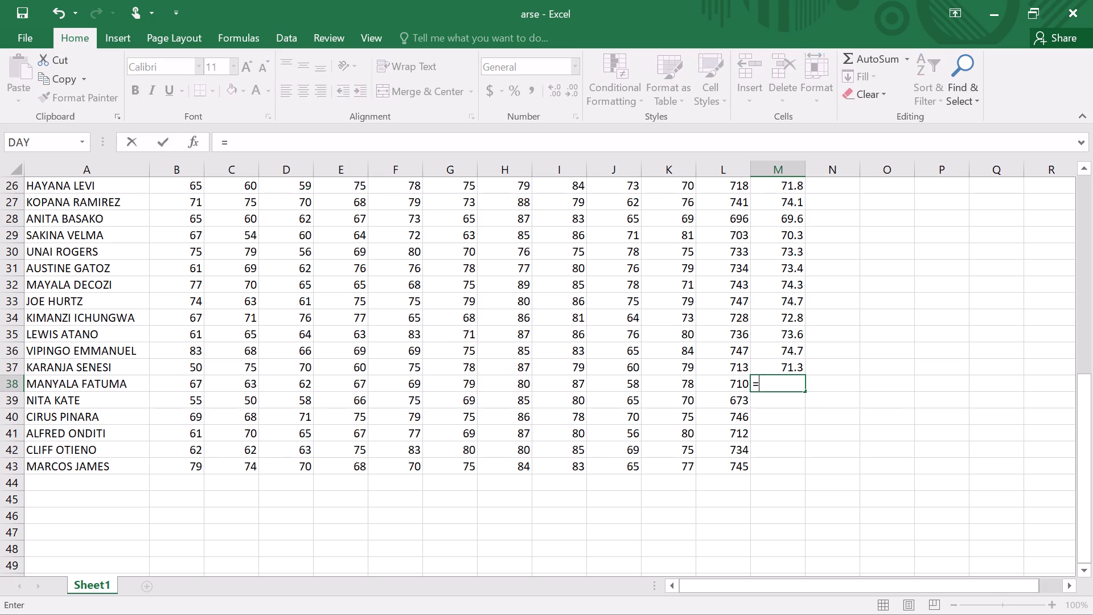
pyautogui.write('AVERAG')
pyautogui.press('e')
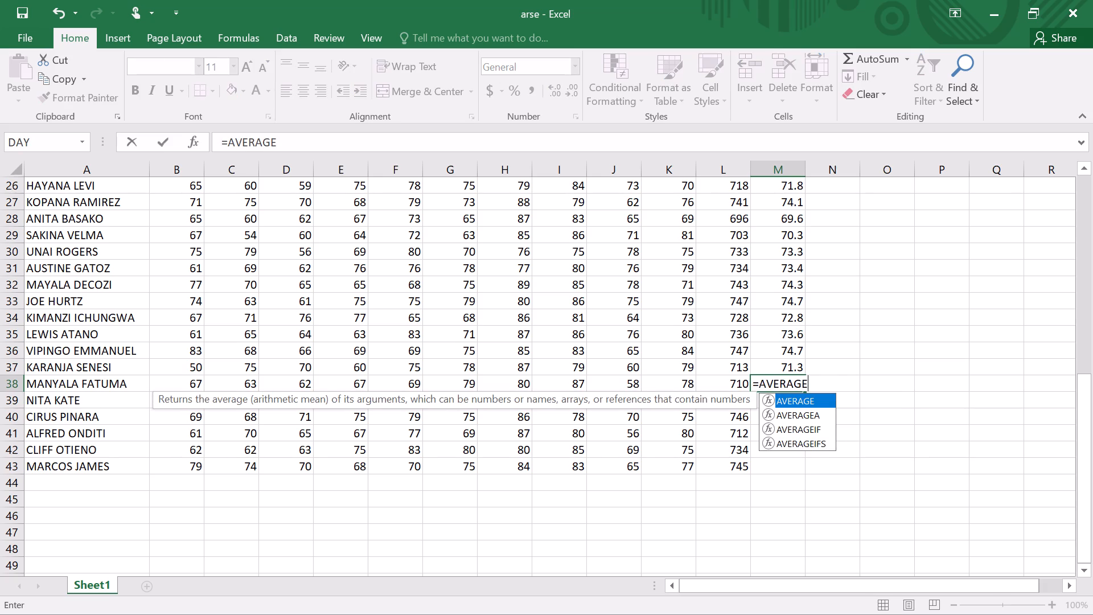
pyautogui.hotkey('shift', '(')
pyautogui.press('b')
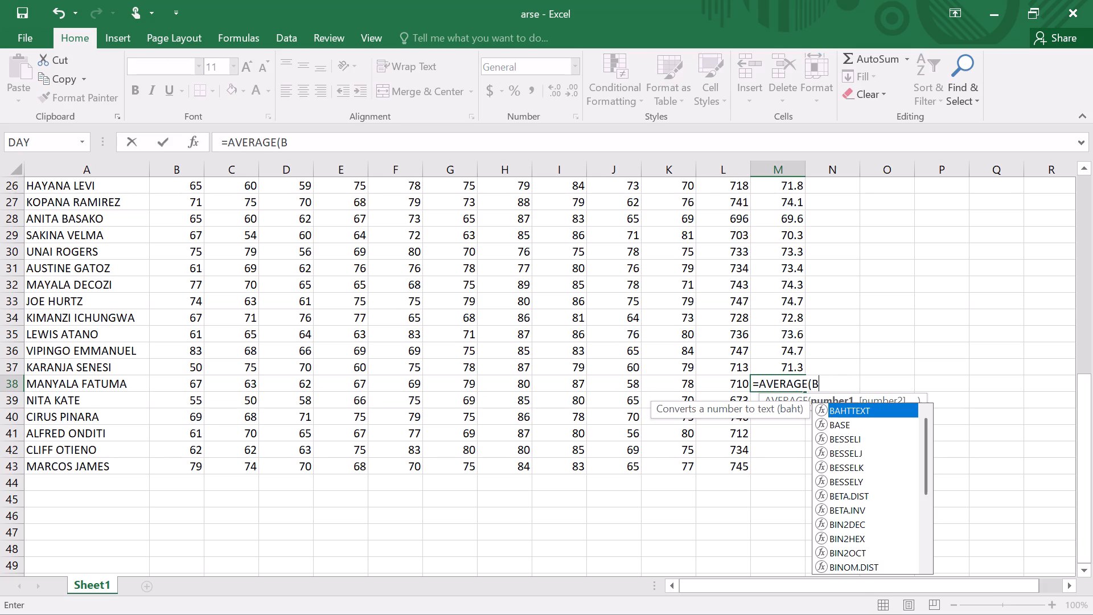
pyautogui.write('38')
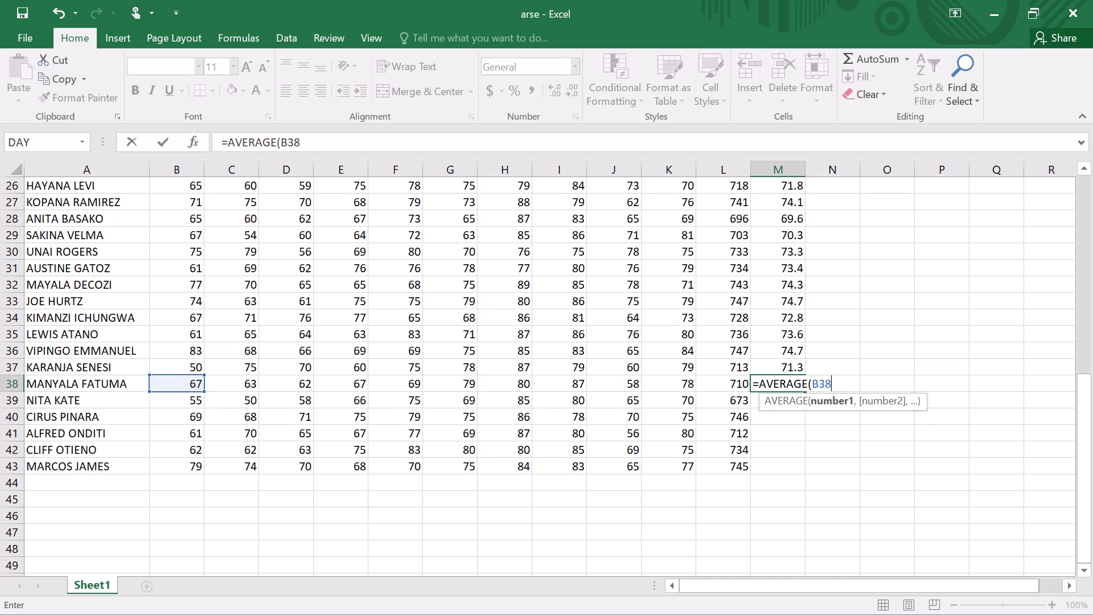
pyautogui.hotkey('shift', ':')
pyautogui.write('K38')
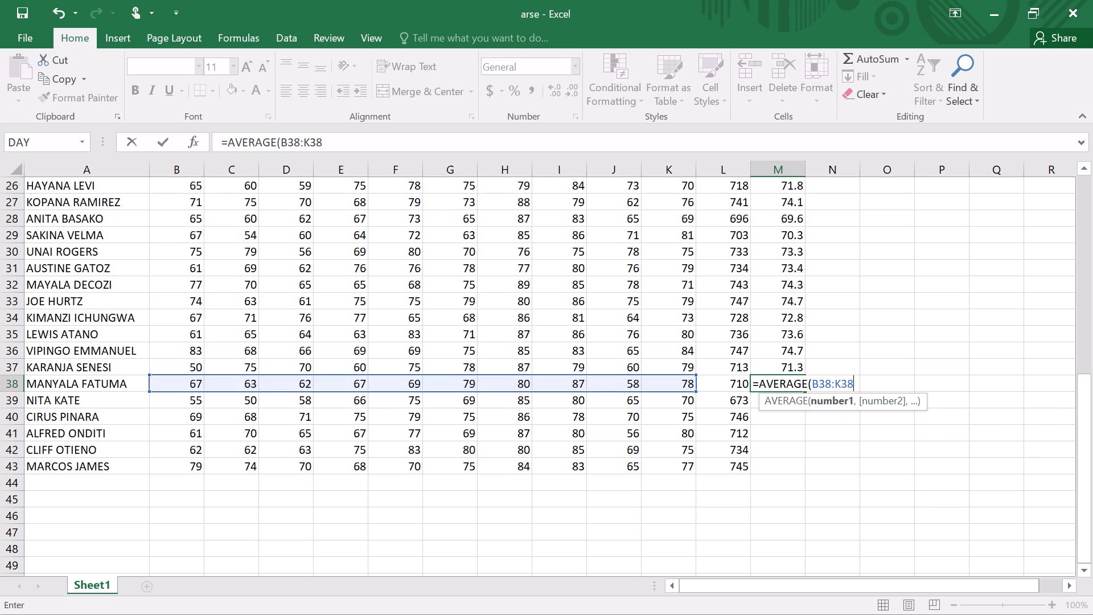
pyautogui.press('Return')
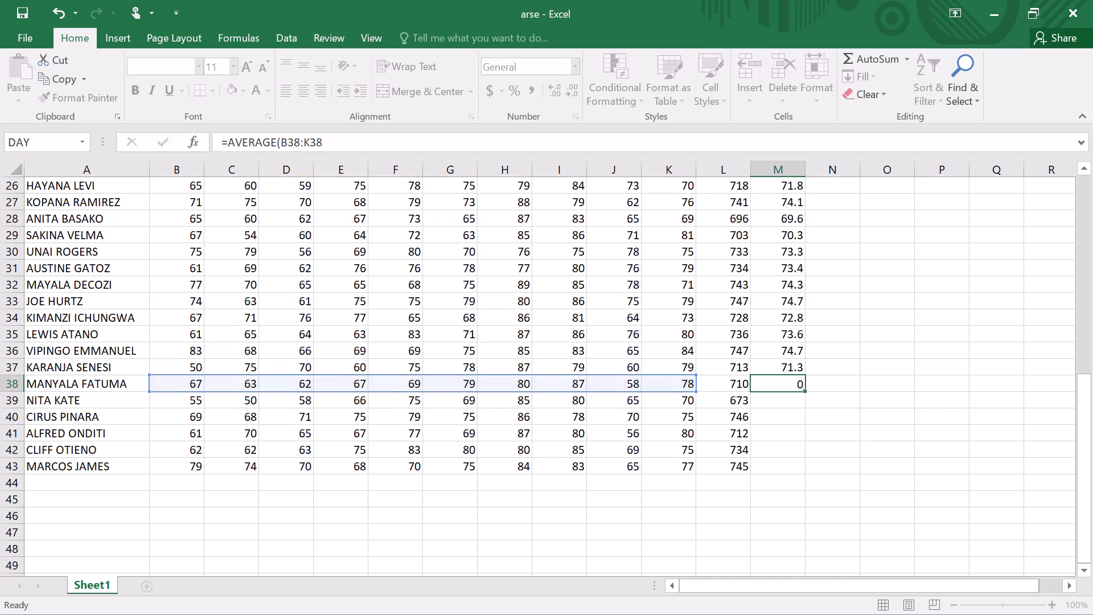
# Average the row 39 student's marks in cell M39 with an AVERAGE formula over B39:K39.
pyautogui.write('=AVERAGE')
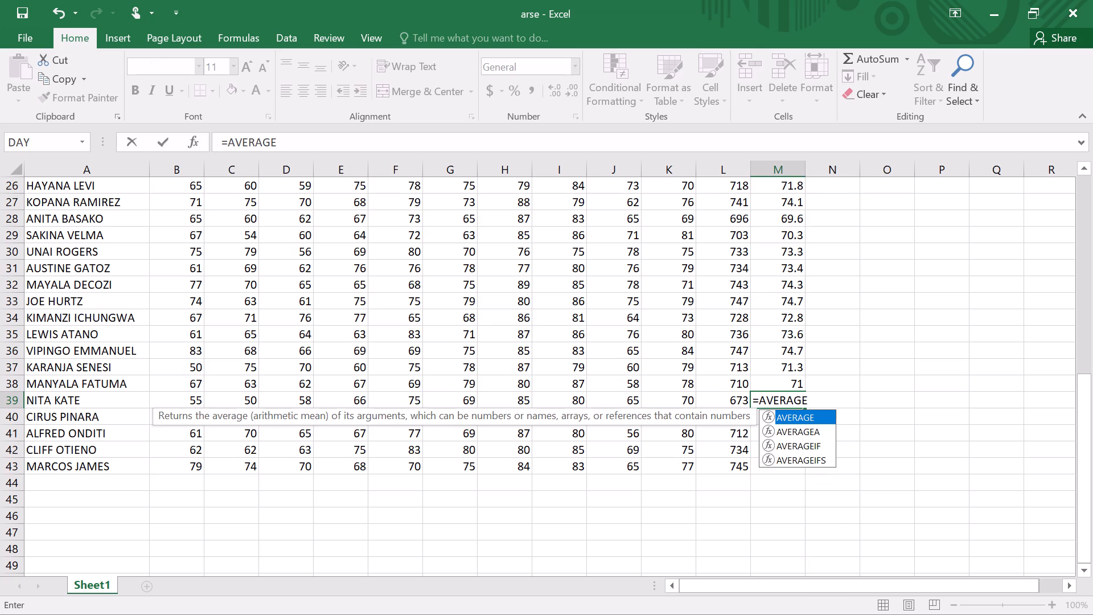
pyautogui.hotkey('shift', '(')
pyautogui.press('b')
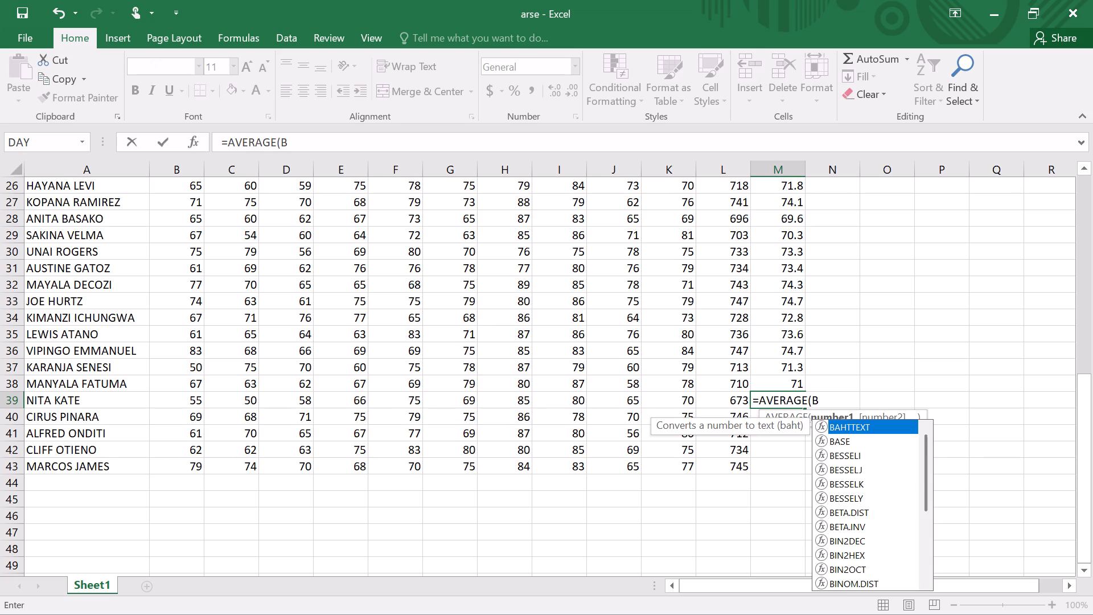
pyautogui.write('39')
pyautogui.write(':K')
pyautogui.write('39')
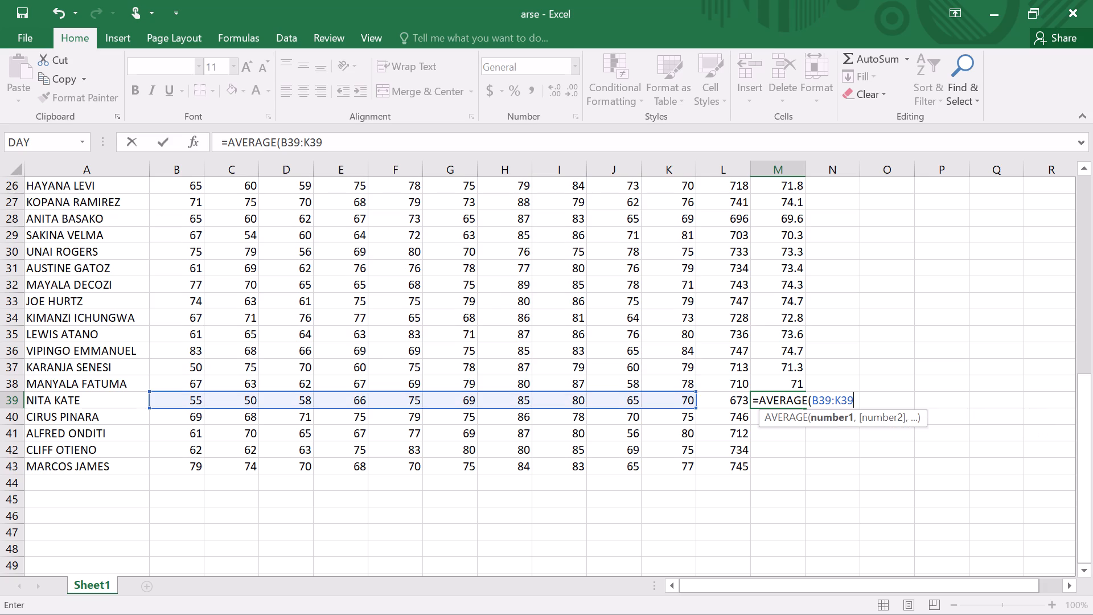
pyautogui.press('Return')
# Average the row 40 student's marks in cell M40 with an AVERAGE formula over B40:K40.
pyautogui.write('=AVERA')
pyautogui.press('g')
pyautogui.press('e')
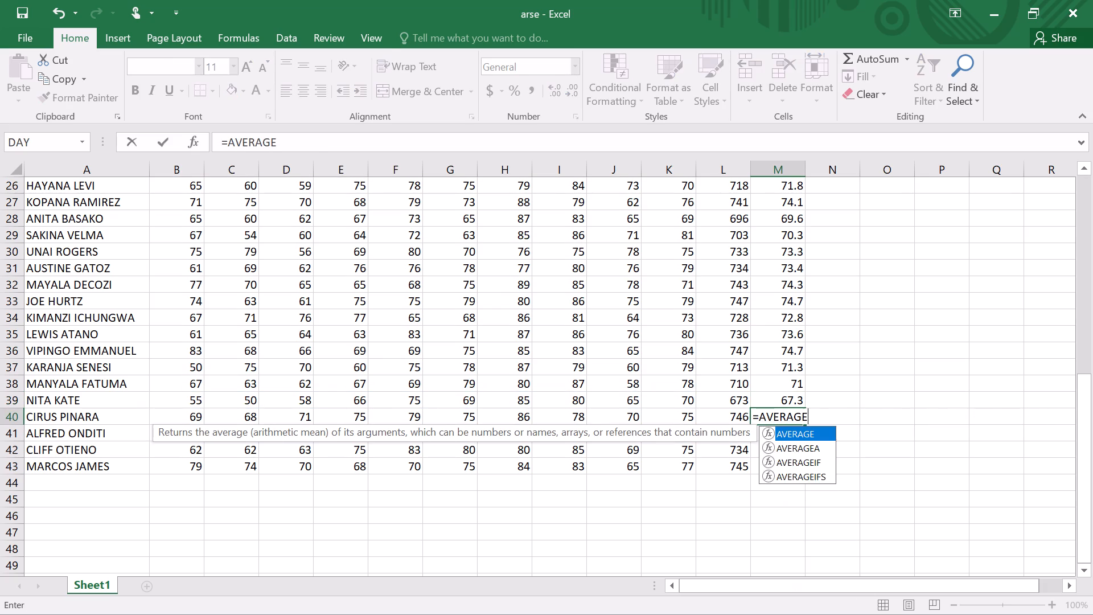
pyautogui.hotkey('shift', '(')
pyautogui.press('b')
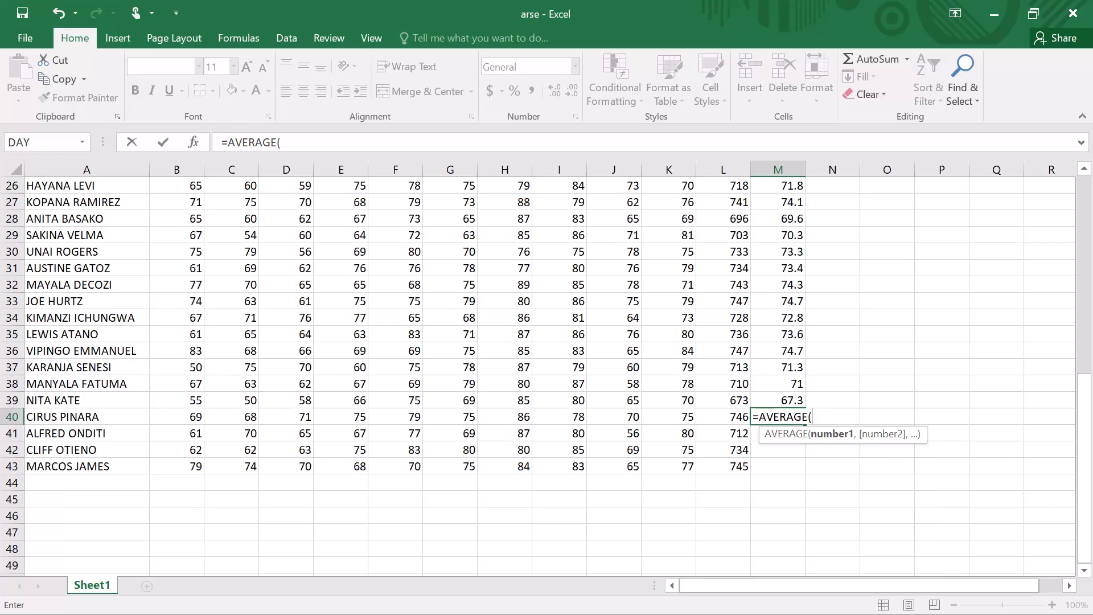
pyautogui.write('40')
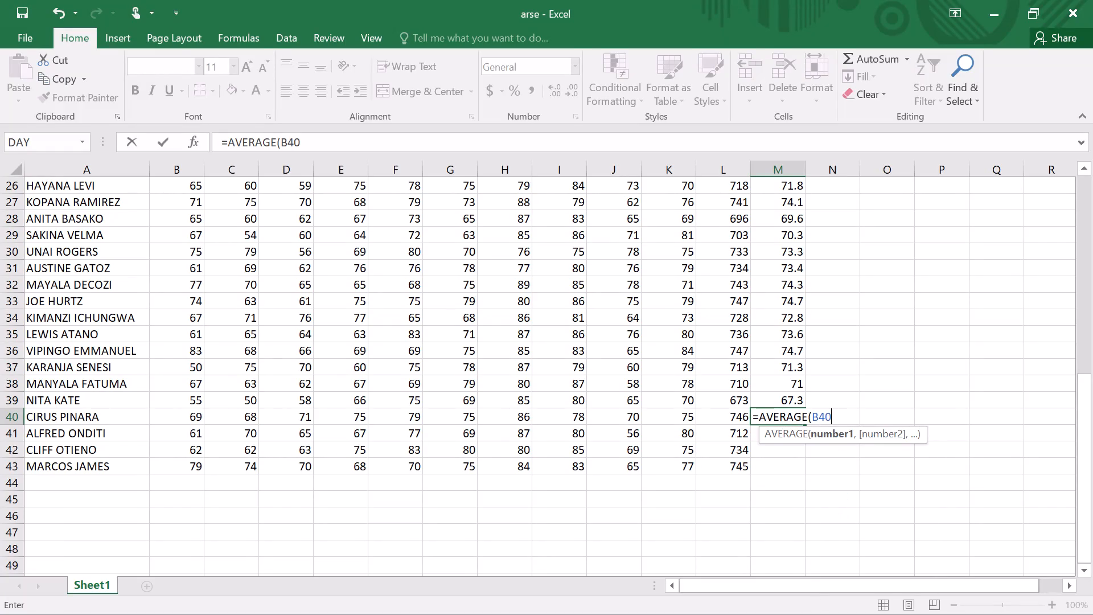
pyautogui.hotkey('shift', ':')
pyautogui.write('K40')
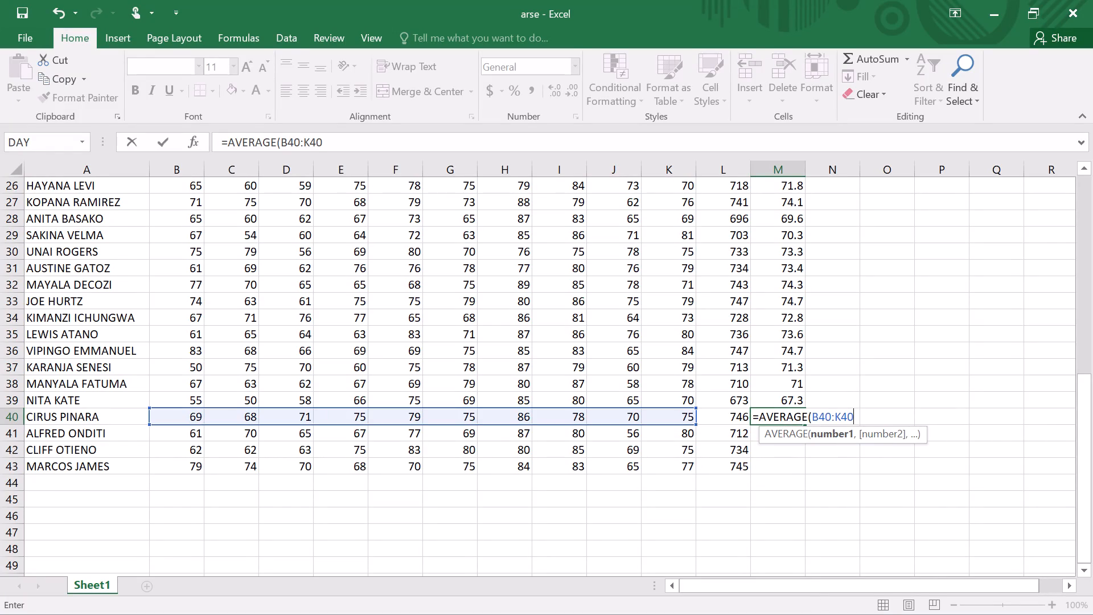
pyautogui.press('Return')
# Average the row 41 student's marks in cell M41 with an AVERAGE formula over B41:K41.
pyautogui.write('=AVERAGE')
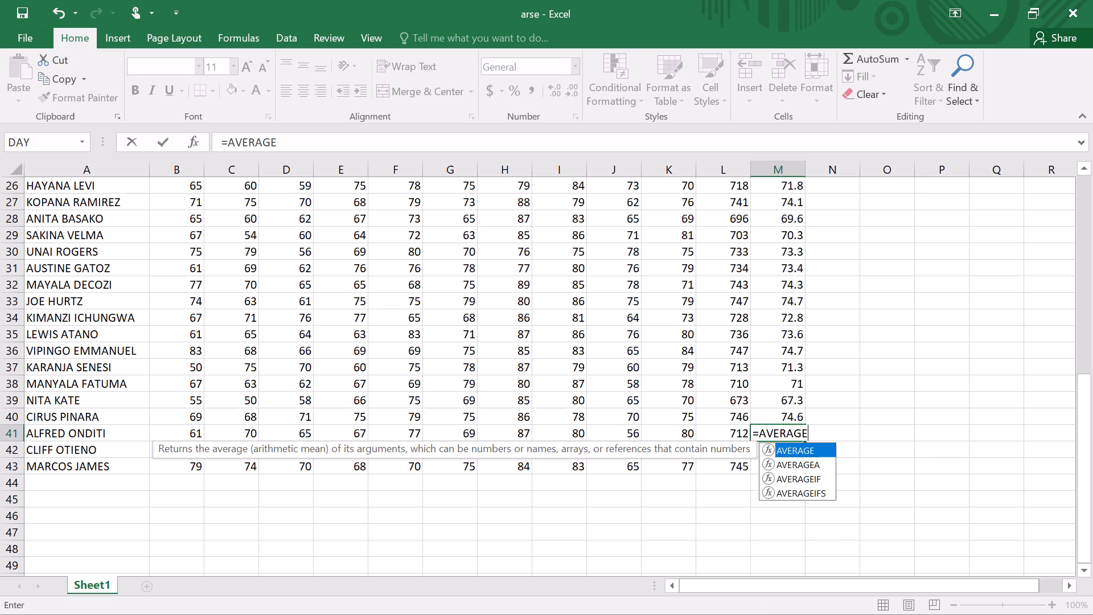
pyautogui.hotkey('shift', '(')
pyautogui.press('b')
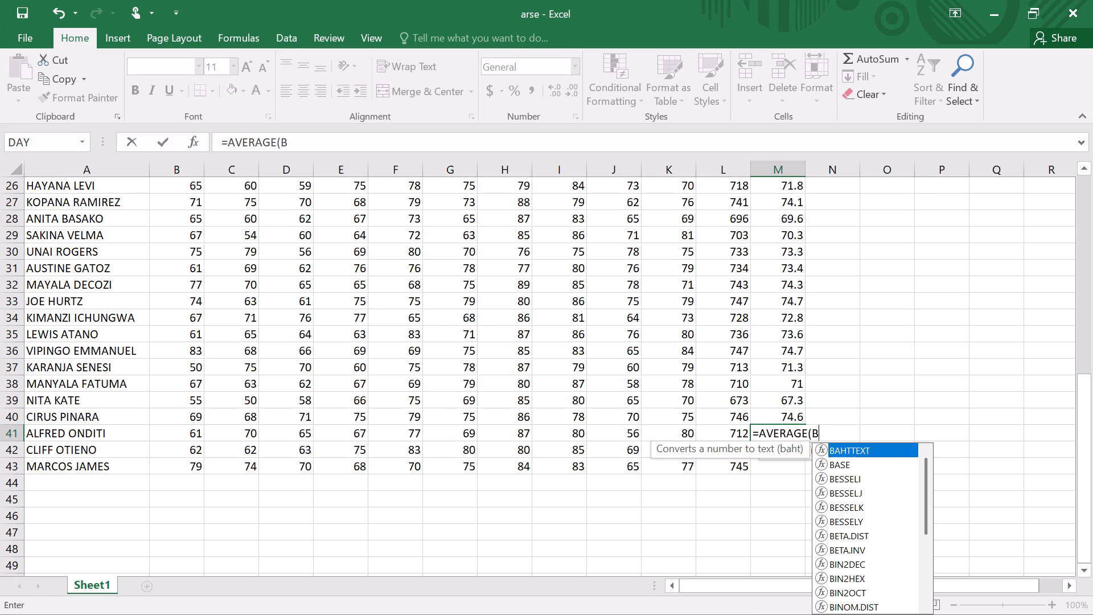
pyautogui.write('41')
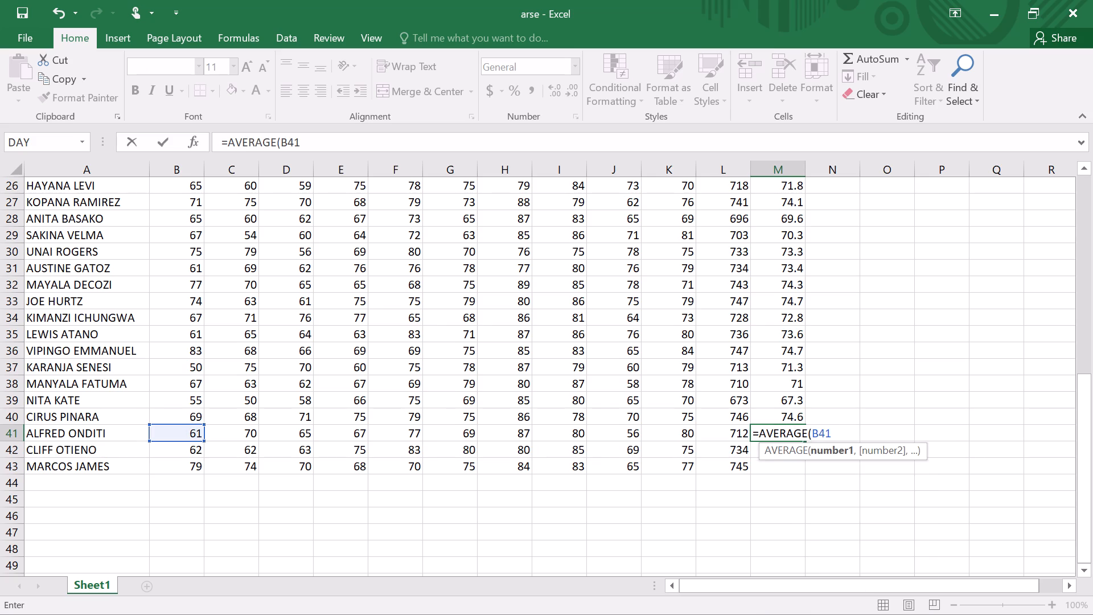
pyautogui.write(':K')
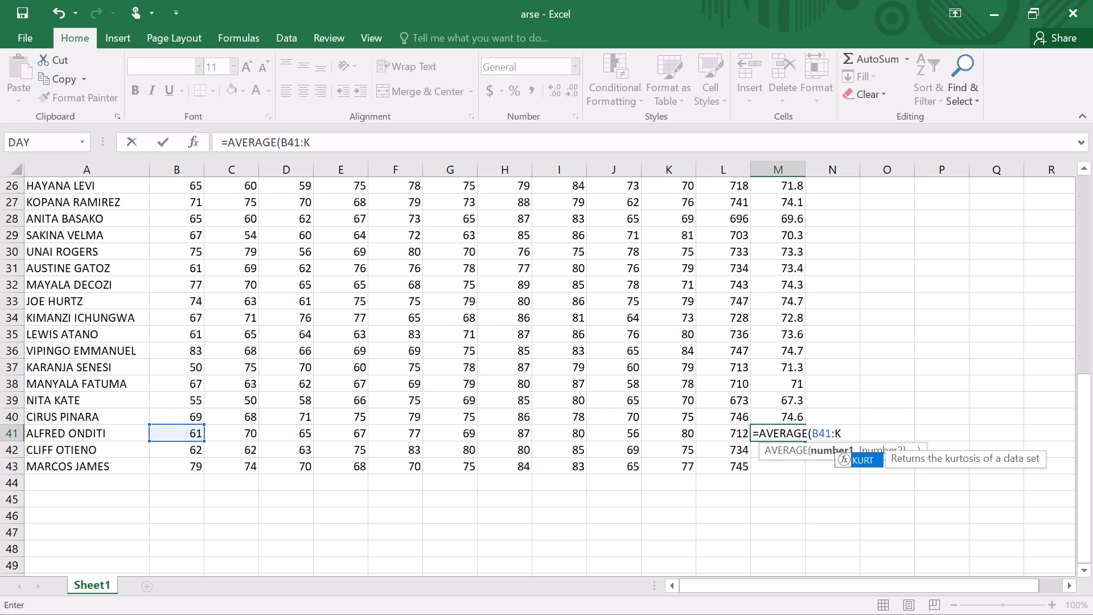
pyautogui.press('4')
pyautogui.press('1')
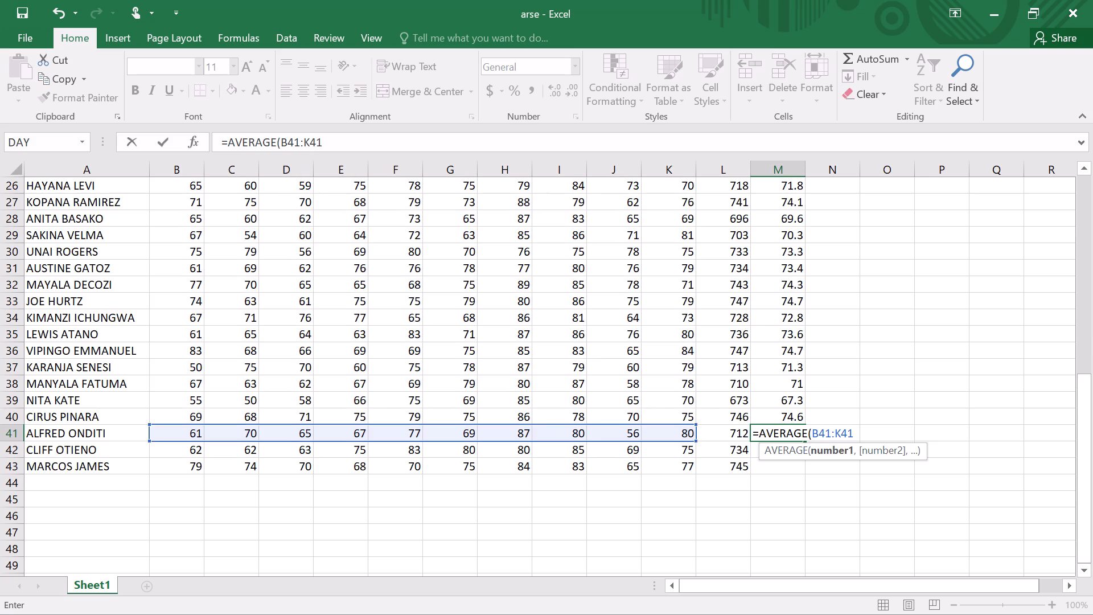
pyautogui.press('Return')
# Average the row 42 student's marks in cell M42 with an AVERAGE formula over B42:K42.
pyautogui.press('=')
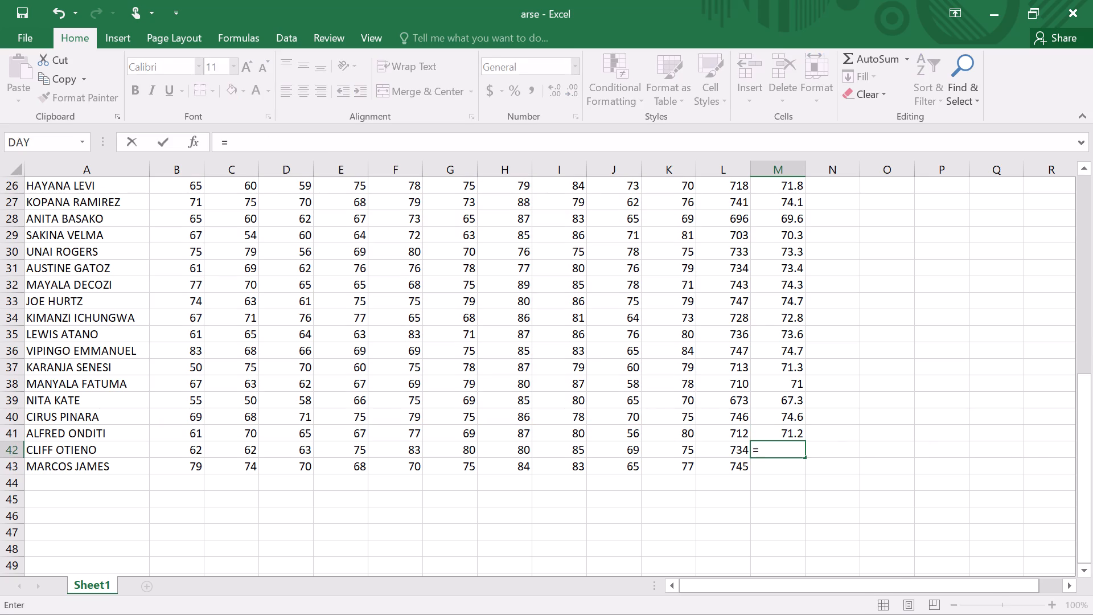
pyautogui.write('AVERAGE')
pyautogui.hotkey('shift', '(')
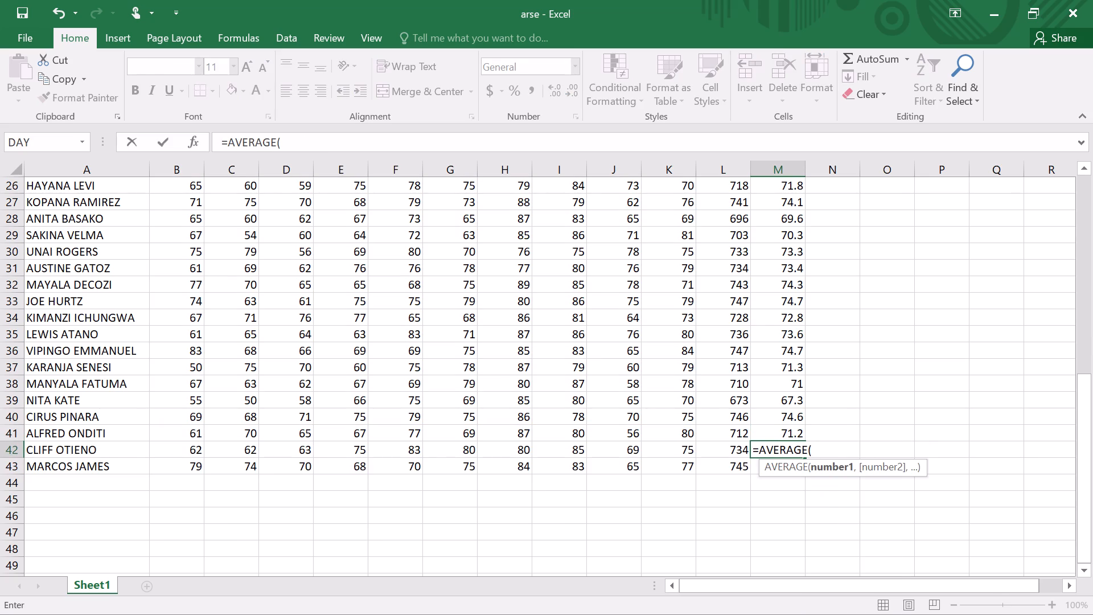
pyautogui.press('b')
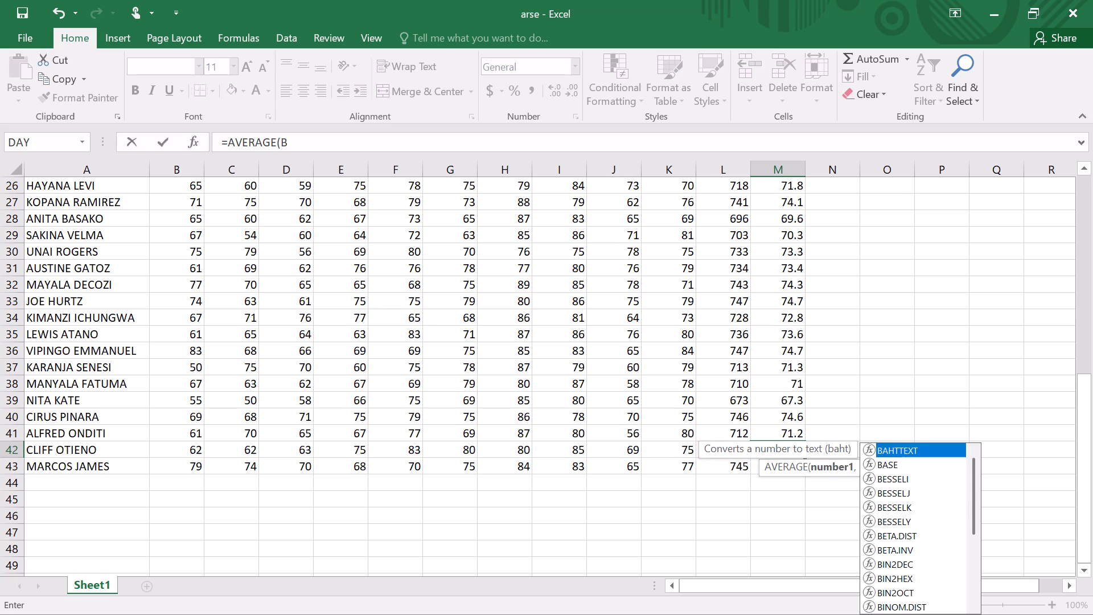
pyautogui.write('42')
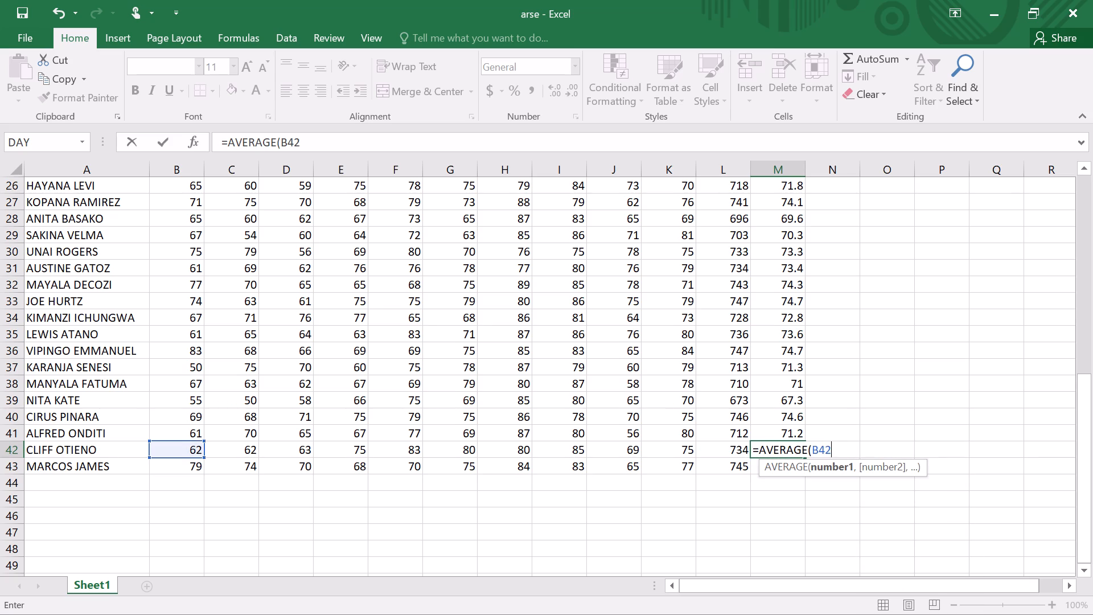
pyautogui.hotkey('shift', ':')
pyautogui.press('k')
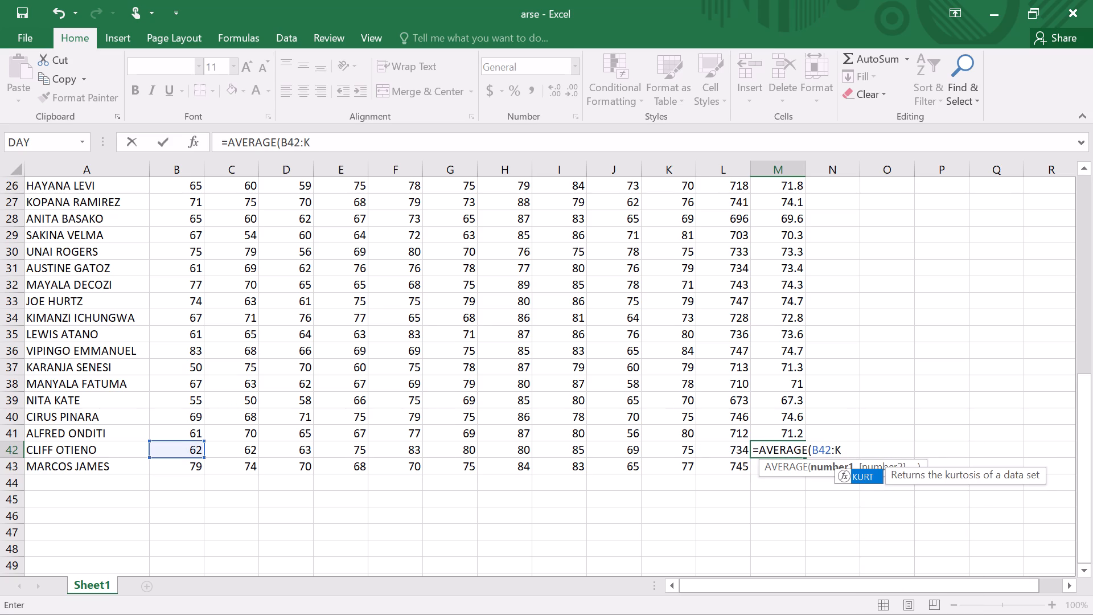
pyautogui.write('42')
pyautogui.press('Return')
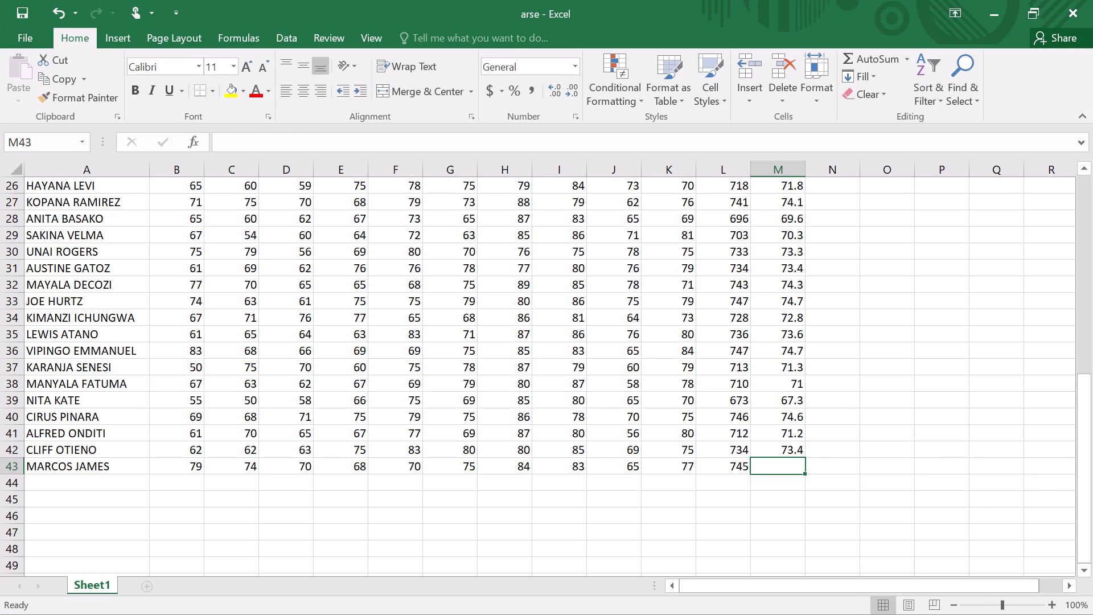
# Average the row 43 student's marks in cell M43 with an AVERAGE formula over B43:K43.
pyautogui.write('=AVERAGE')
pyautogui.hotkey('shift', '(')
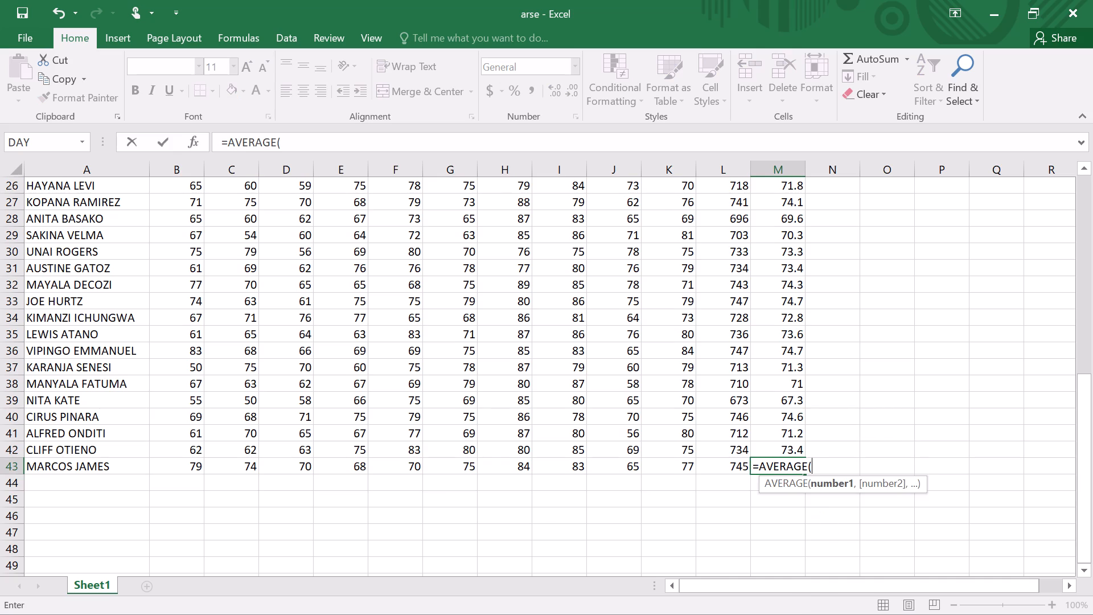
pyautogui.press('b')
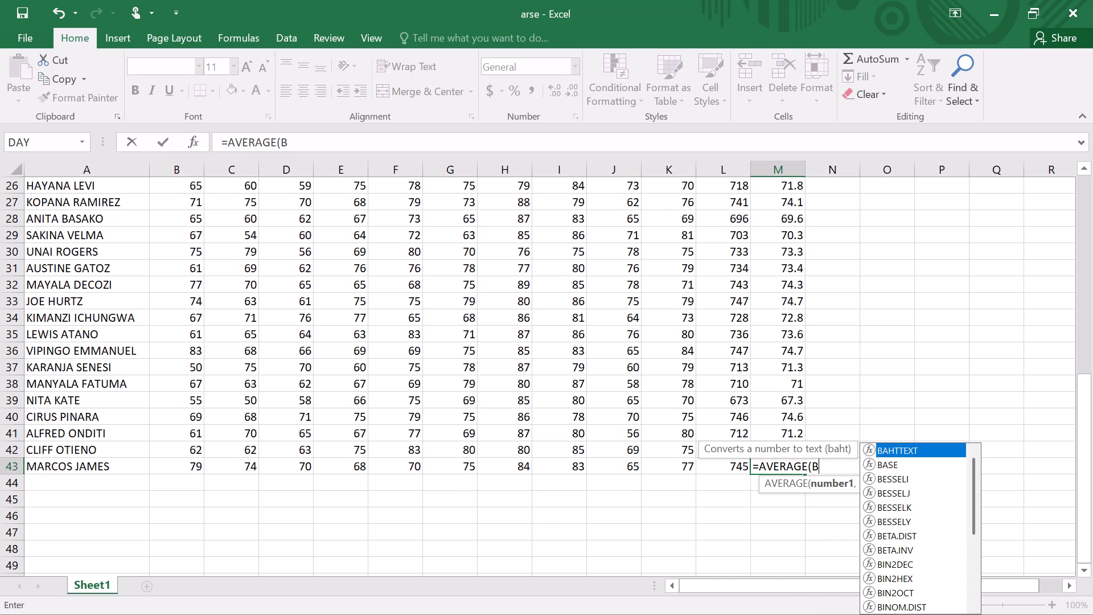
pyautogui.write('43')
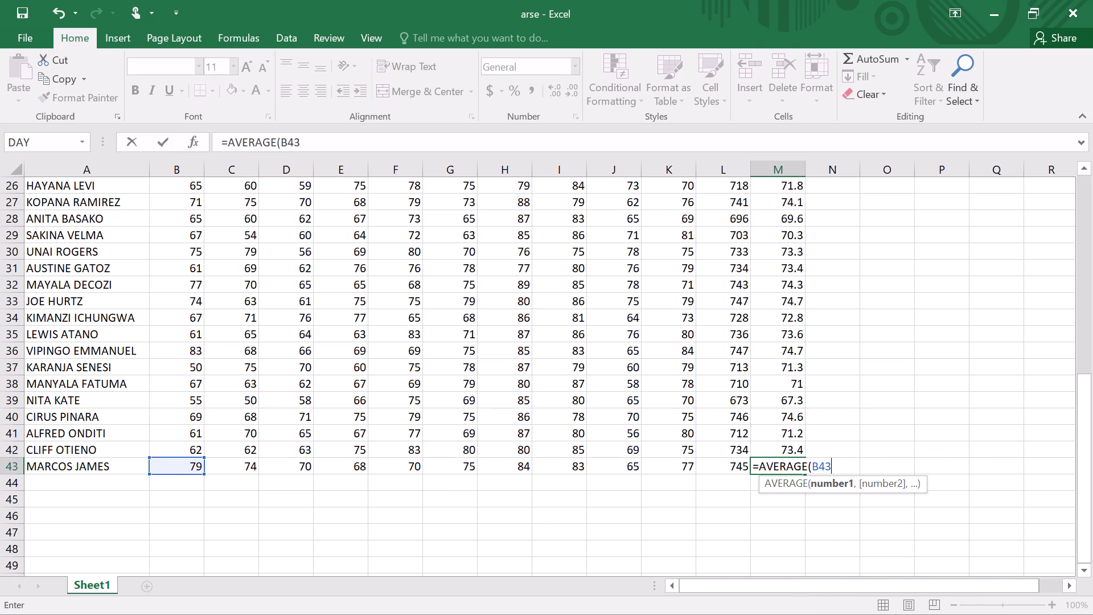
pyautogui.hotkey('shift', ':')
pyautogui.press('k')
pyautogui.write('43')
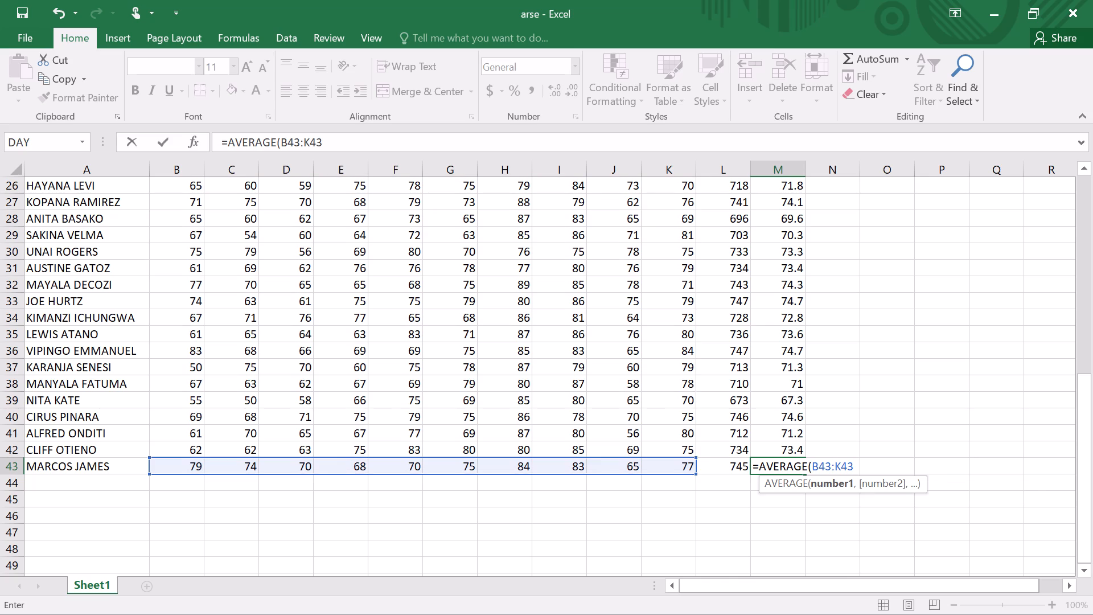
pyautogui.press('Return')
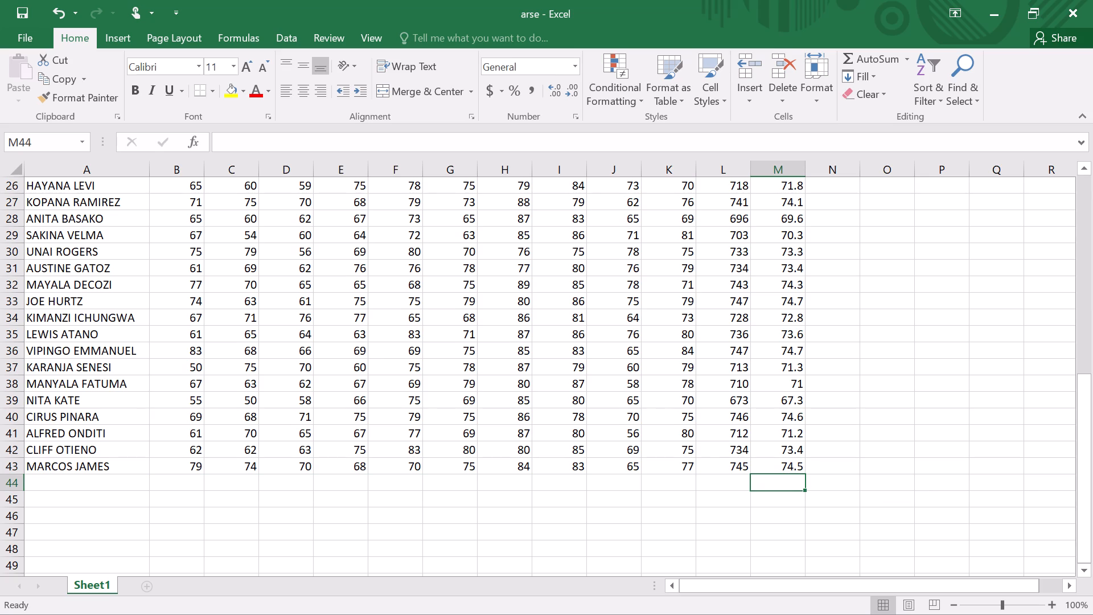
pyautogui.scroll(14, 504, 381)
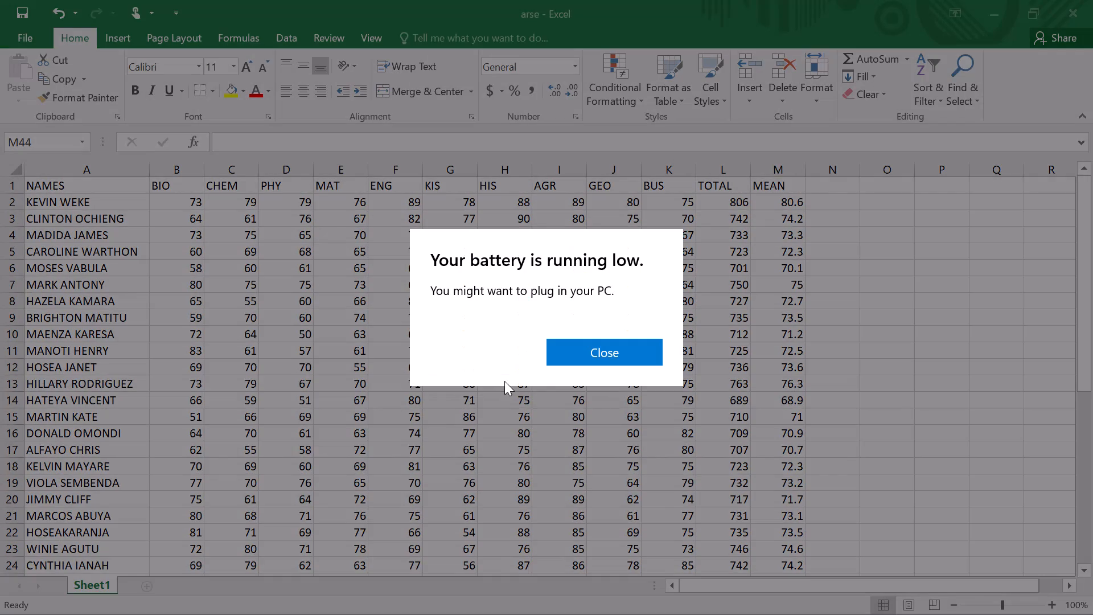
# Dismiss the battery notice and enter the label MEAN in cell A44, below the last student's name.
pyautogui.click(643, 347)
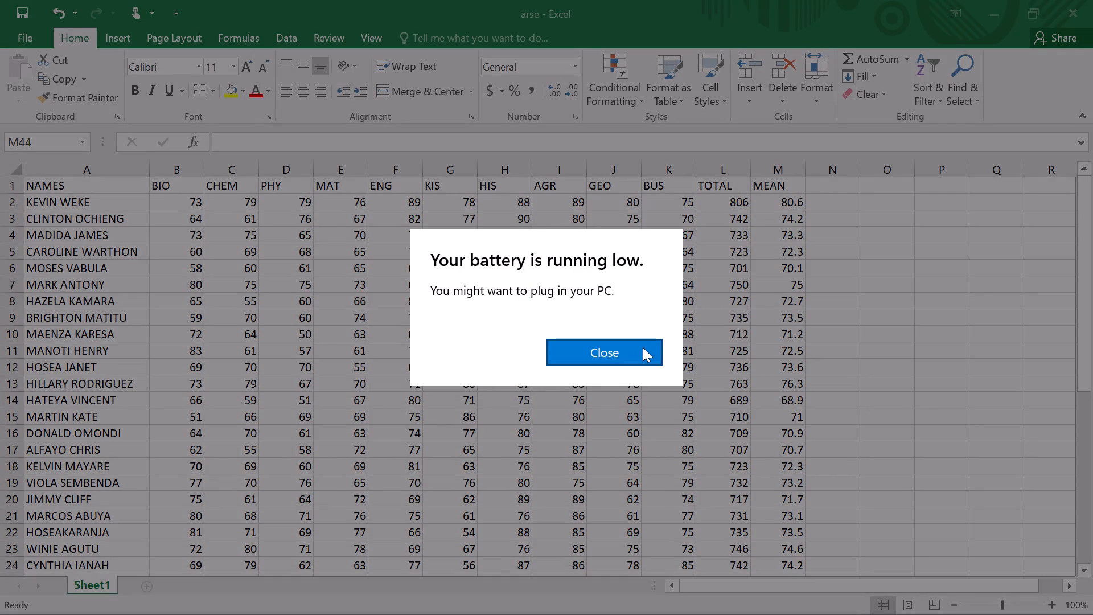
pyautogui.scroll(-11, 643, 347)
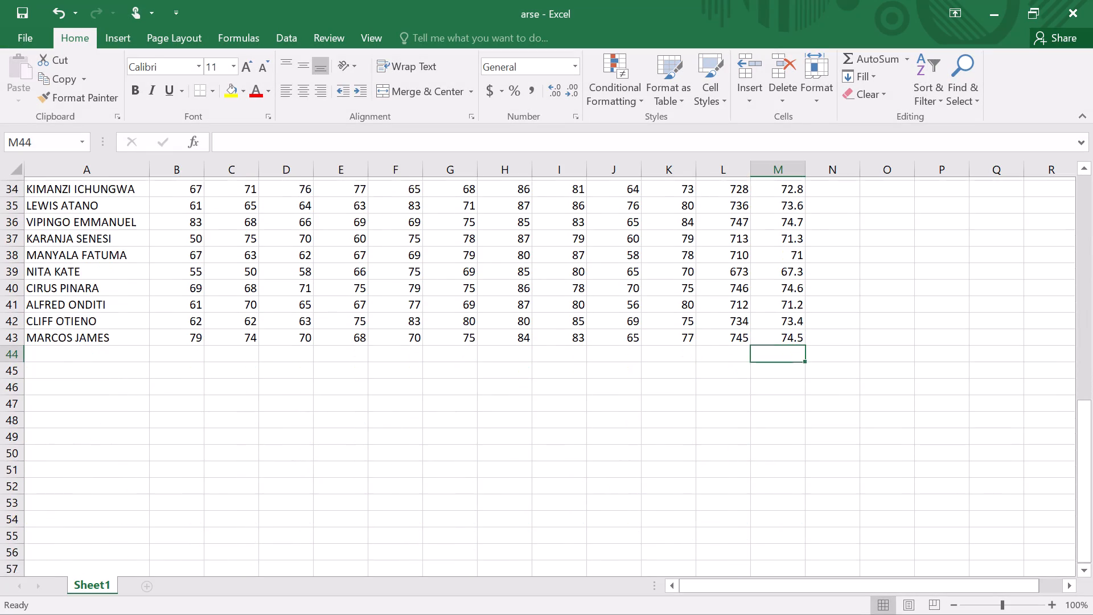
pyautogui.scroll(1, 643, 347)
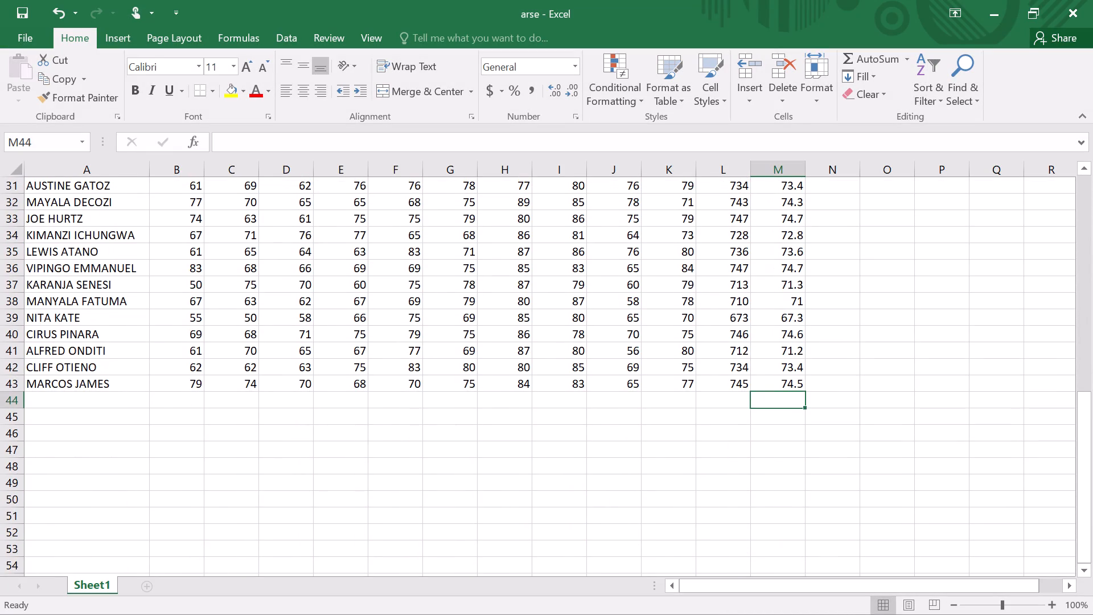
pyautogui.click(43, 404)
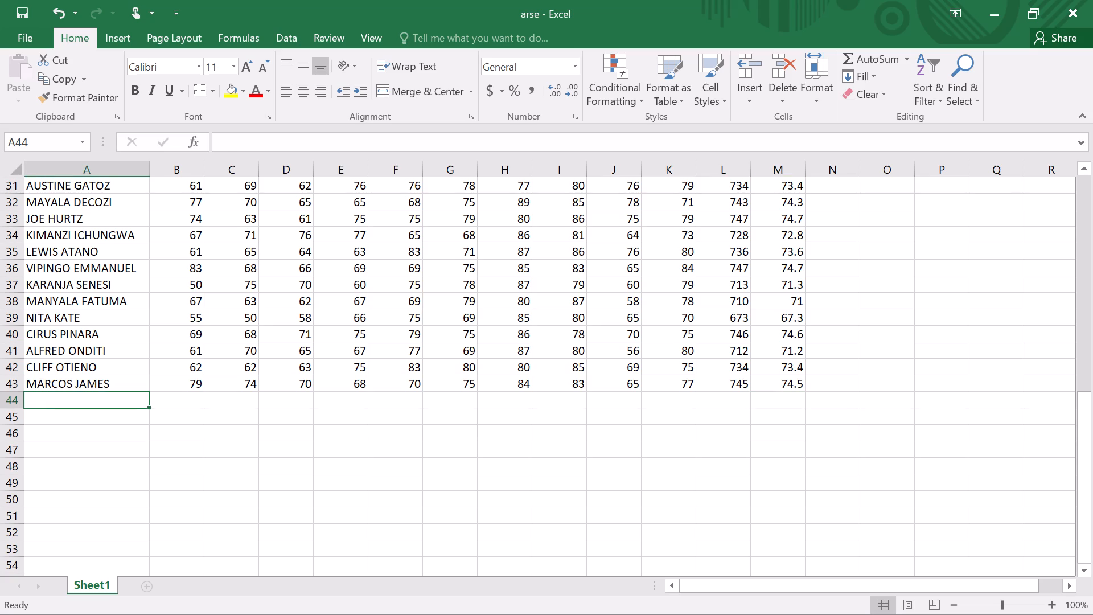
pyautogui.write('MEA')
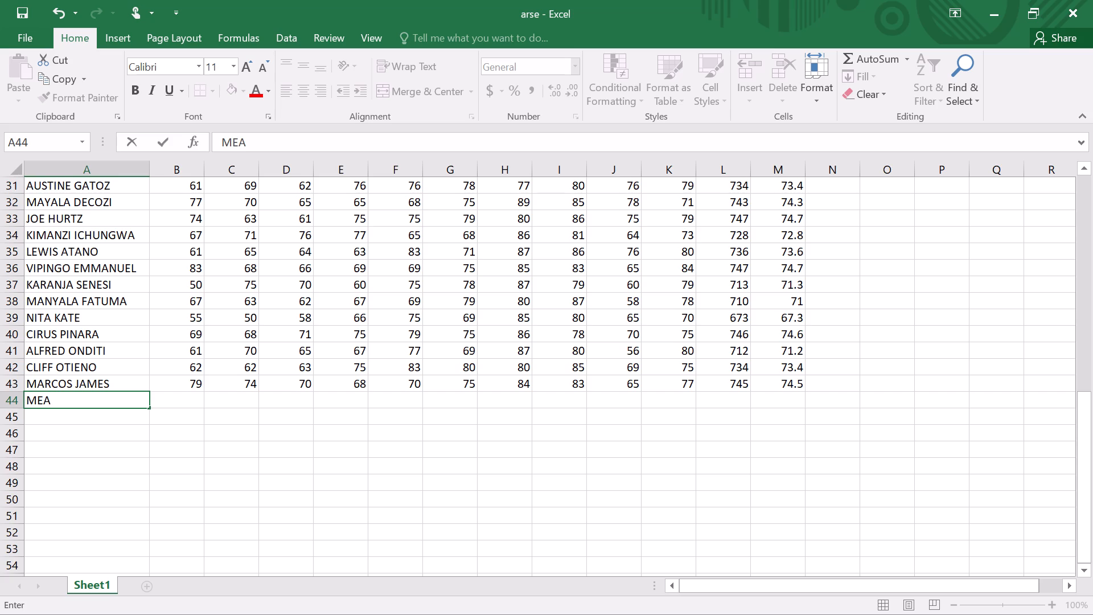
pyautogui.press('n')
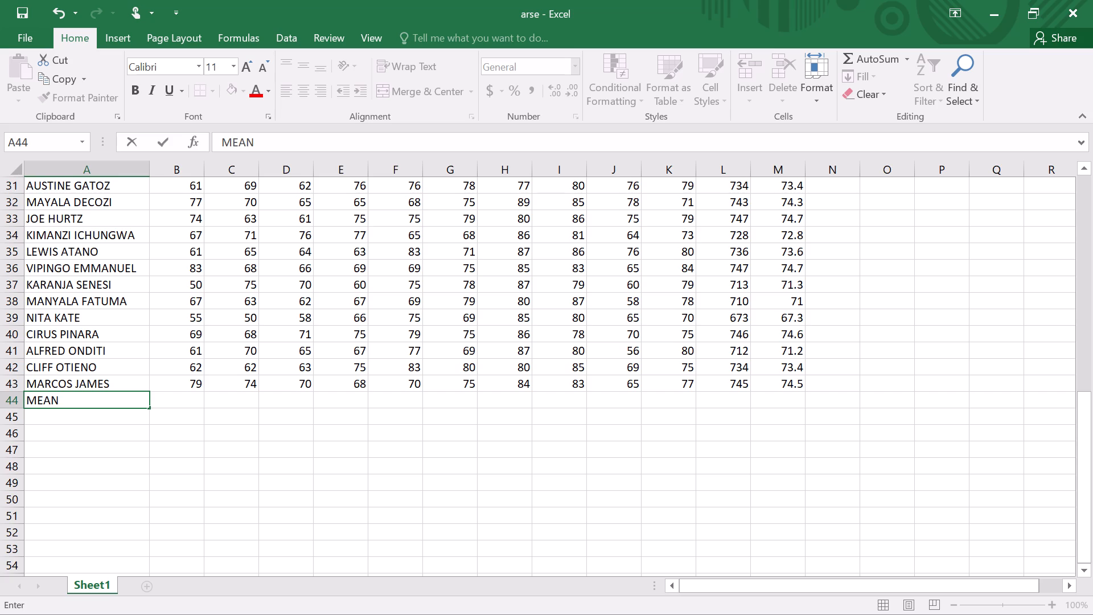
# Average the BIO marks in cell B44 with an AVERAGE formula over B2:B43.
pyautogui.click(202, 399)
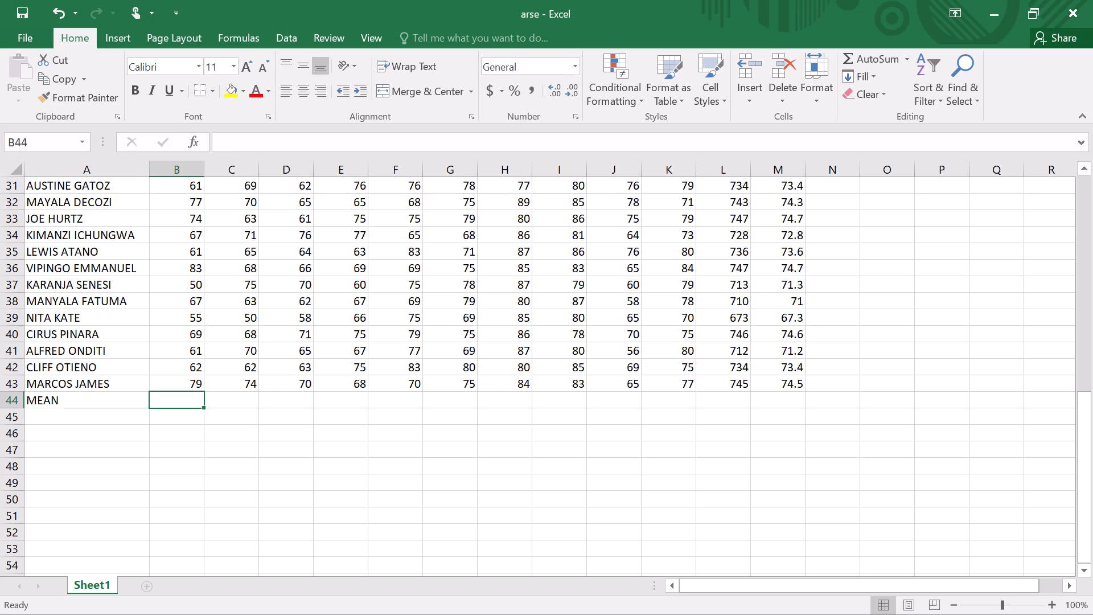
pyautogui.press('=')
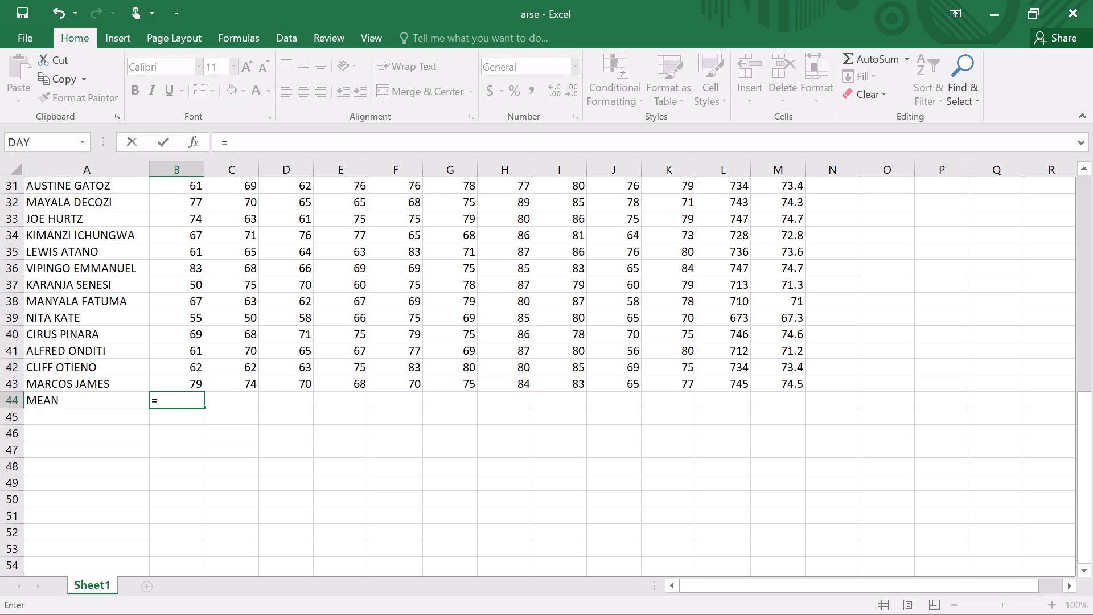
pyautogui.write('AV')
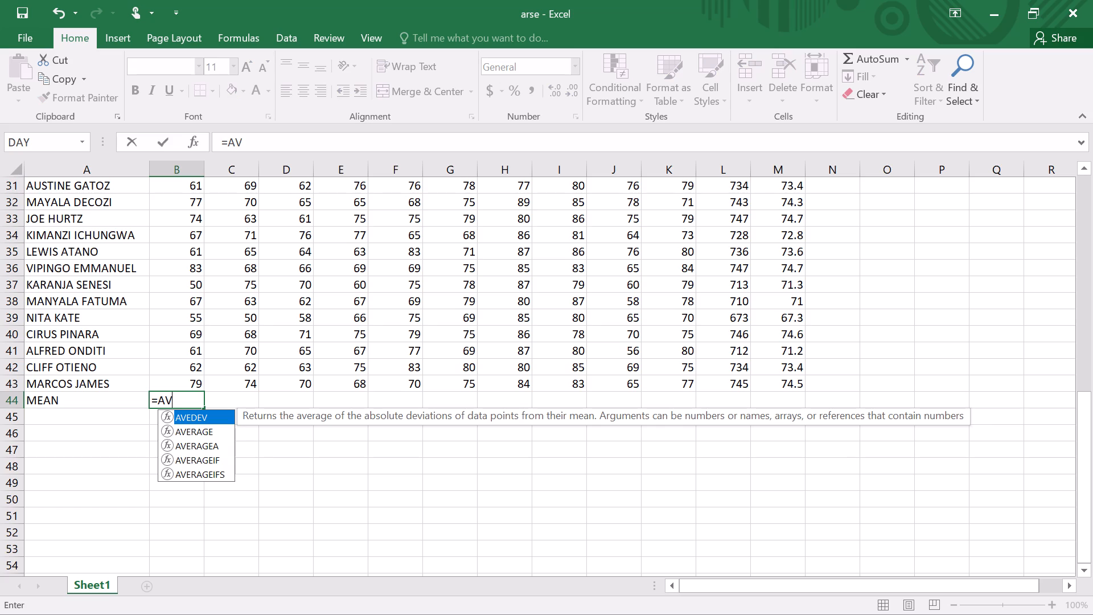
pyautogui.press('e')
pyautogui.press('r')
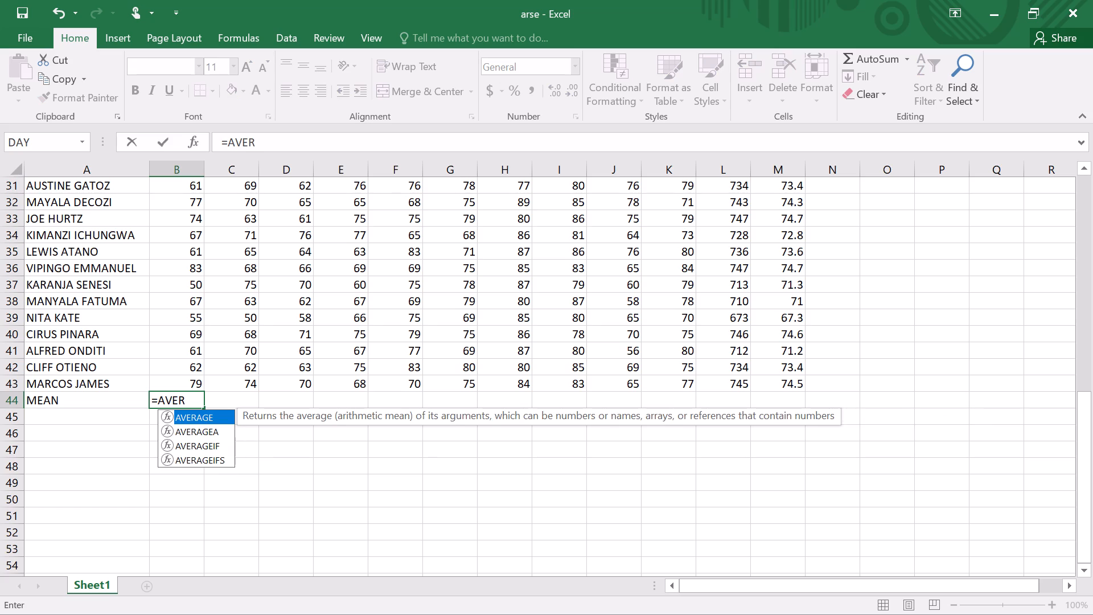
pyautogui.press('a')
pyautogui.write('GE')
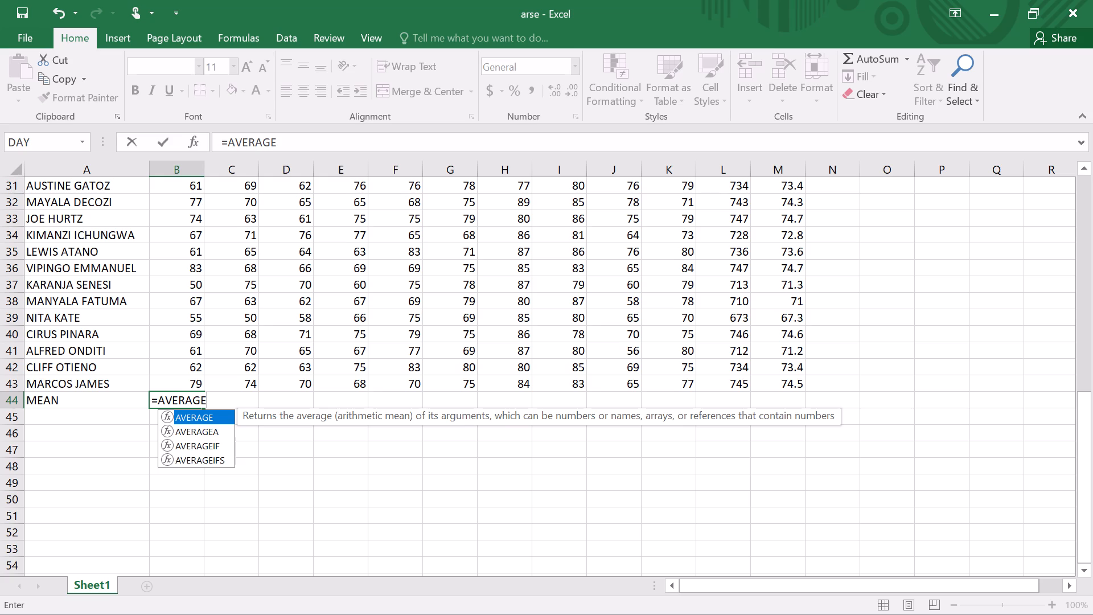
pyautogui.hotkey('shift', '(')
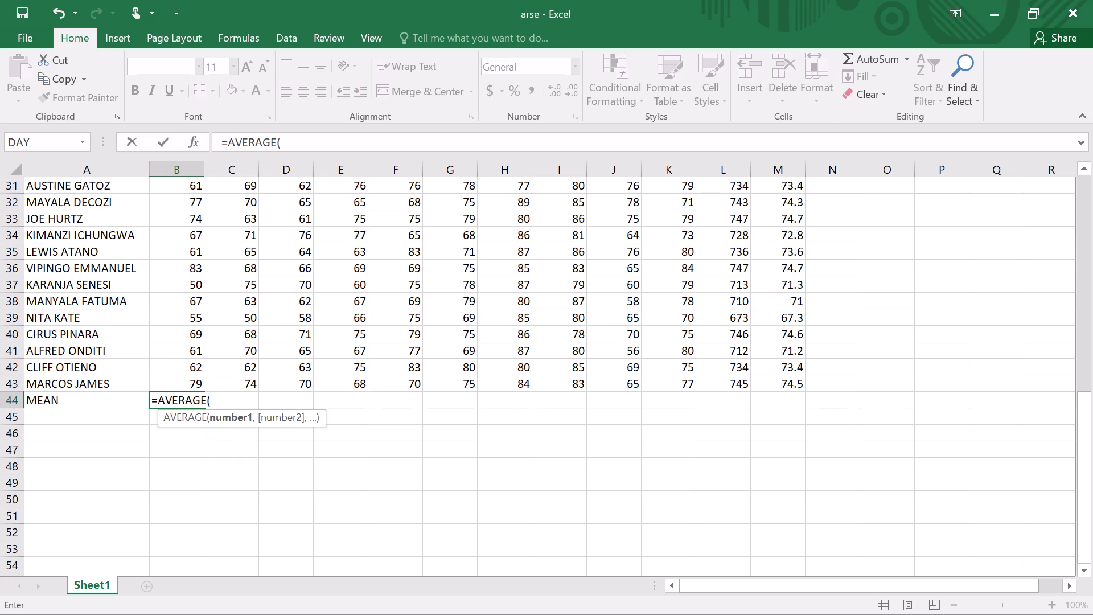
pyautogui.press('b')
pyautogui.press('2')
pyautogui.hotkey('shift', ':')
pyautogui.press('b')
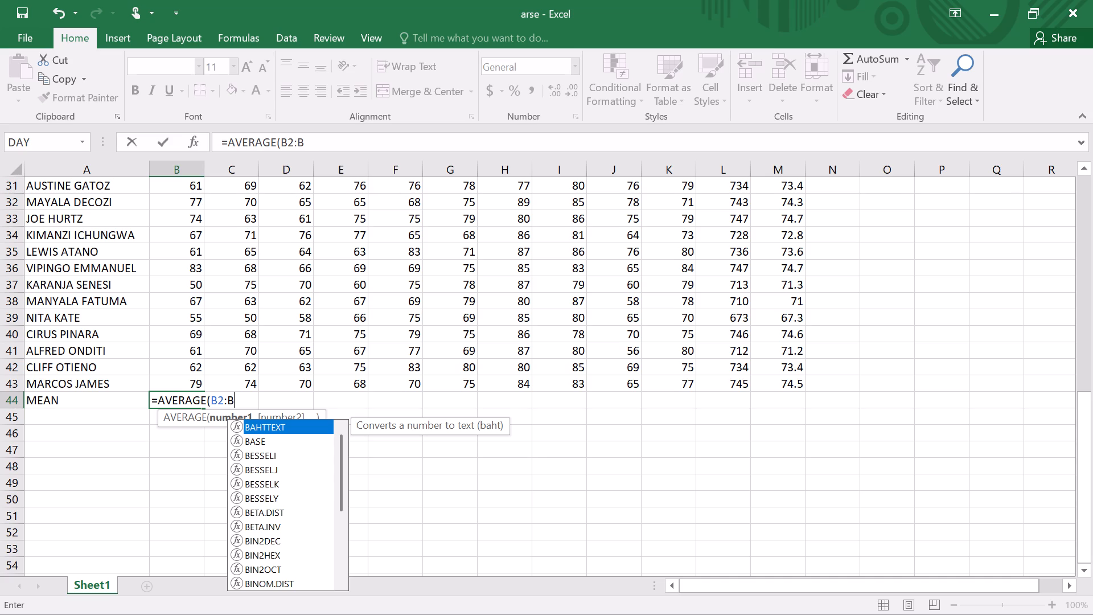
pyautogui.press('4')
pyautogui.press('3')
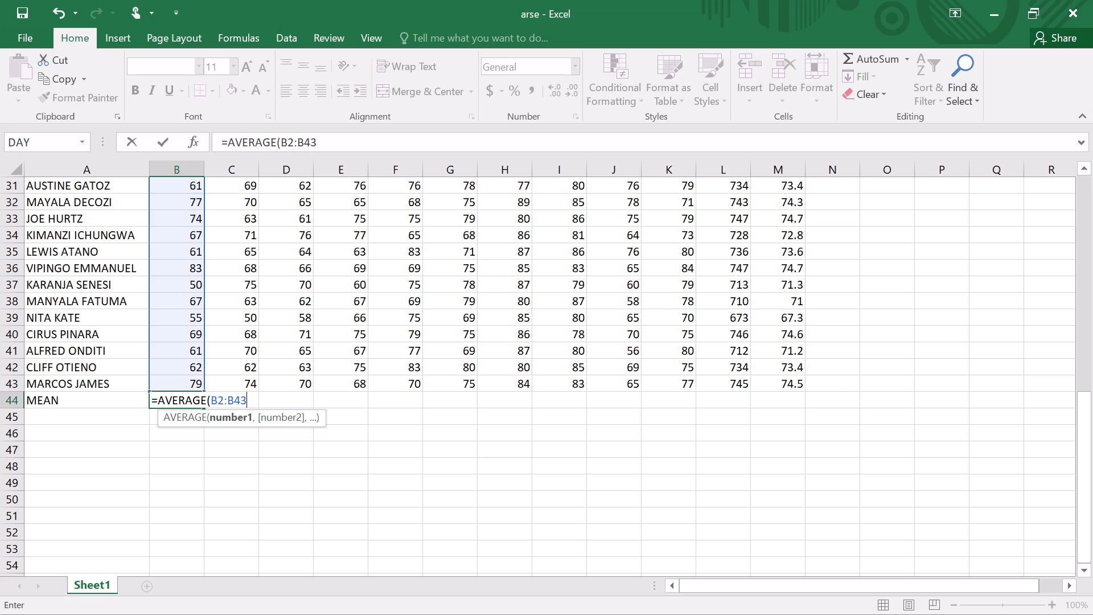
pyautogui.press('Return')
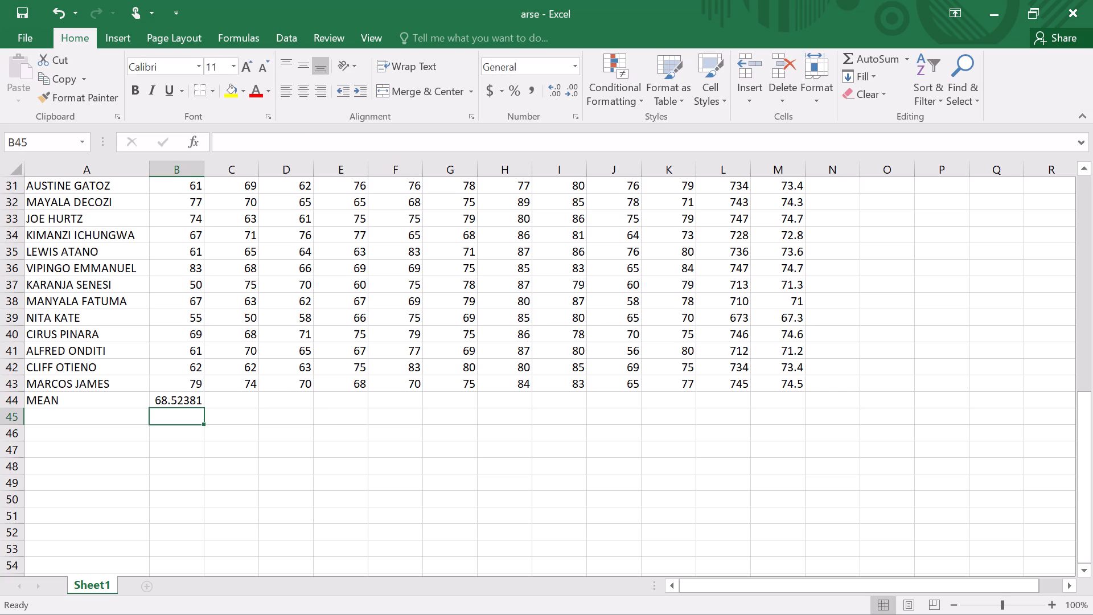
# Average the CHEM marks in cell C44 with an AVERAGE formula over C2:C43.
pyautogui.click(245, 397)
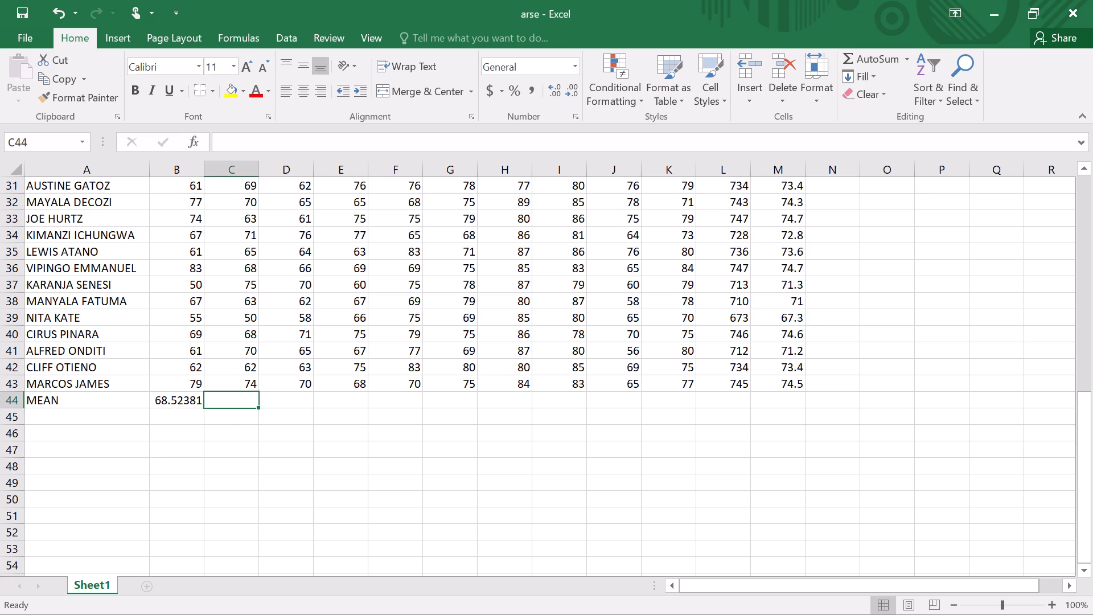
pyautogui.press('=')
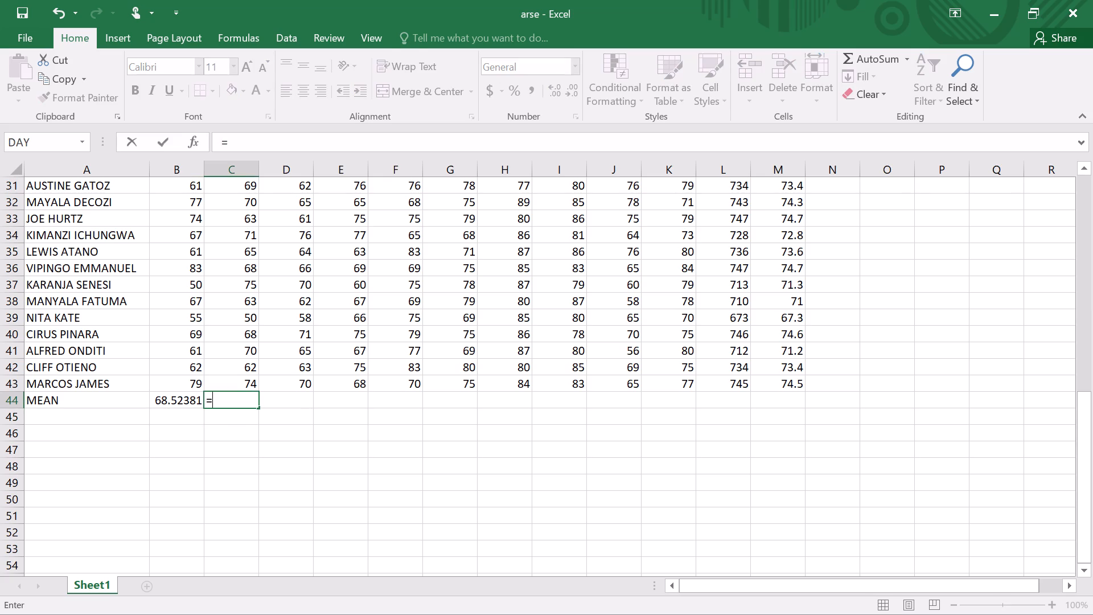
pyautogui.write('AVERAGE')
pyautogui.hotkey('shift', '(')
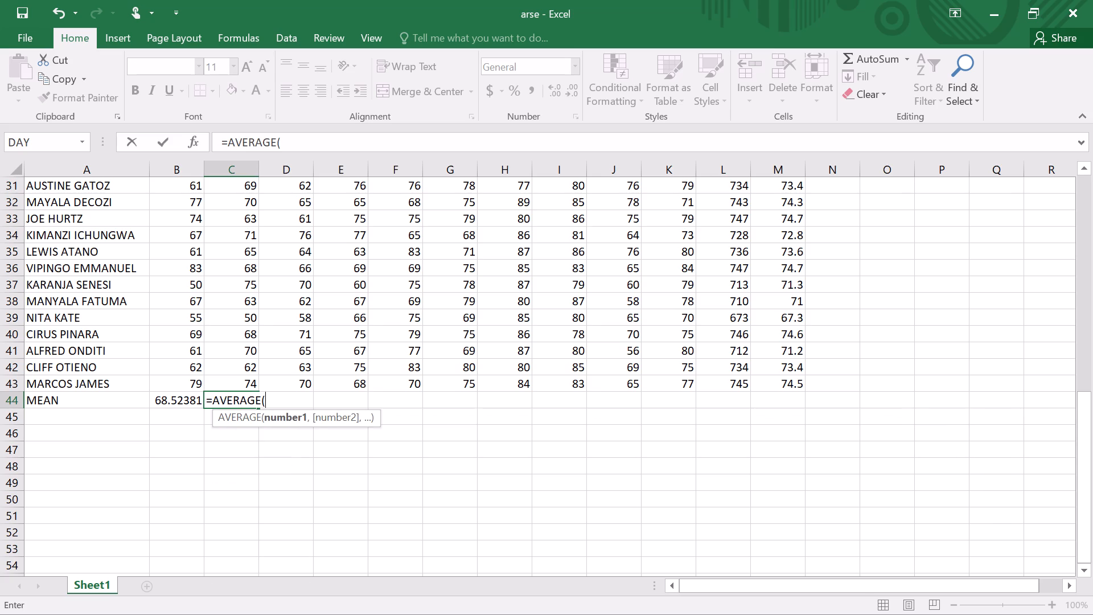
pyautogui.press('b')
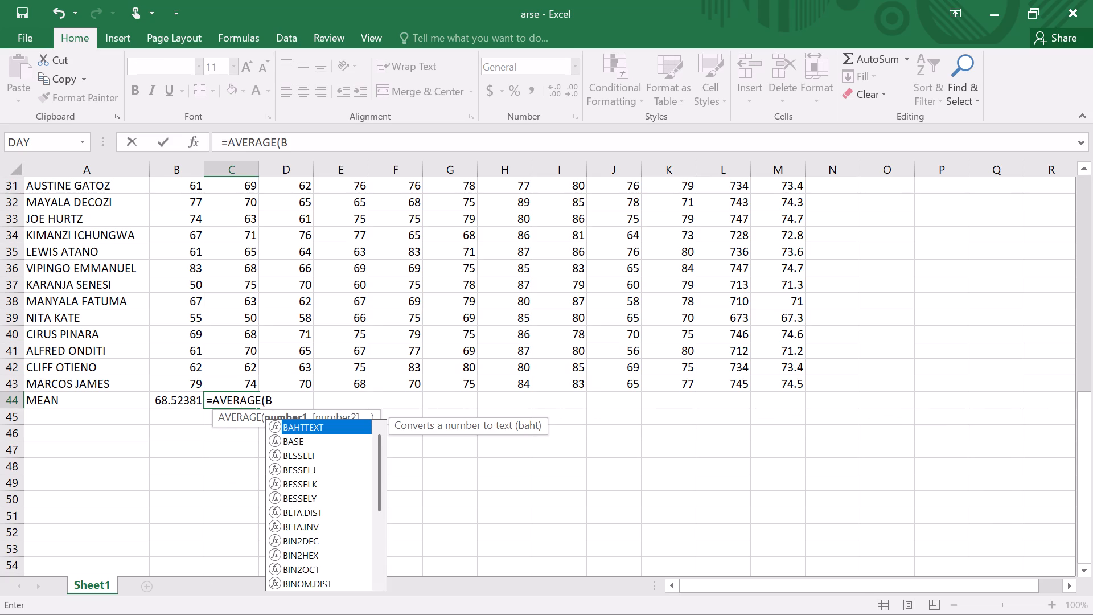
pyautogui.press('BackSpace')
pyautogui.press('c')
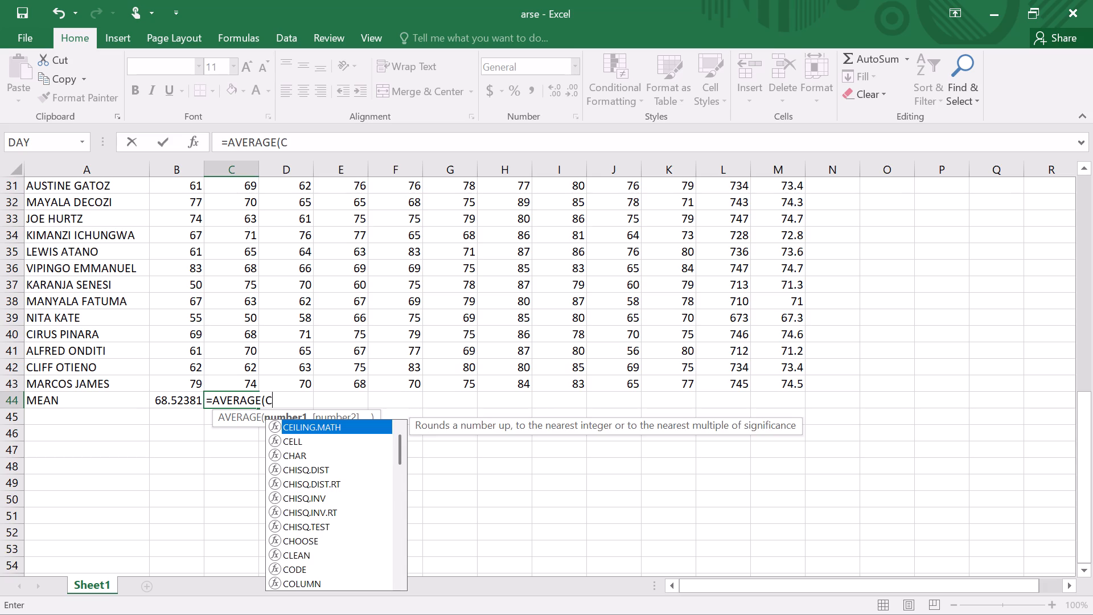
pyautogui.press('2')
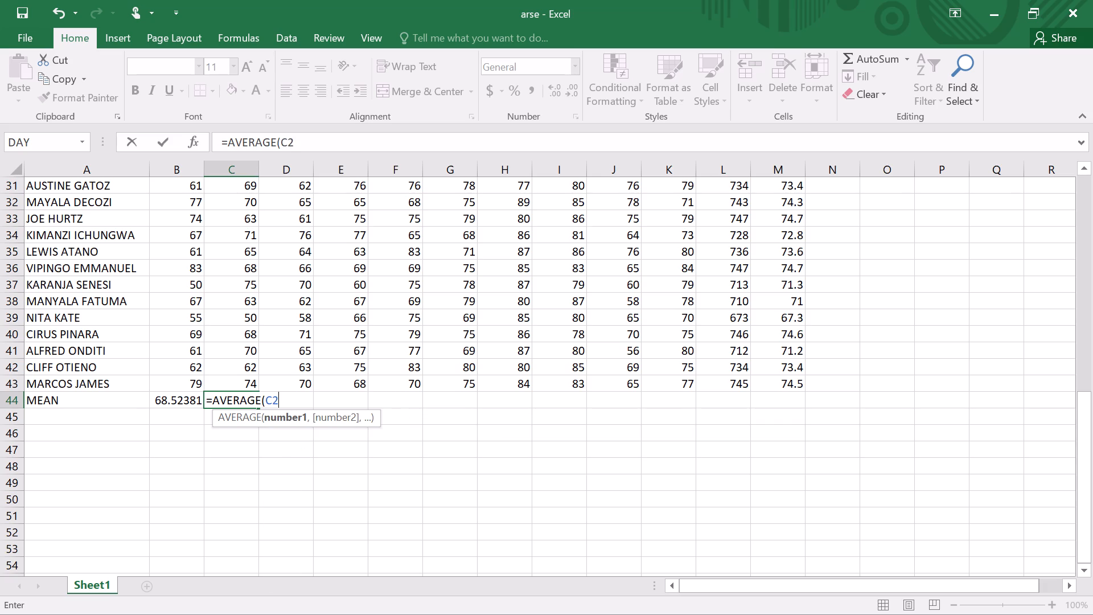
pyautogui.hotkey('shift', ':')
pyautogui.press('c')
pyautogui.write('43')
pyautogui.press('Return')
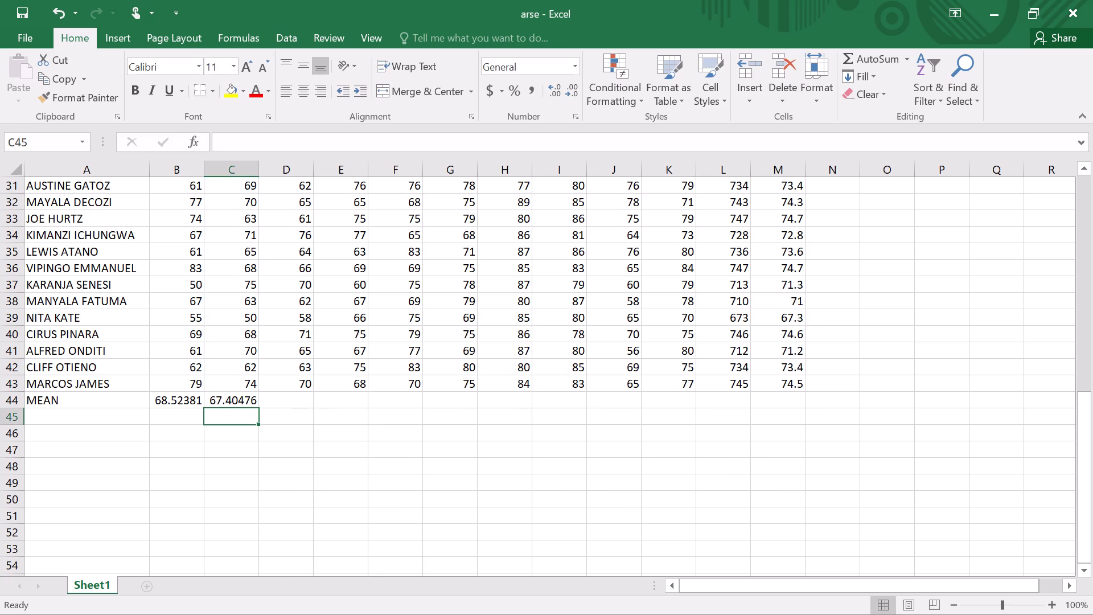
# Average the PHY marks in cell D44 with an AVERAGE formula over D2:D43.
pyautogui.click(276, 397)
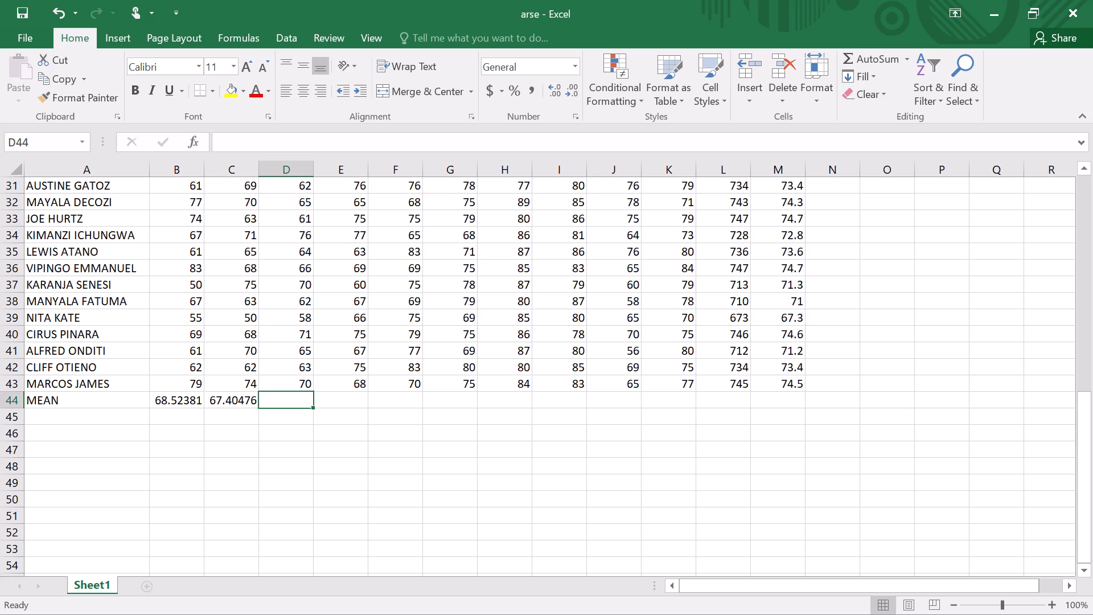
pyautogui.press('=')
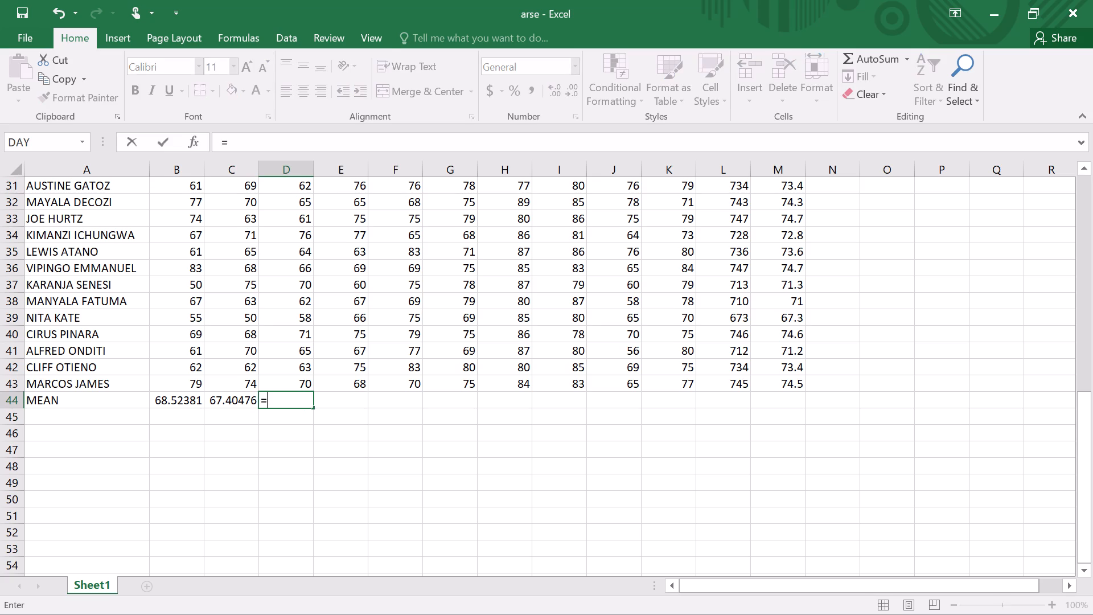
pyautogui.write('AVERAGE')
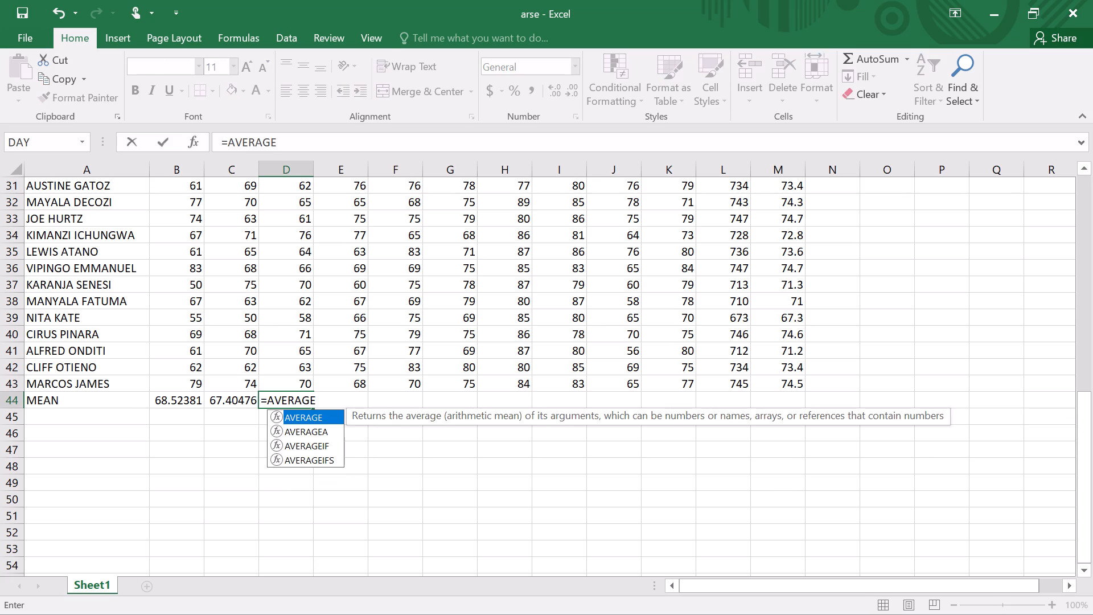
pyautogui.hotkey('shift', '(')
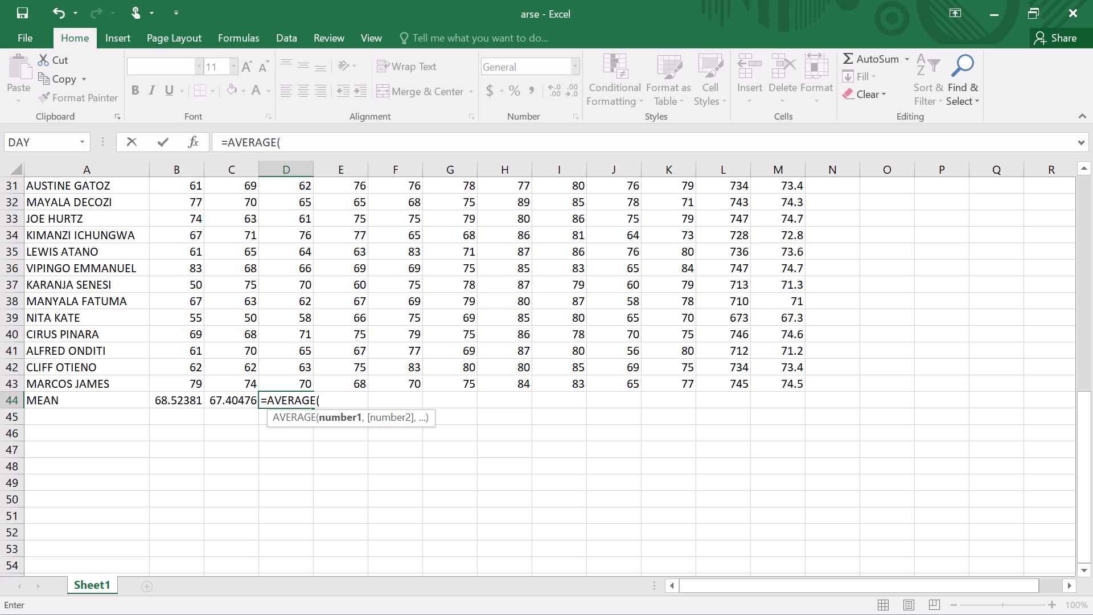
pyautogui.press('d')
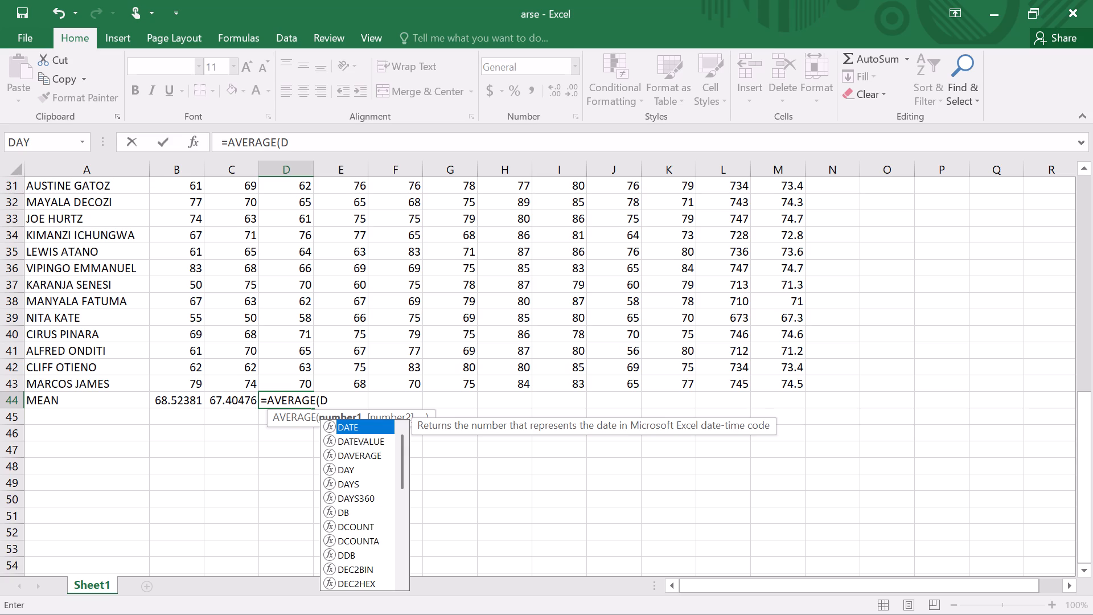
pyautogui.press('2')
pyautogui.hotkey('shift', ':')
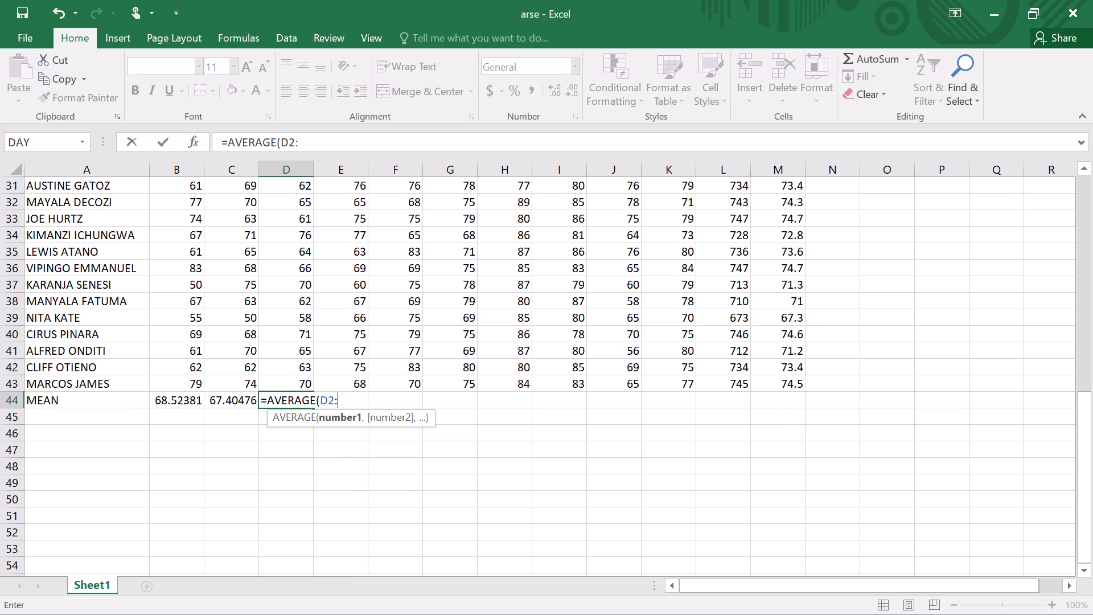
pyautogui.press('d')
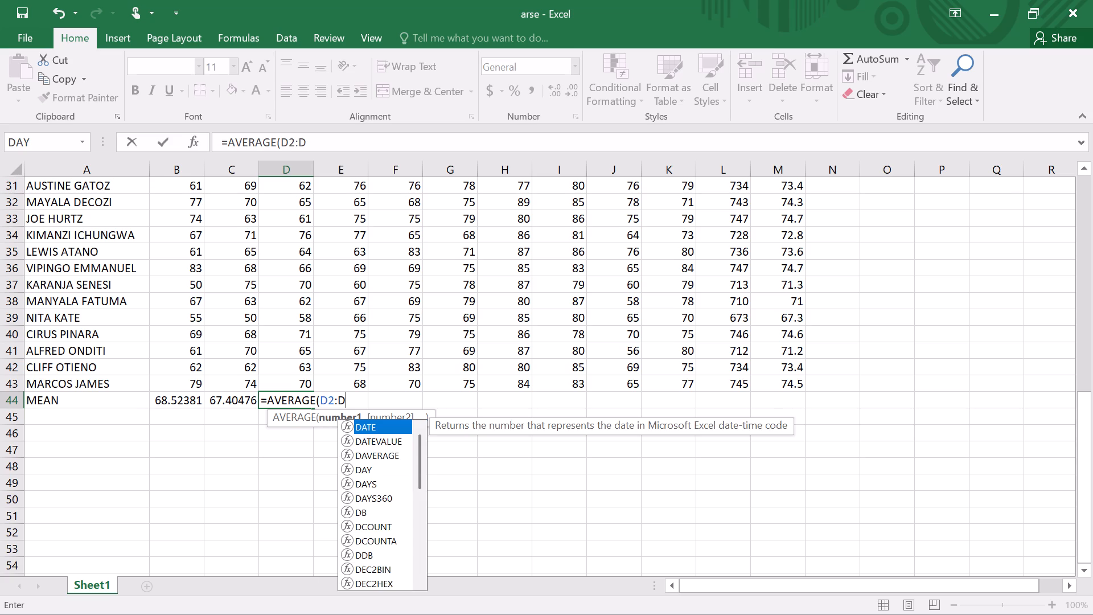
pyautogui.write('43')
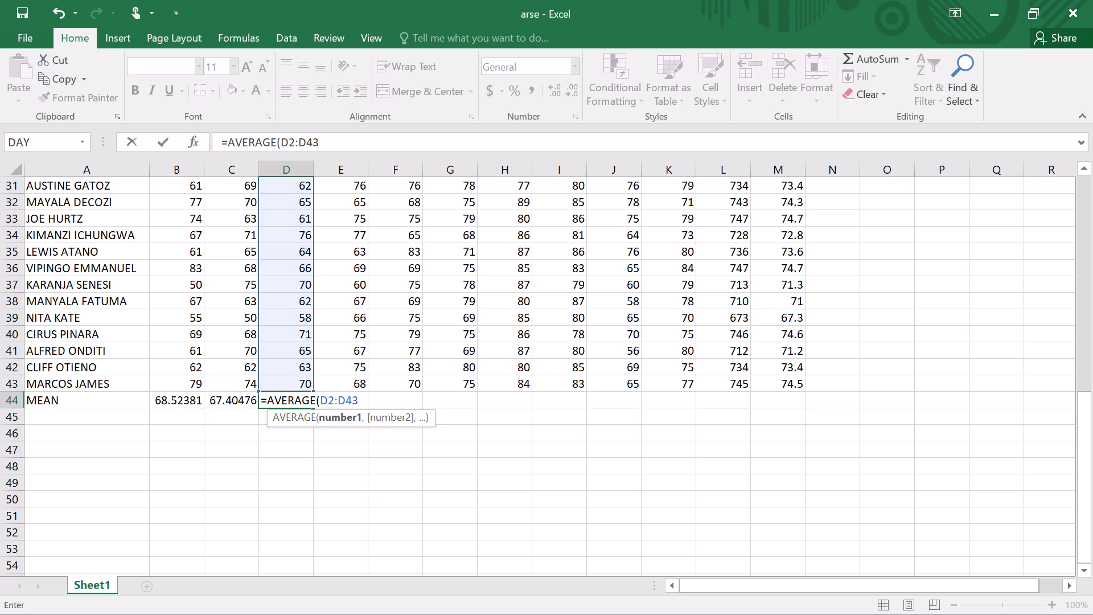
pyautogui.press('Return')
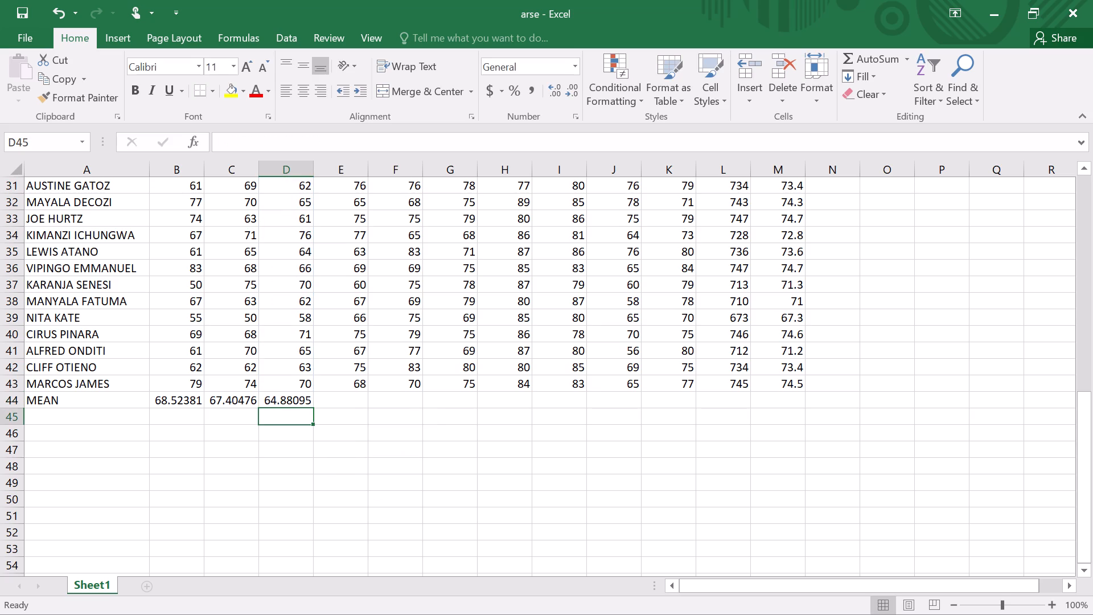
# Average the column E subject marks in cell E44 with an AVERAGE formula over E2:E43.
pyautogui.click(335, 398)
pyautogui.press('=')
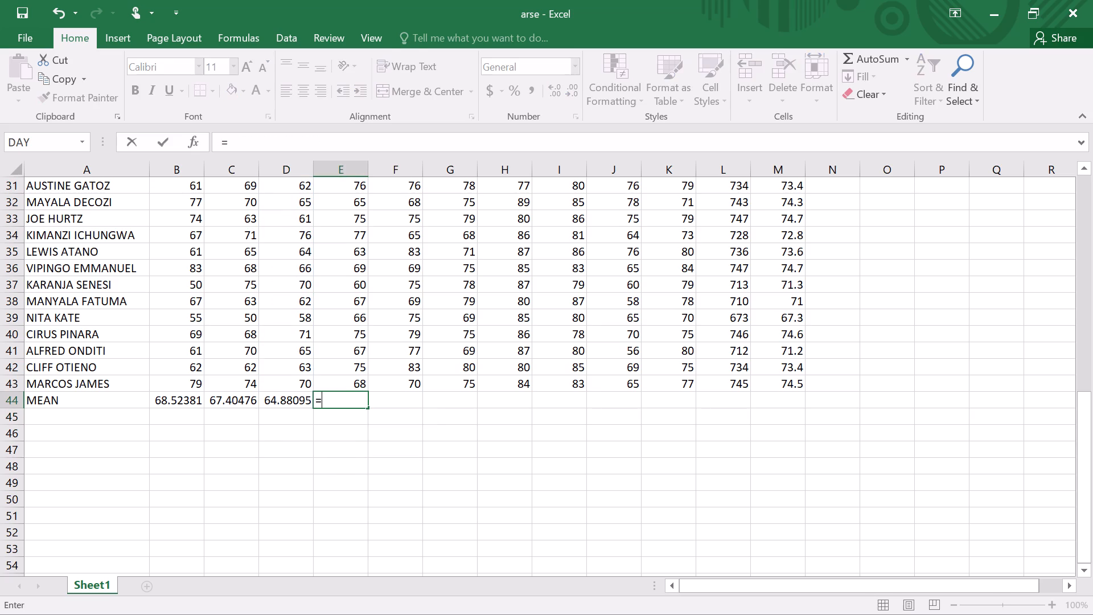
pyautogui.write('AVERA')
pyautogui.write('GE')
pyautogui.hotkey('shift', '(')
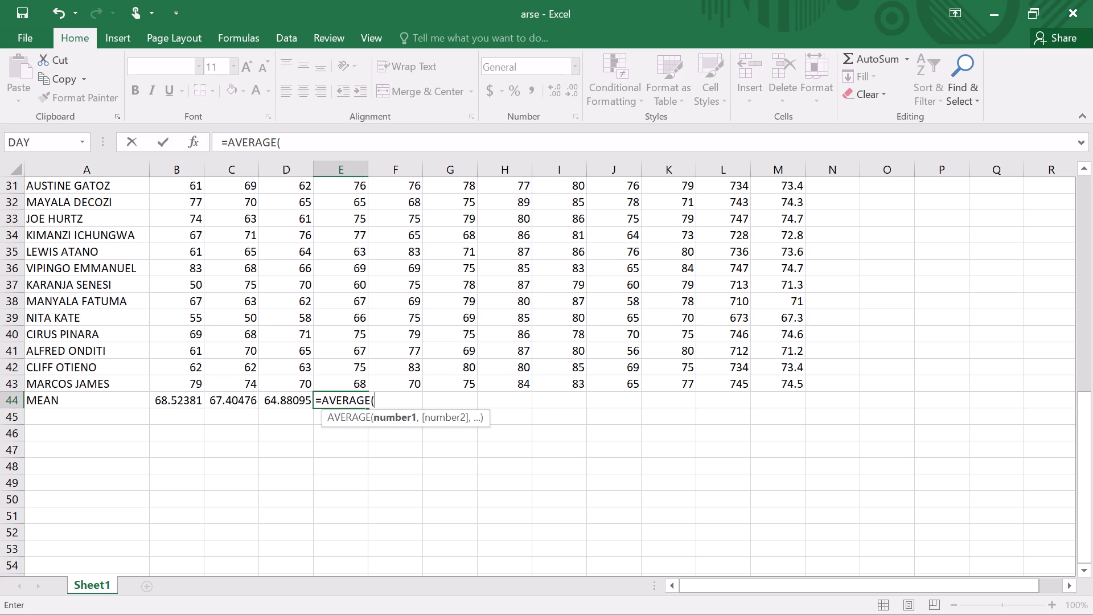
pyautogui.press('d')
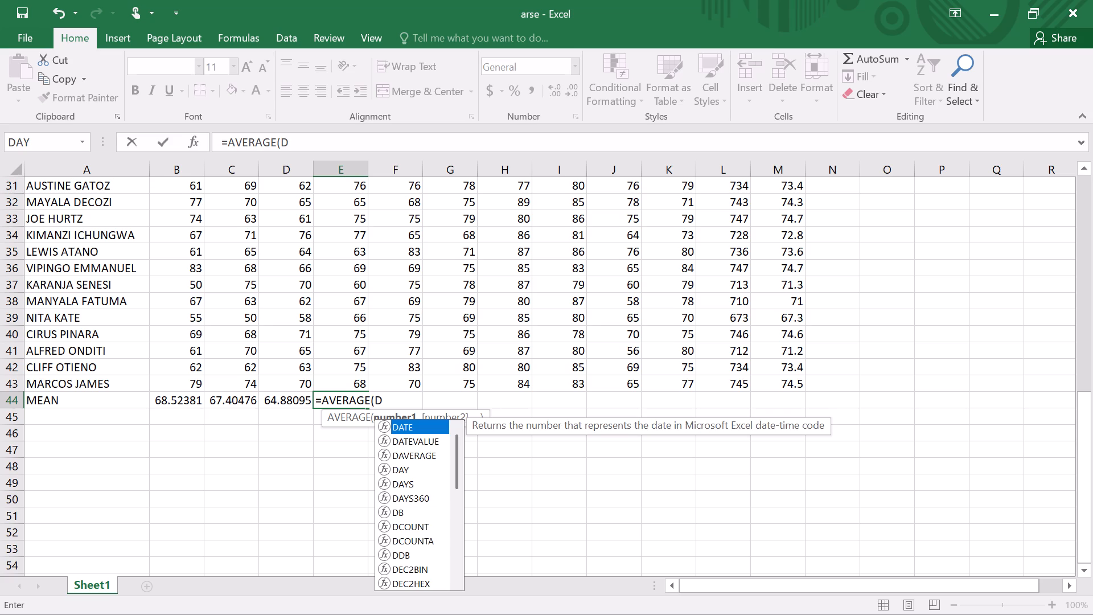
pyautogui.press('BackSpace')
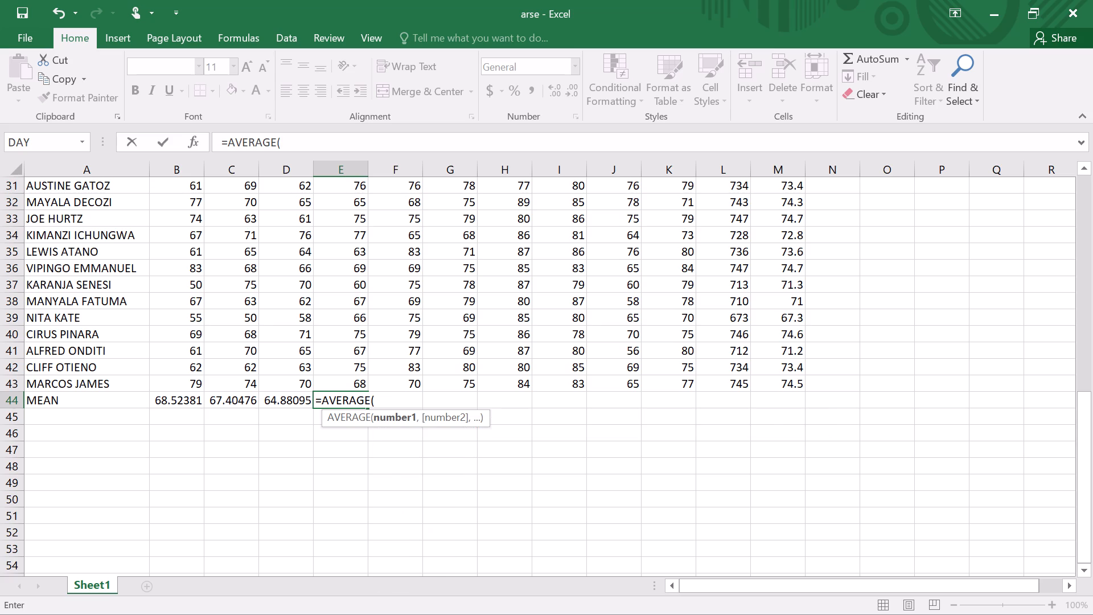
pyautogui.press('e')
pyautogui.press('2')
pyautogui.hotkey('shift', ':')
pyautogui.press('e')
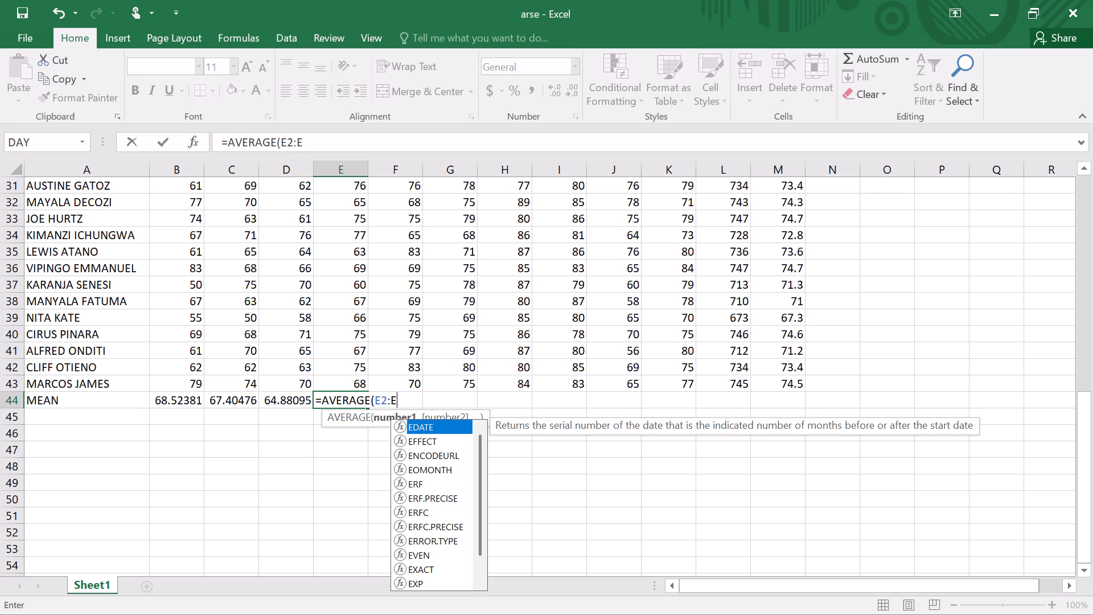
pyautogui.write('43')
pyautogui.press('Return')
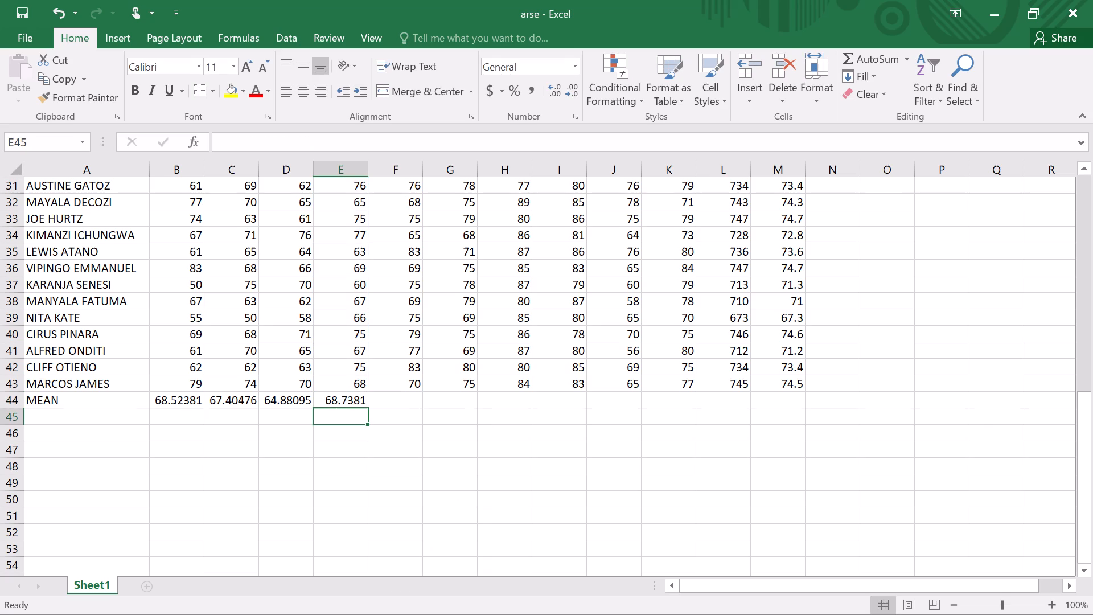
# Average the column F subject marks in cell F44 with an AVERAGE formula over F2:F43.
pyautogui.click(395, 401)
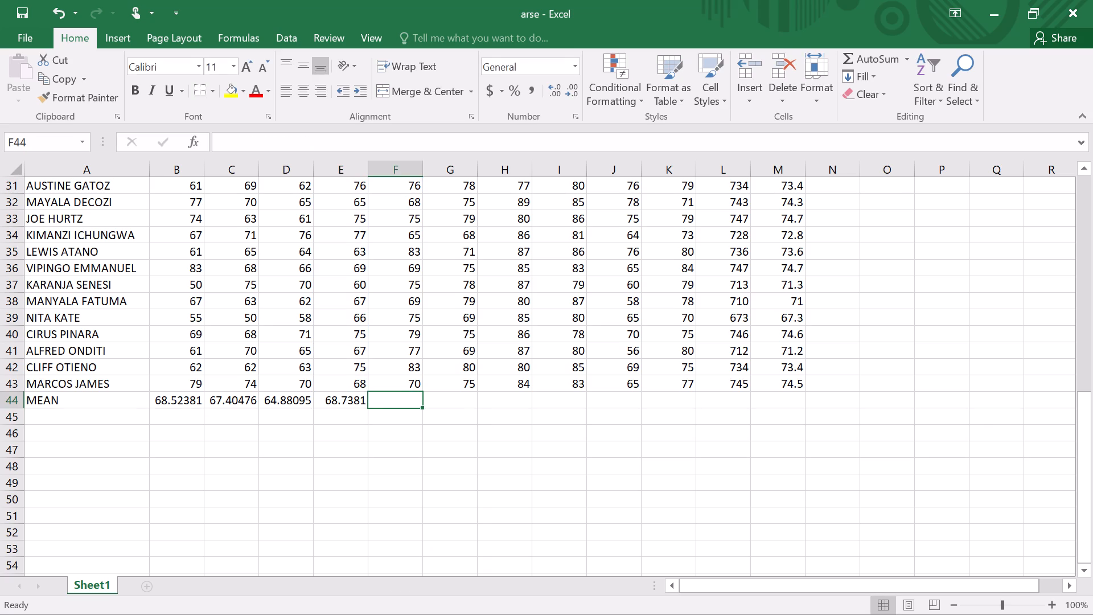
pyautogui.press('=')
pyautogui.write('AVERAGE')
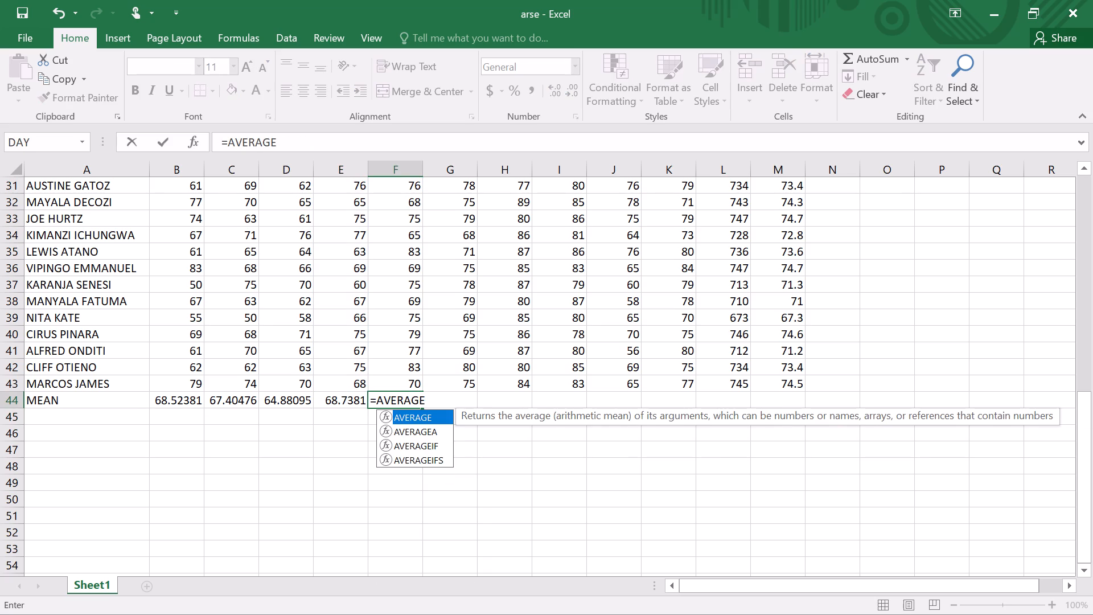
pyautogui.hotkey('shift', '(')
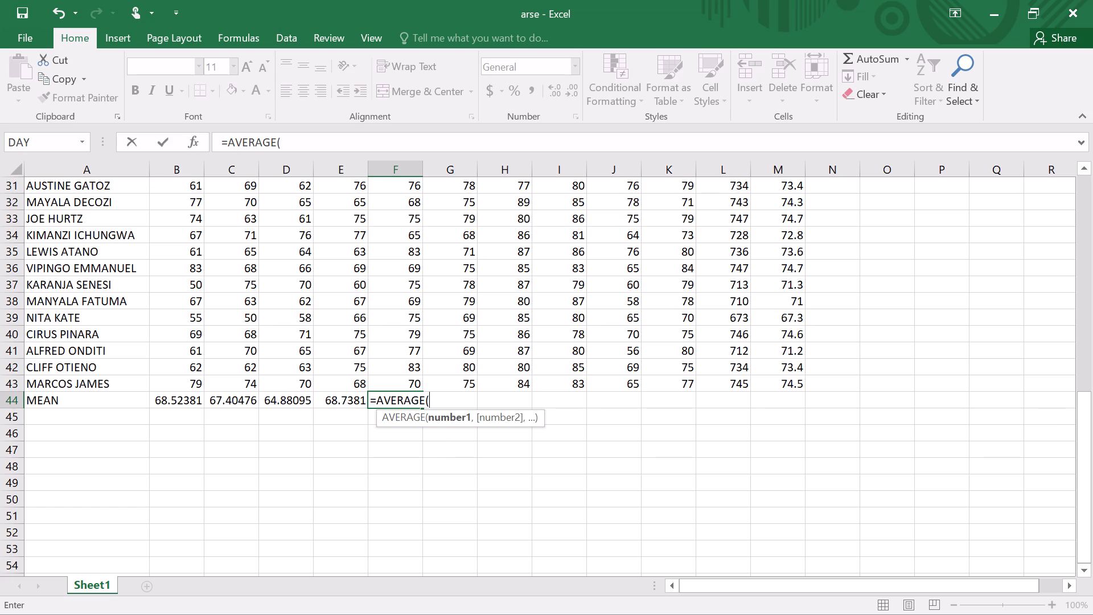
pyautogui.write('F2')
pyautogui.hotkey('shift', ':')
pyautogui.press('f')
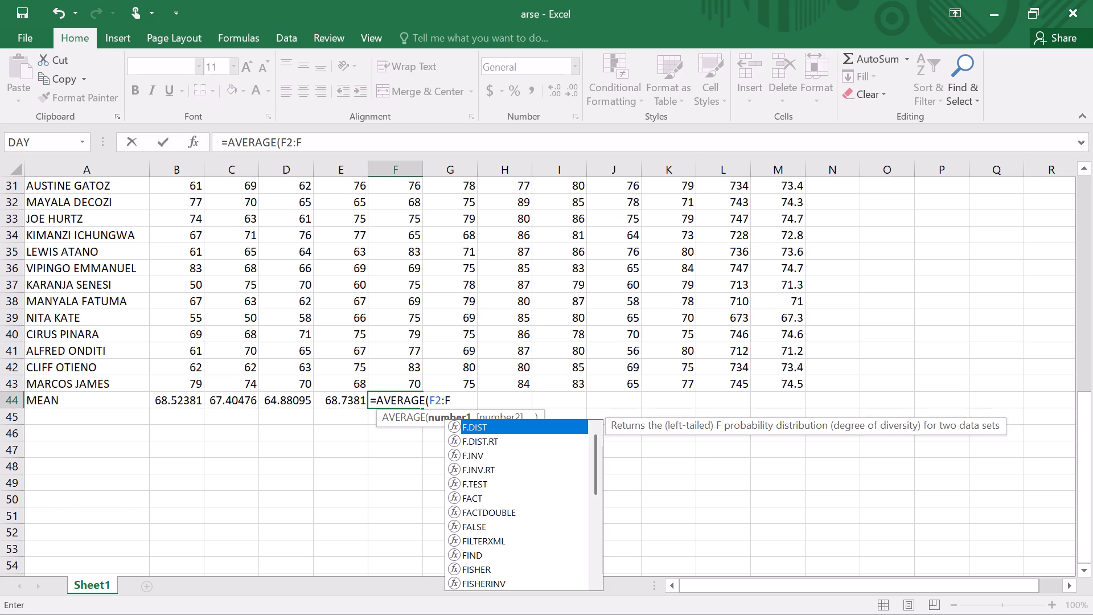
pyautogui.write('43')
pyautogui.press('Return')
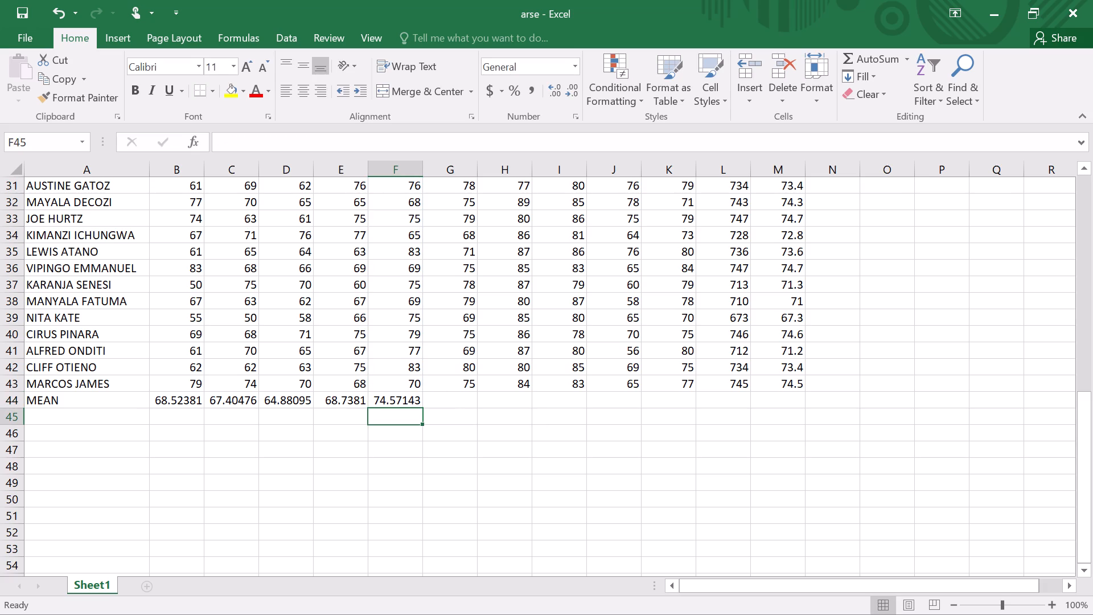
# Average the column G subject marks in cell G44 with an AVERAGE formula over G2:G43.
pyautogui.click(454, 400)
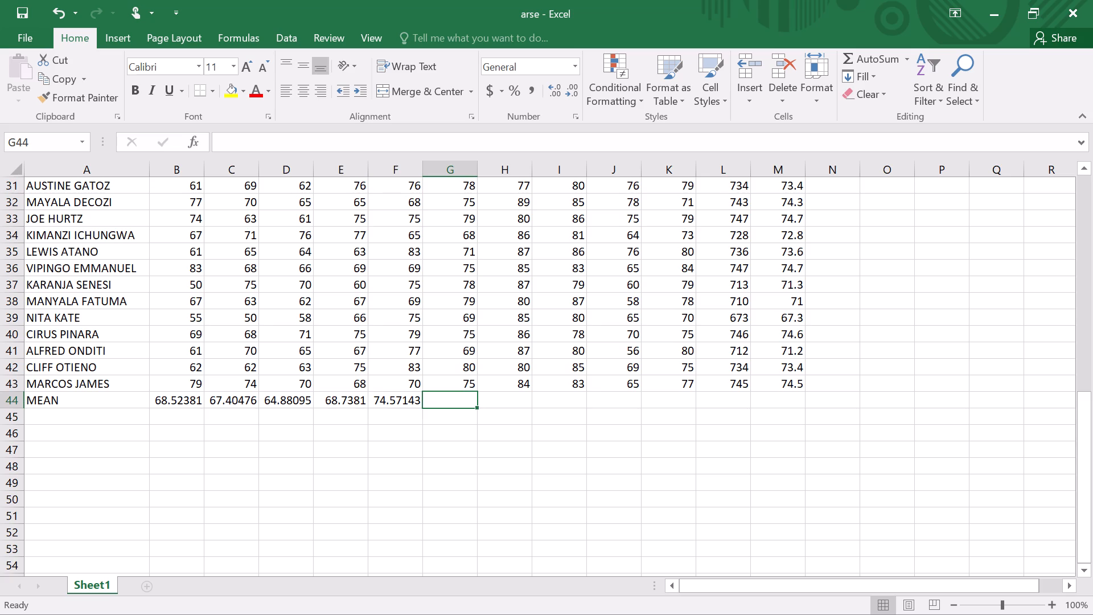
pyautogui.press('=')
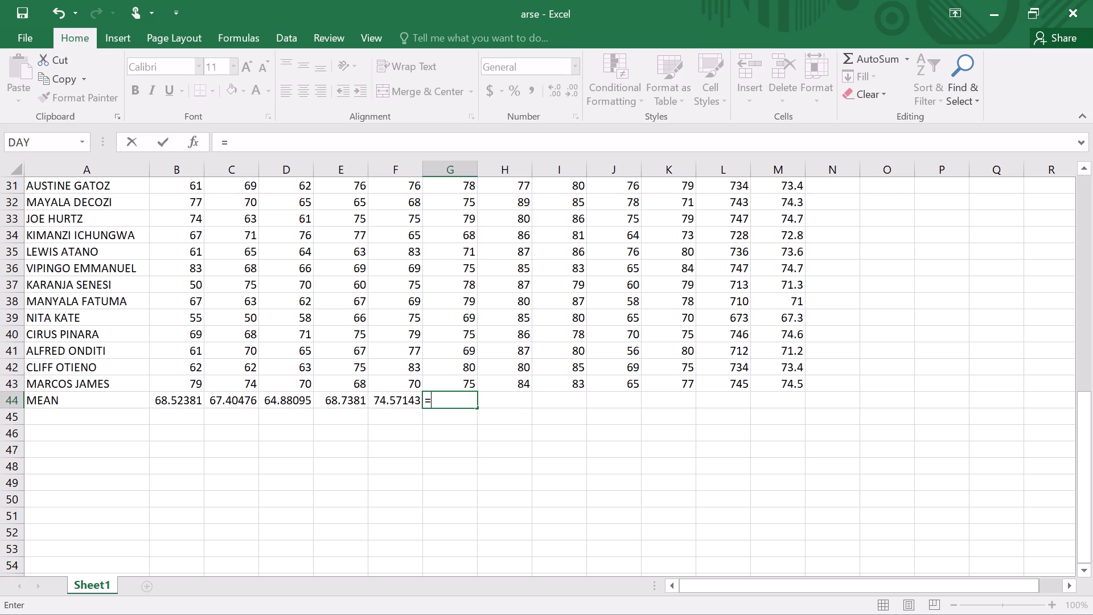
pyautogui.press('a')
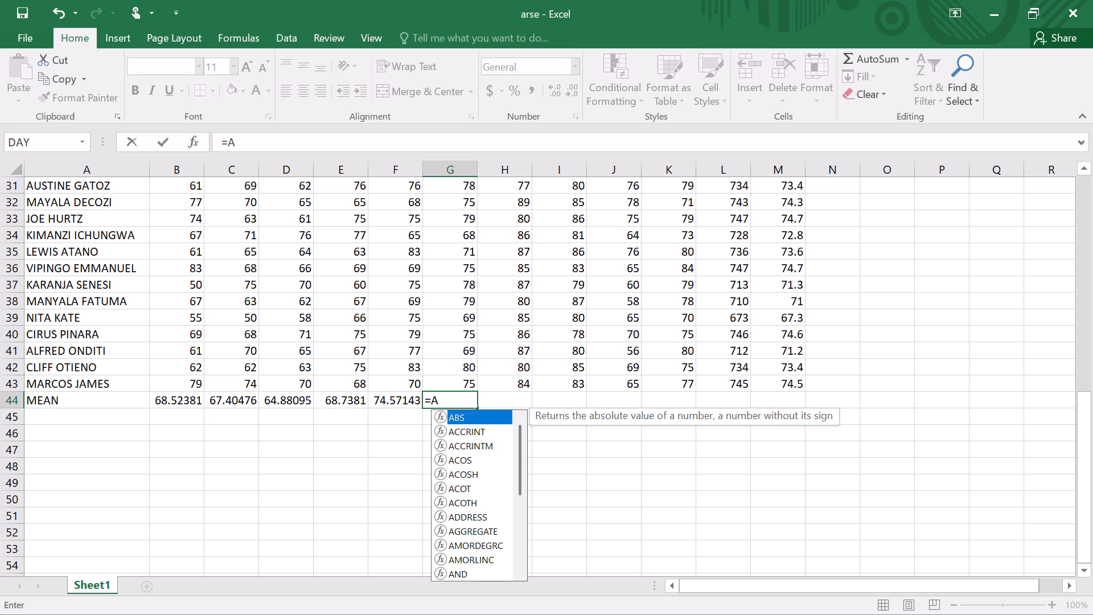
pyautogui.write('VERAGE')
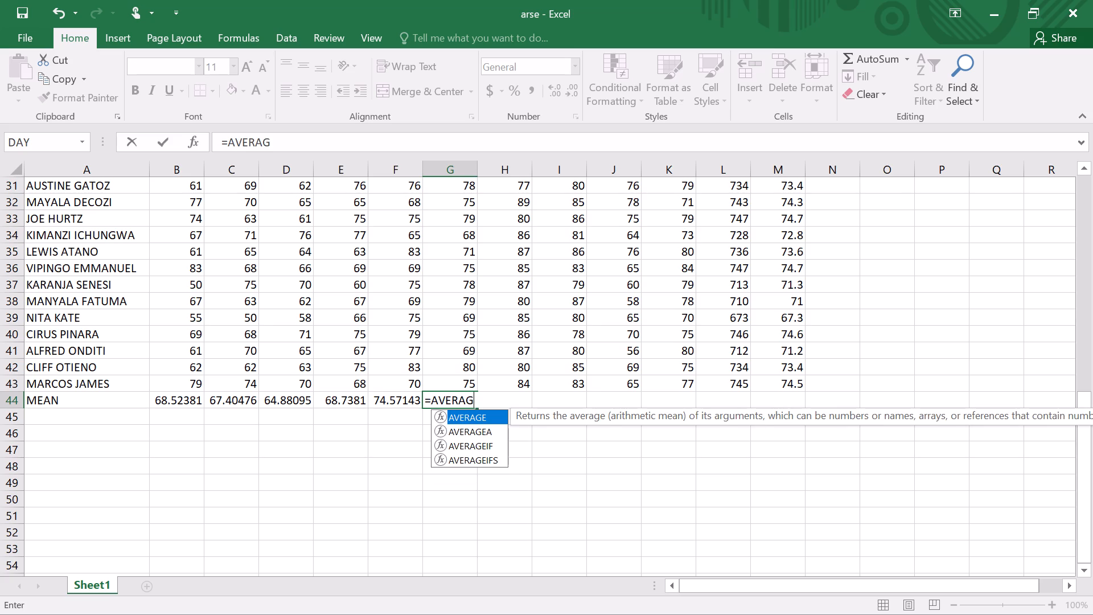
pyautogui.hotkey('shift', '(')
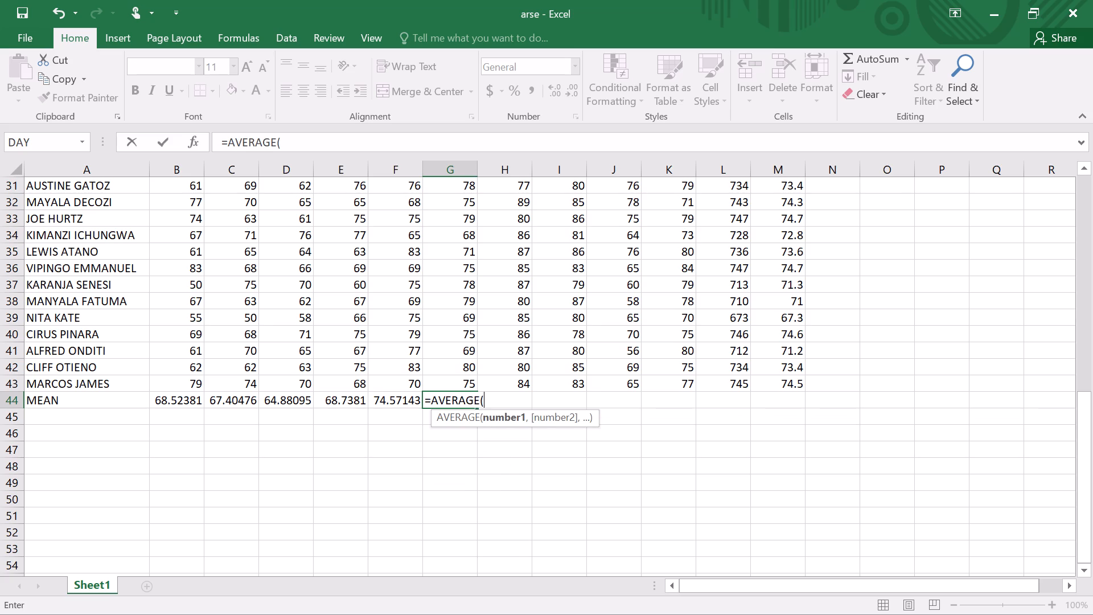
pyautogui.write('G2')
pyautogui.hotkey('shift', ':')
pyautogui.press('g')
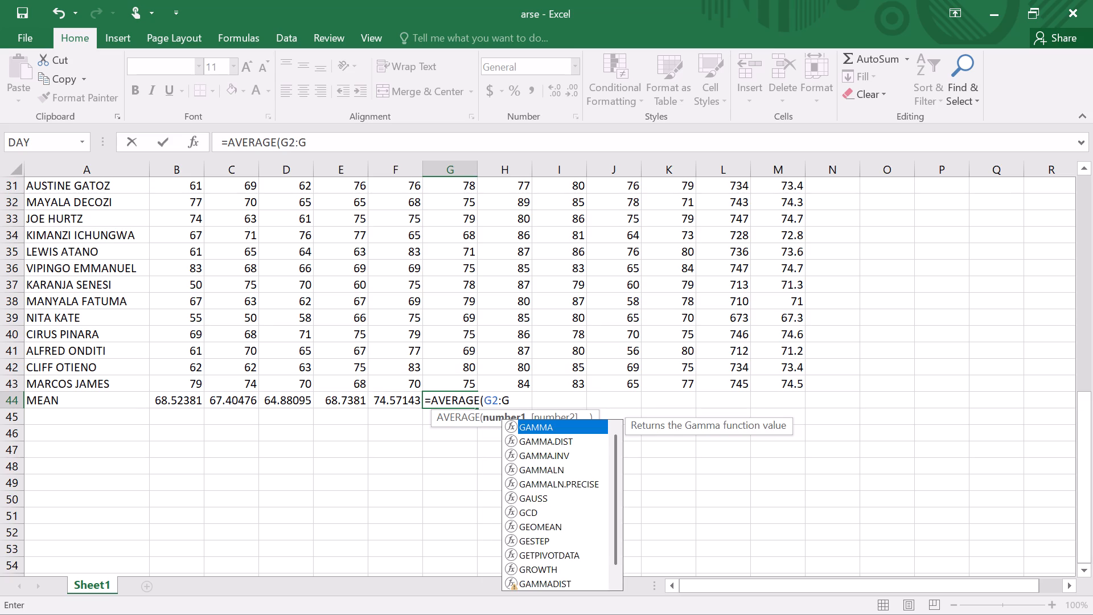
pyautogui.write('43')
pyautogui.press('Return')
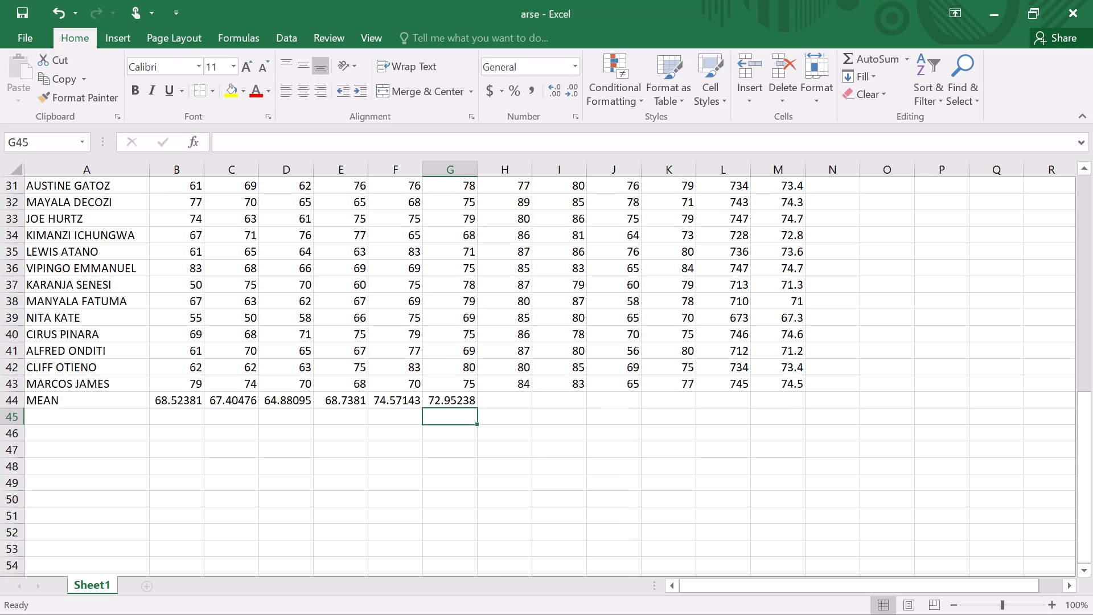
# Average the column H subject marks in cell H44 with an AVERAGE formula over H2:H43.
pyautogui.click(512, 400)
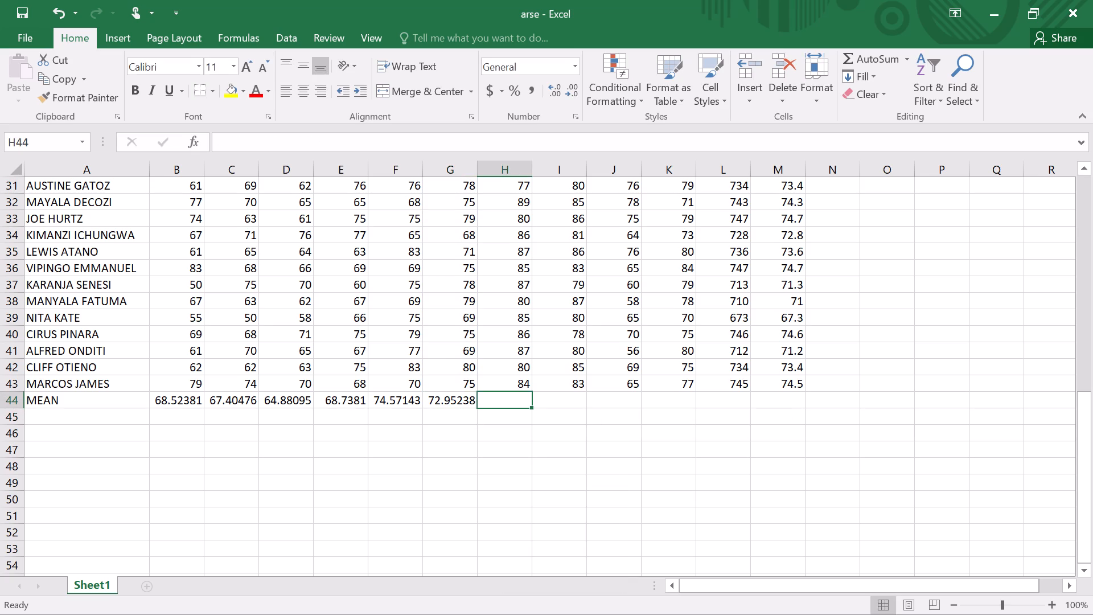
pyautogui.press('=')
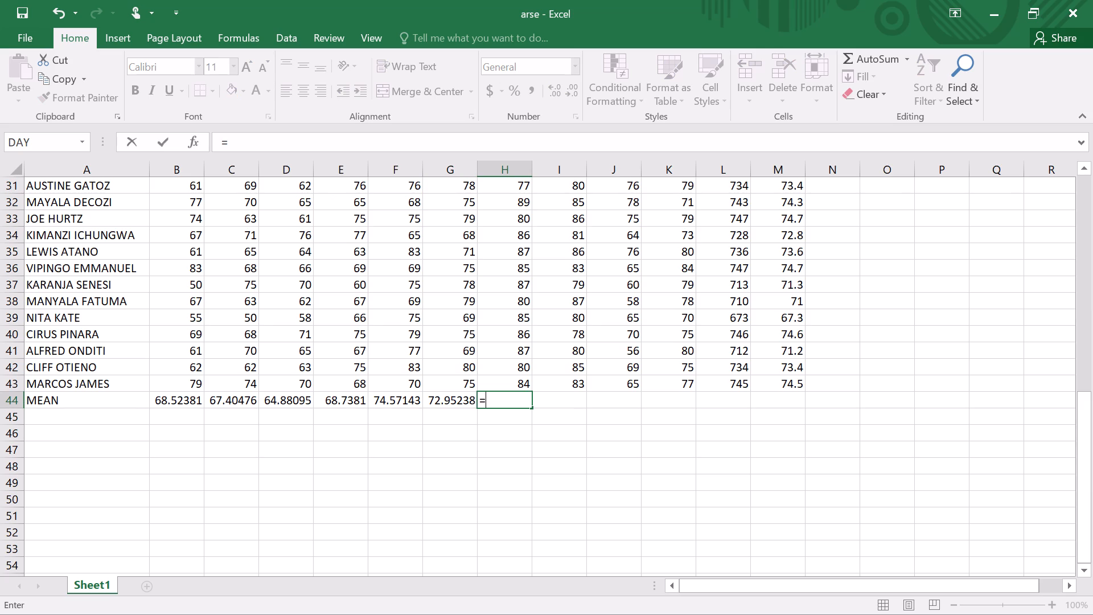
pyautogui.write('AVERA')
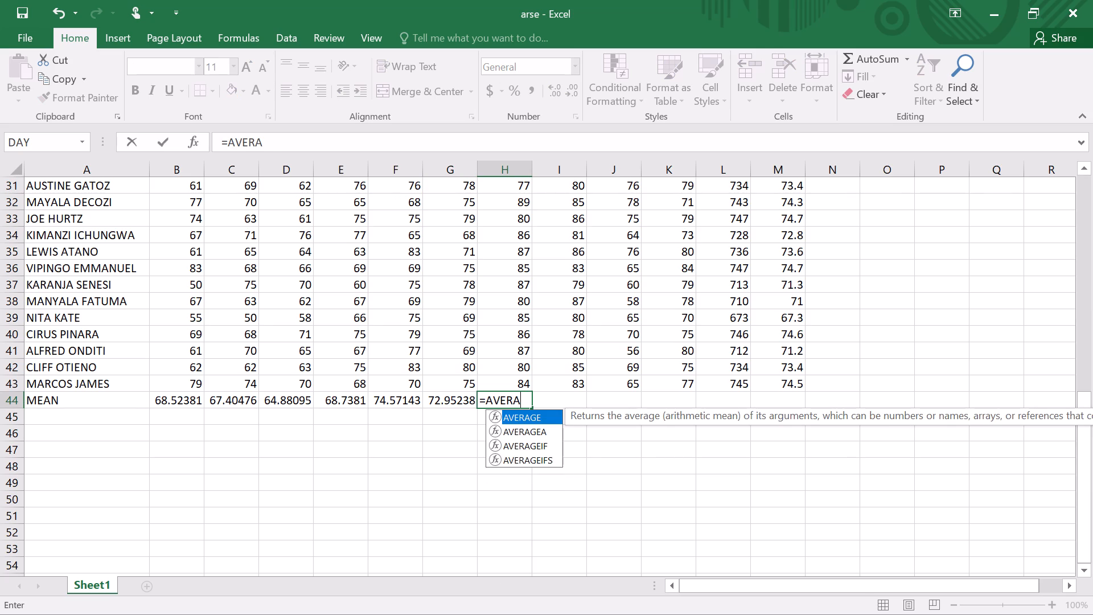
pyautogui.press('g')
pyautogui.press('e')
pyautogui.hotkey('shift', '(')
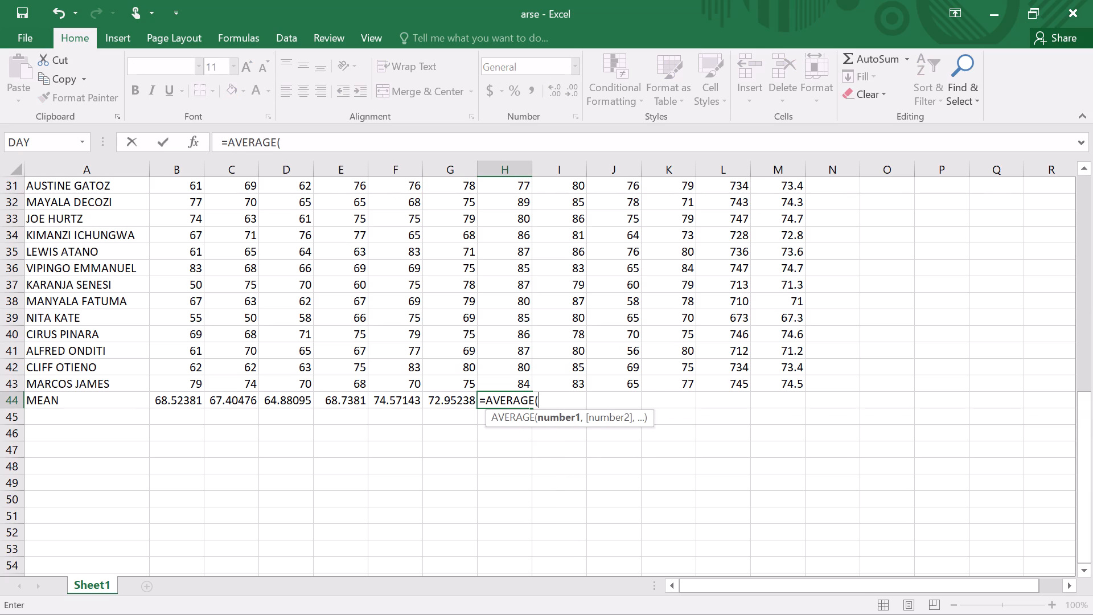
pyautogui.write('H2')
pyautogui.hotkey('shift', ':')
pyautogui.press('h')
pyautogui.write('43')
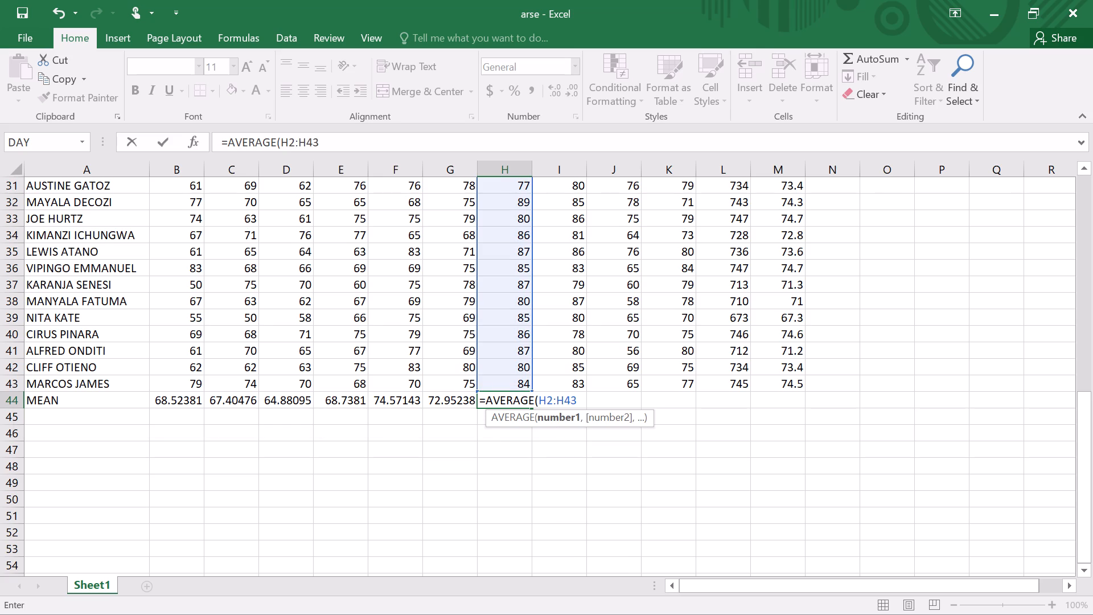
pyautogui.press('Return')
# Average the column I subject marks in cell I44 with an AVERAGE formula over I2:I43.
pyautogui.moveTo(554, 375); pyautogui.dragTo(543, 383)
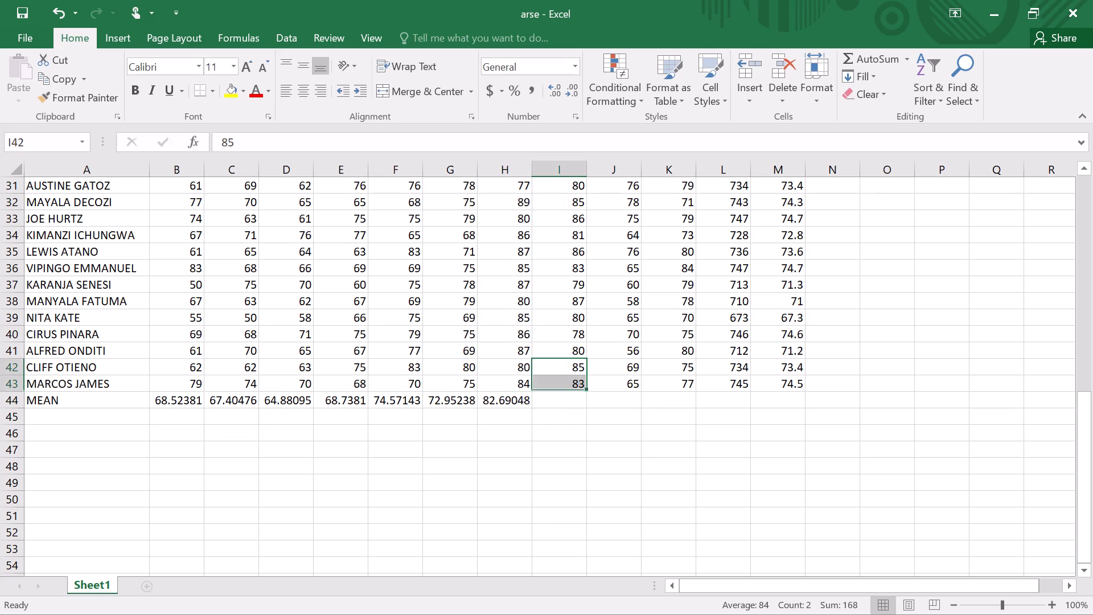
pyautogui.click(566, 405)
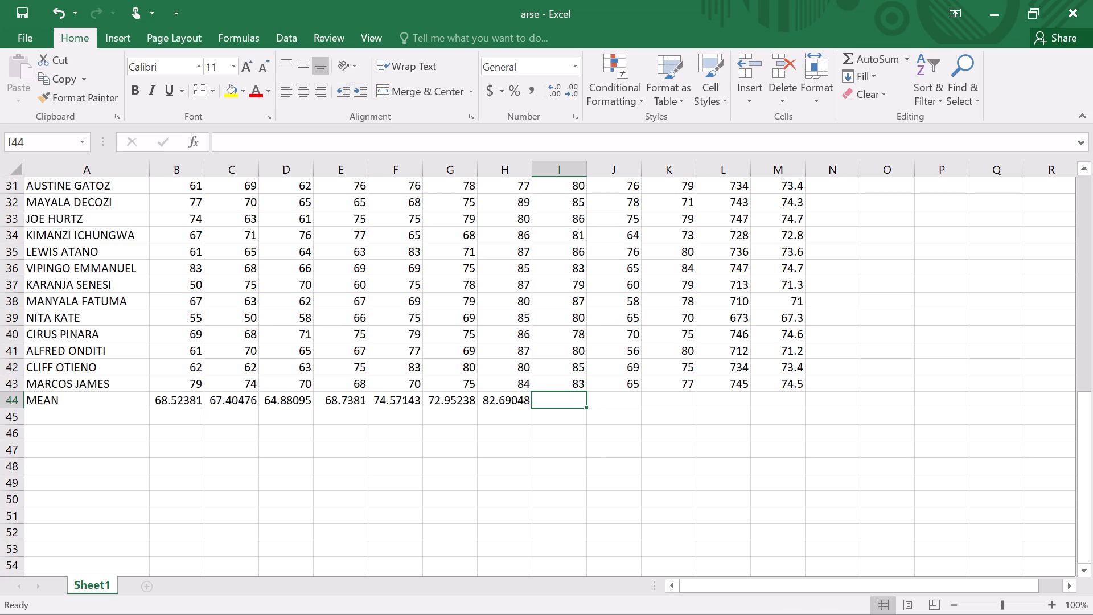
pyautogui.press('=')
pyautogui.write('AVERA')
pyautogui.press('g')
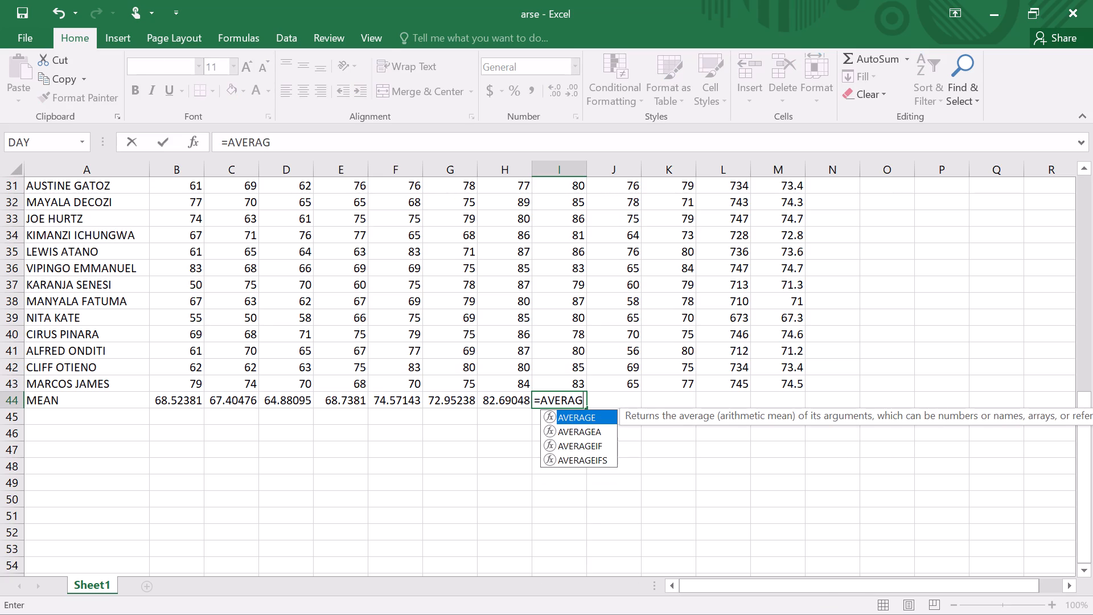
pyautogui.press('e')
pyautogui.hotkey('shift', '(')
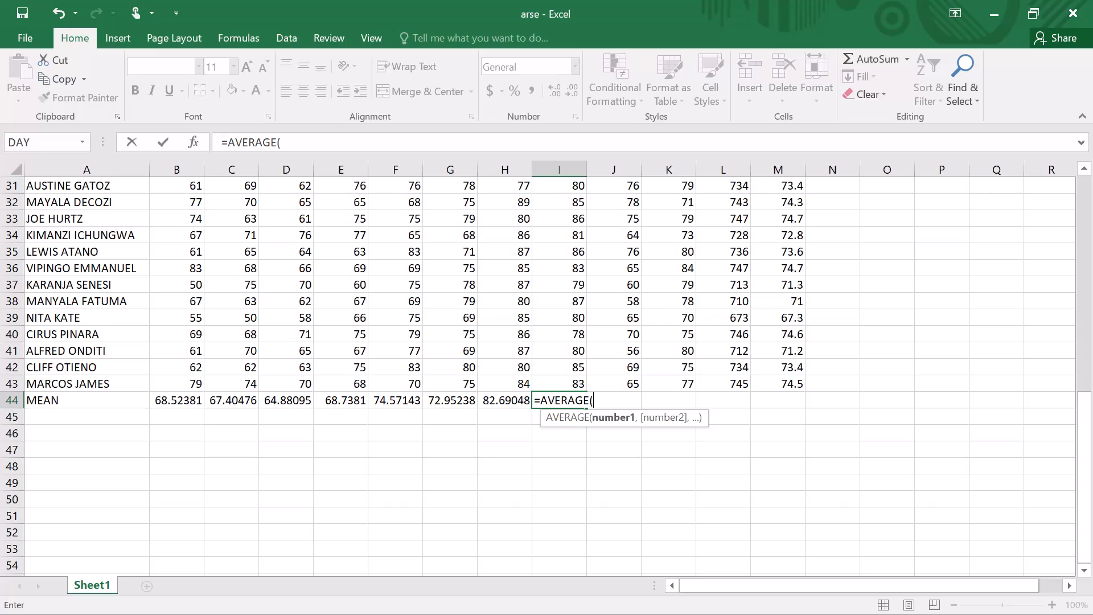
pyautogui.press('i')
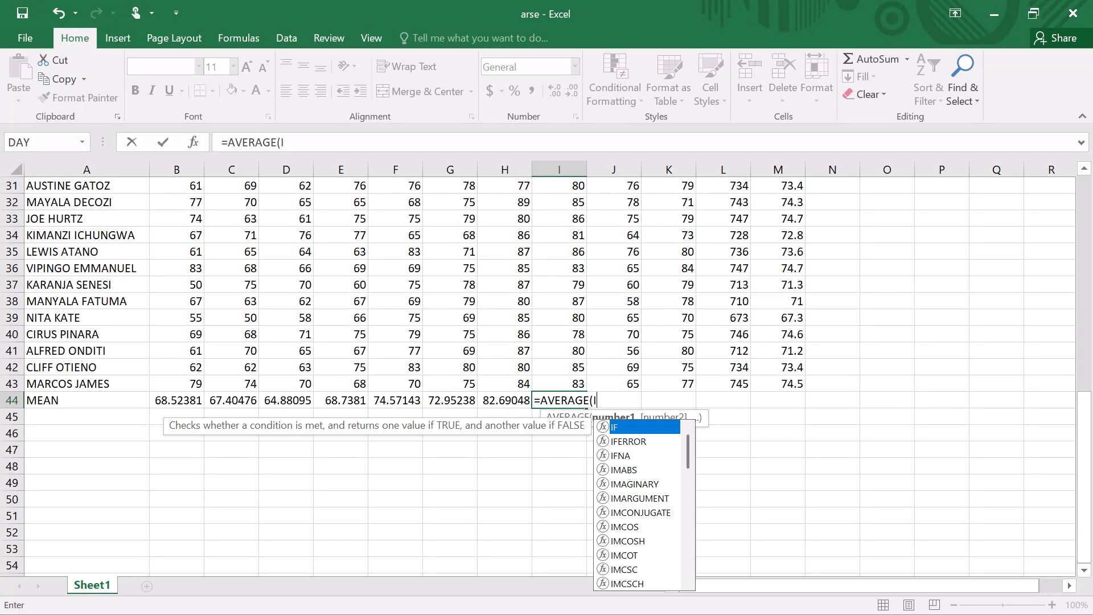
pyautogui.press('2')
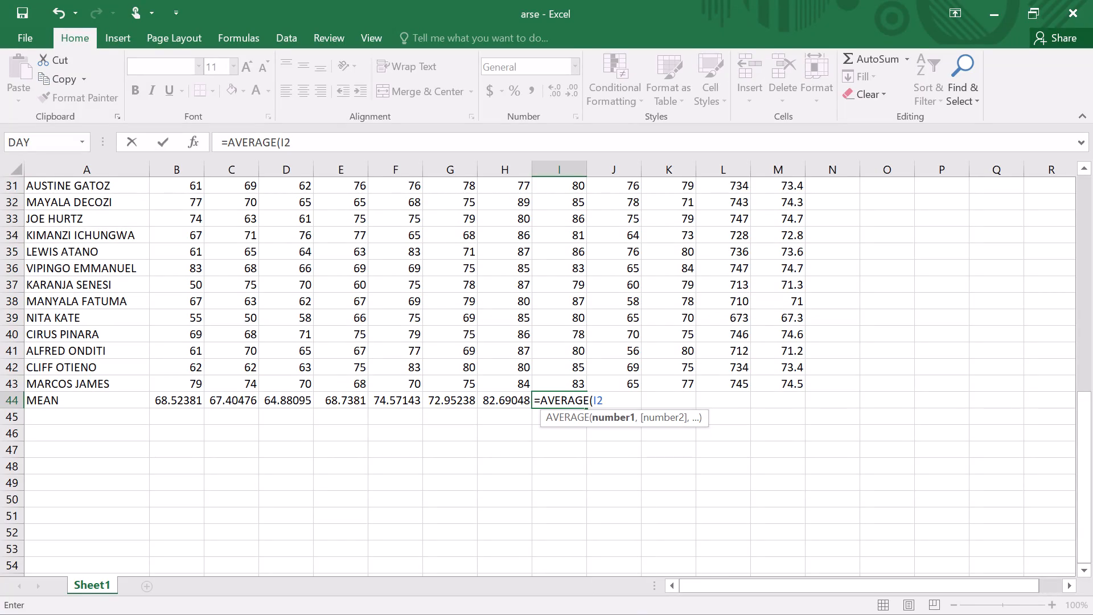
pyautogui.hotkey('shift', ':')
pyautogui.press('i')
pyautogui.write('43')
pyautogui.press('Return')
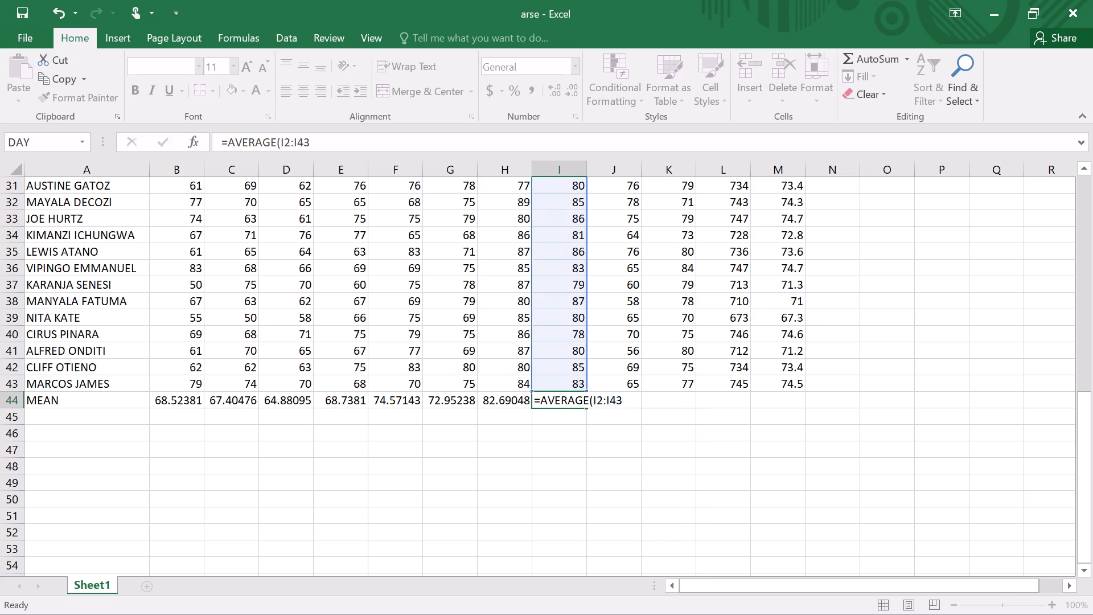
# Average the column J subject marks in cell J44 with an AVERAGE formula over J2:J43.
pyautogui.click(608, 400)
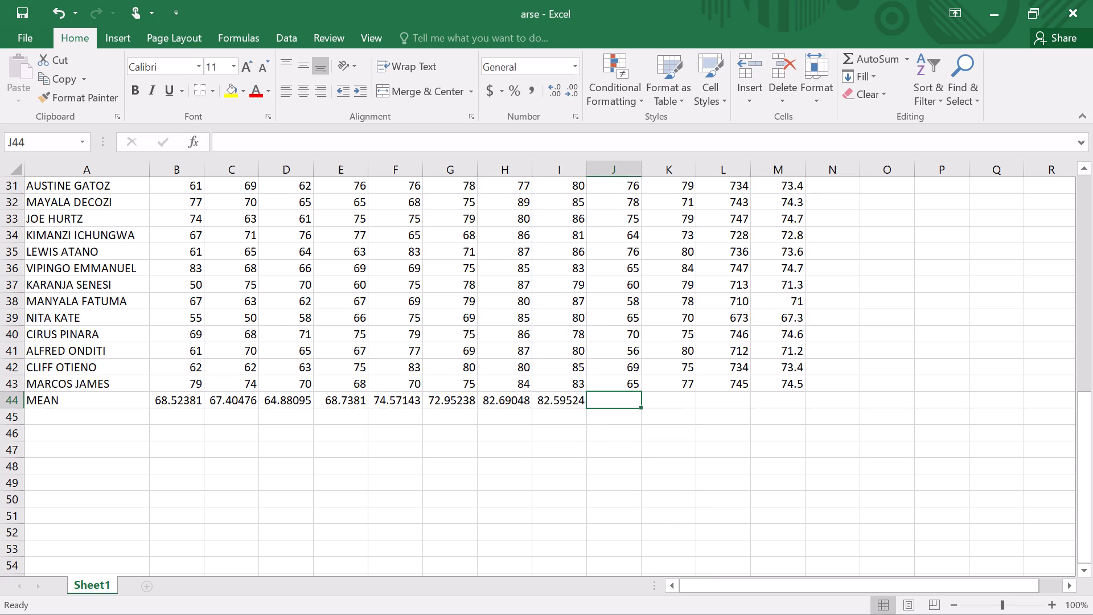
pyautogui.press('=')
pyautogui.write('AVERAGE')
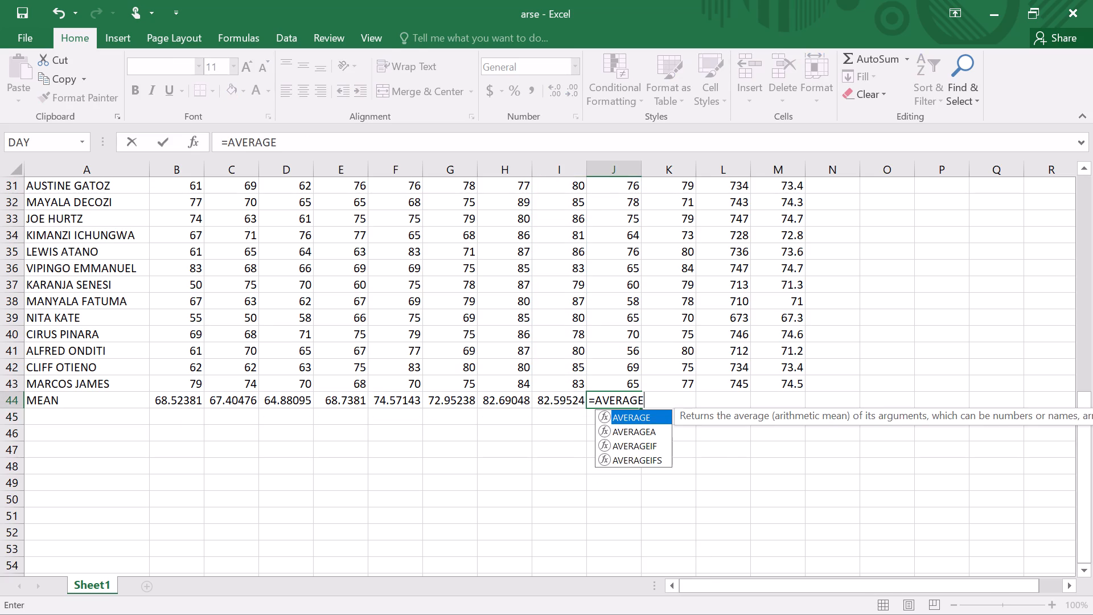
pyautogui.hotkey('shift', '(')
pyautogui.write('J2')
pyautogui.write(':J')
pyautogui.write('43')
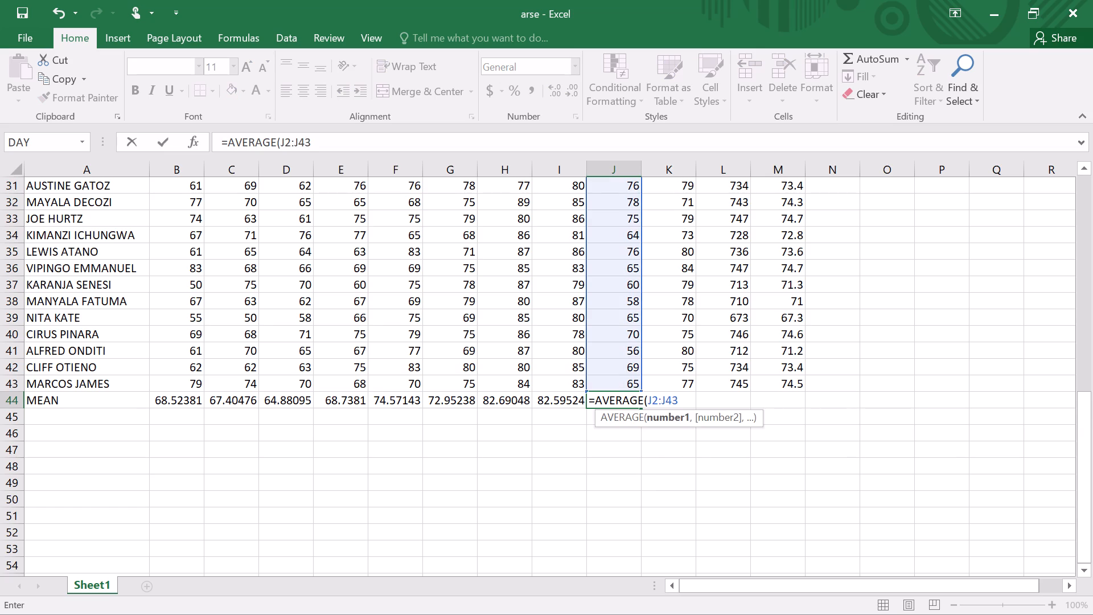
pyautogui.press('Return')
# Average the column K subject marks in cell K44 with an AVERAGE formula over K2:K43.
pyautogui.click(671, 396)
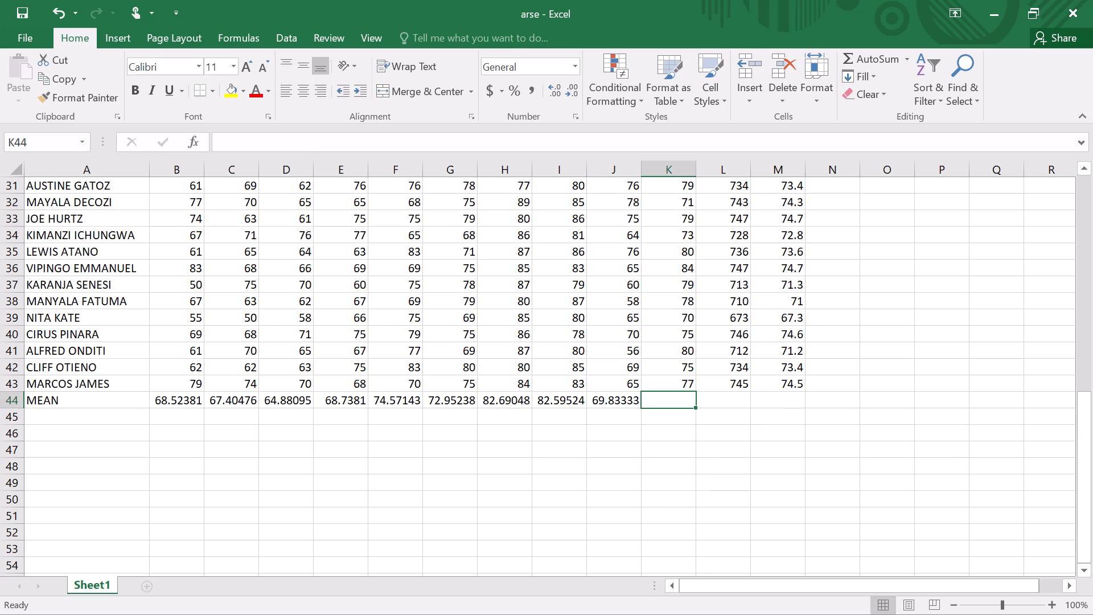
pyautogui.write('=AVERAGE')
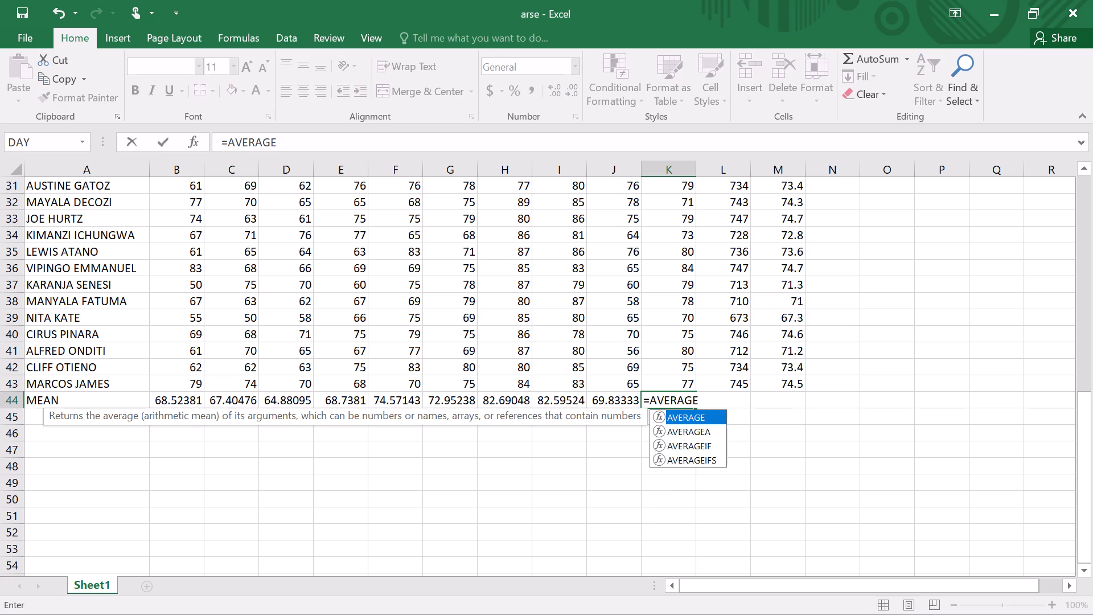
pyautogui.hotkey('shift', '(')
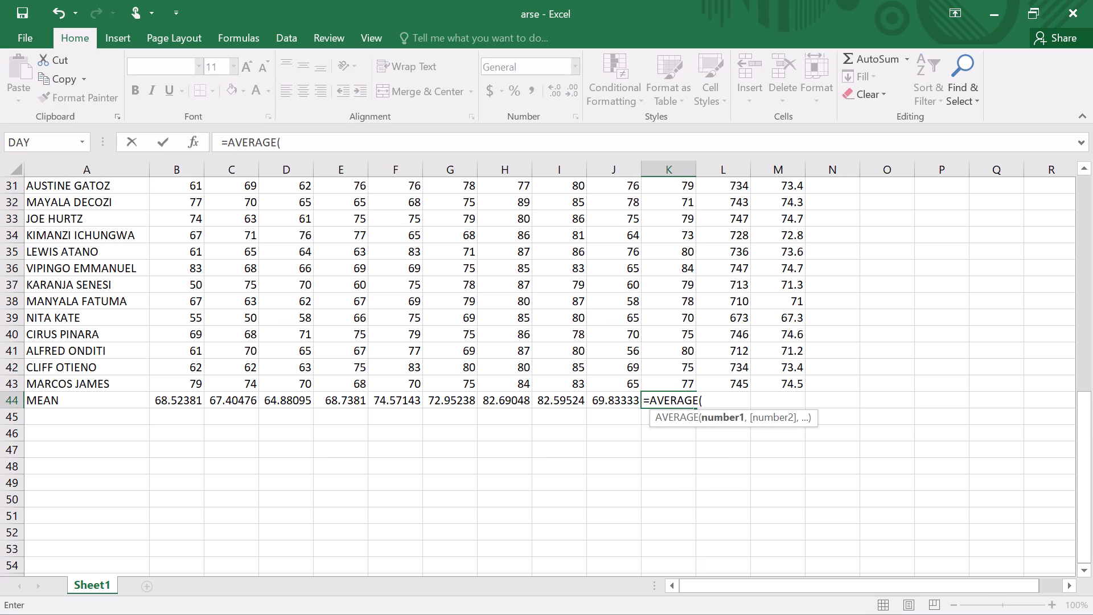
pyautogui.write('K2')
pyautogui.hotkey('shift', ':')
pyautogui.press('k')
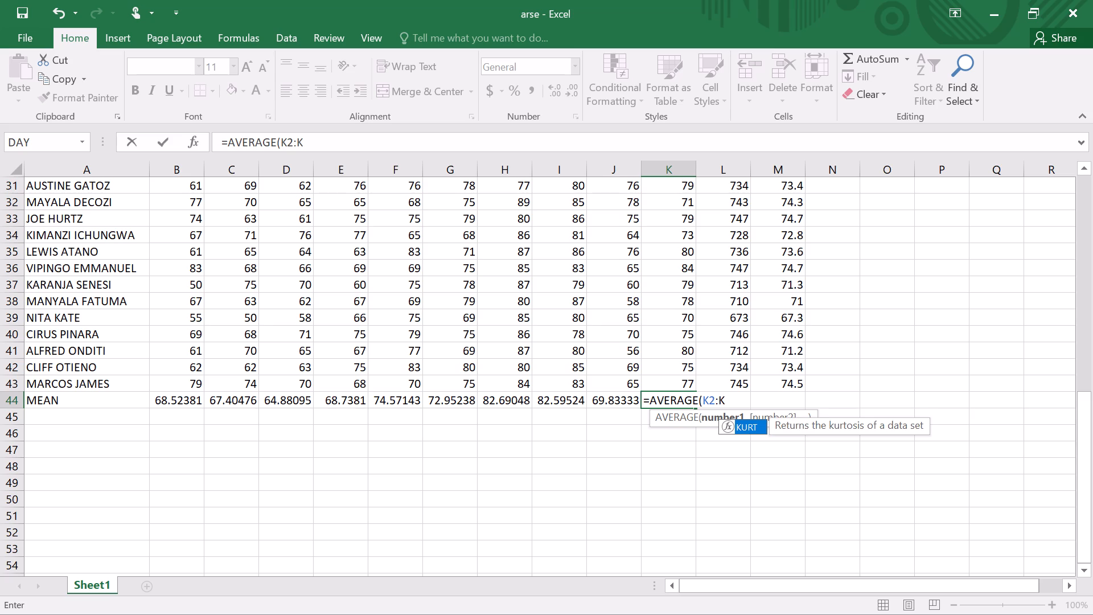
pyautogui.write('43')
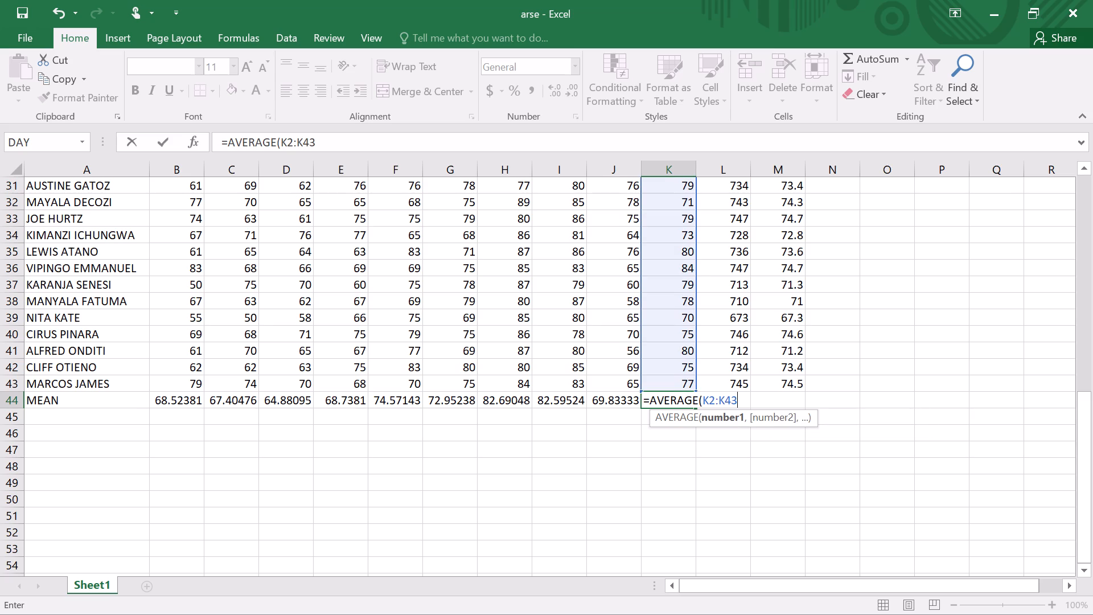
pyautogui.press('Return')
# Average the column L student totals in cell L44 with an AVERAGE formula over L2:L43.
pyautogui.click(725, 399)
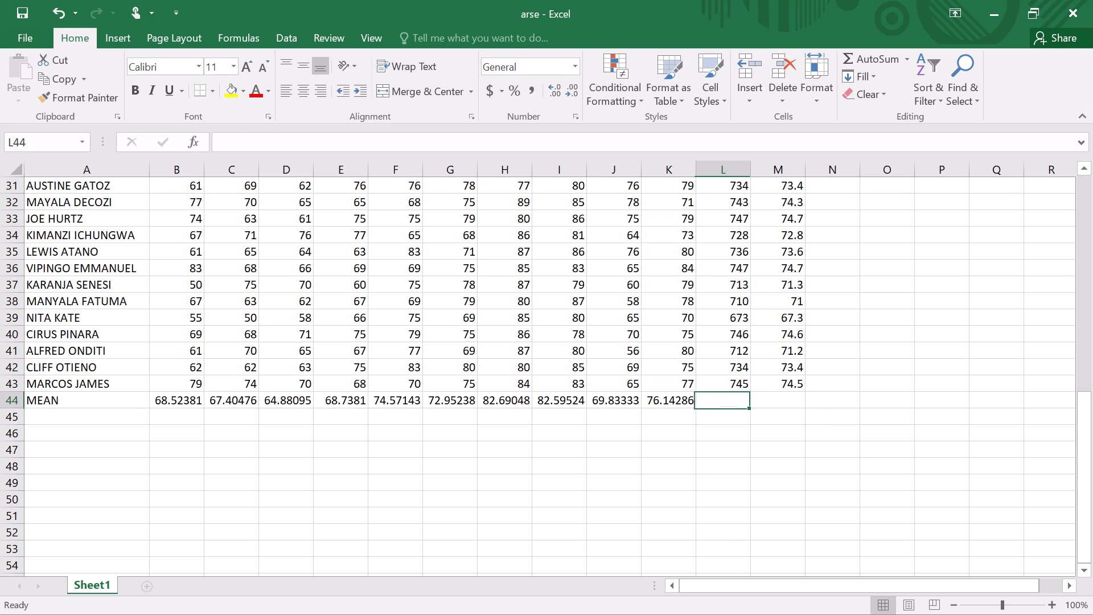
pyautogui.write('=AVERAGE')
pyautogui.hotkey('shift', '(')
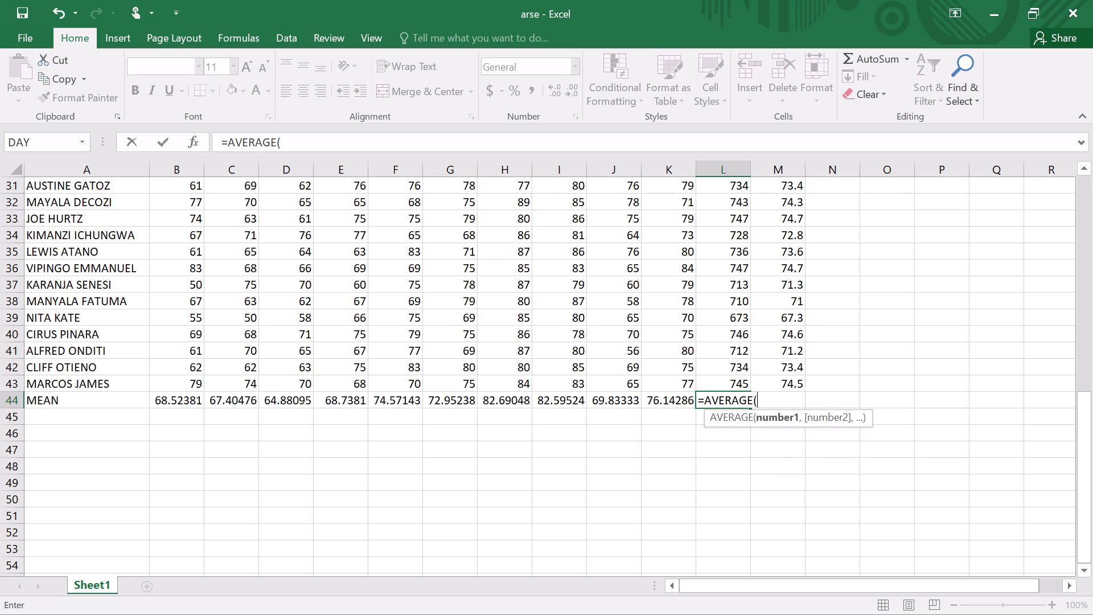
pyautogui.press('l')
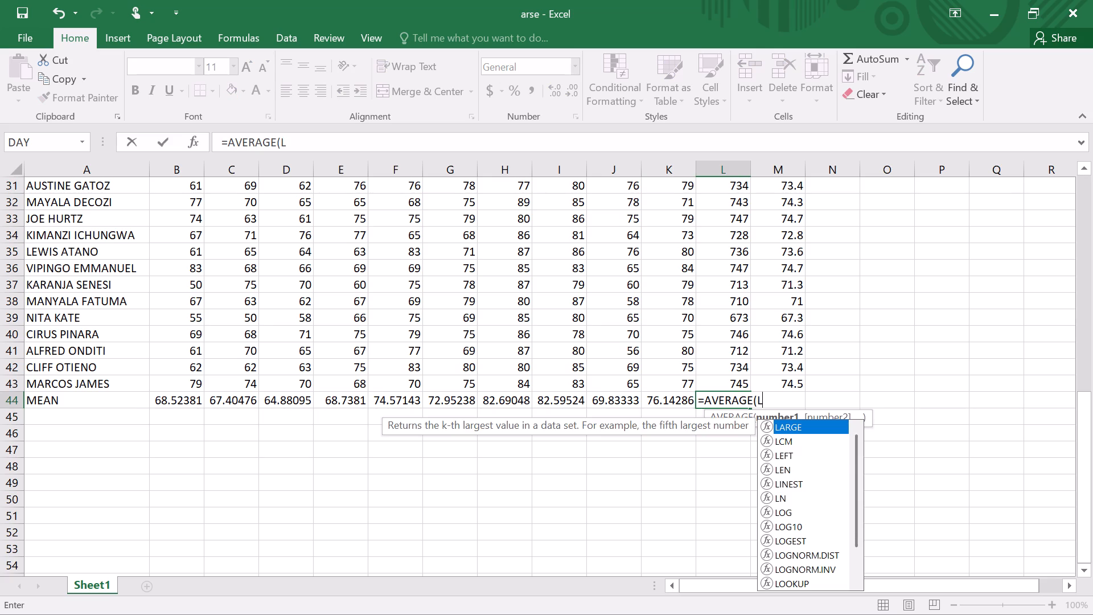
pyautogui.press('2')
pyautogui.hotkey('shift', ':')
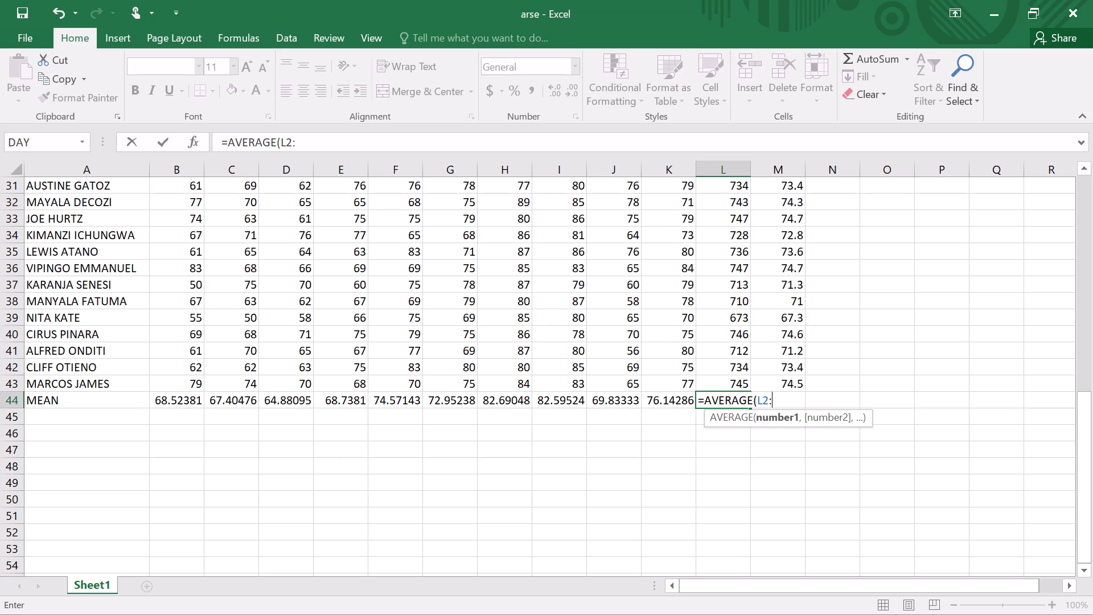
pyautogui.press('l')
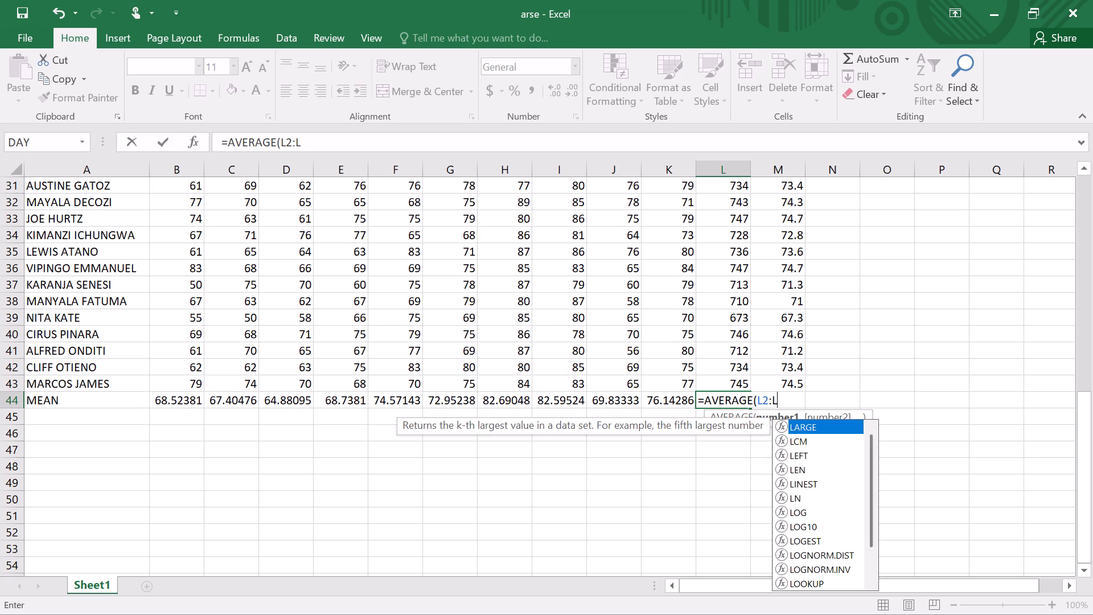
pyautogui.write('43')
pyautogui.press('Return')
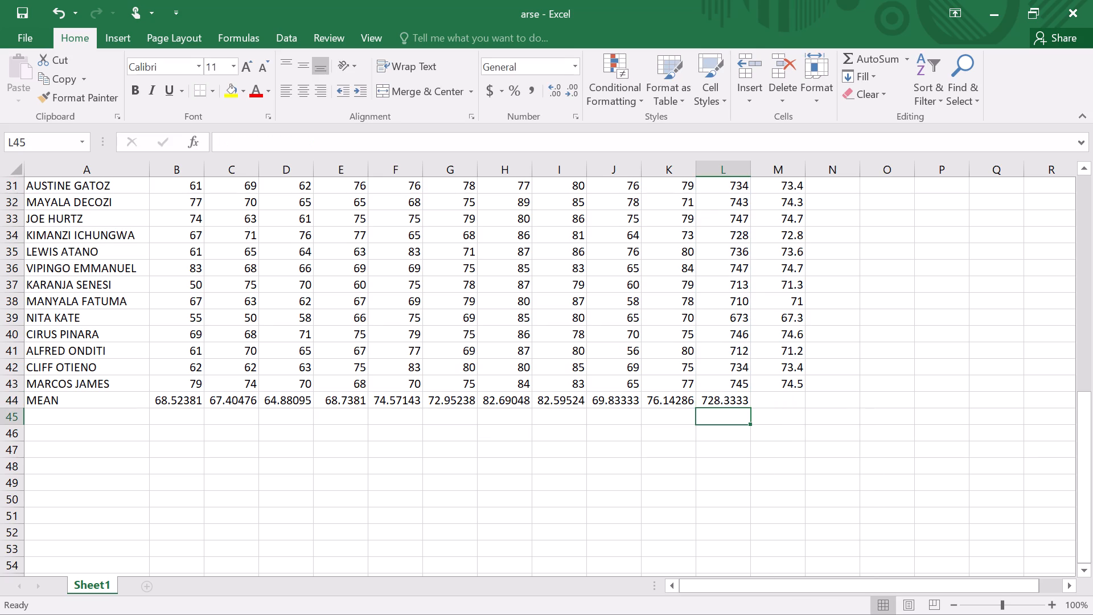
# Average the column M student means in cell M44 with an AVERAGE formula over M2:M43.
pyautogui.click(780, 395)
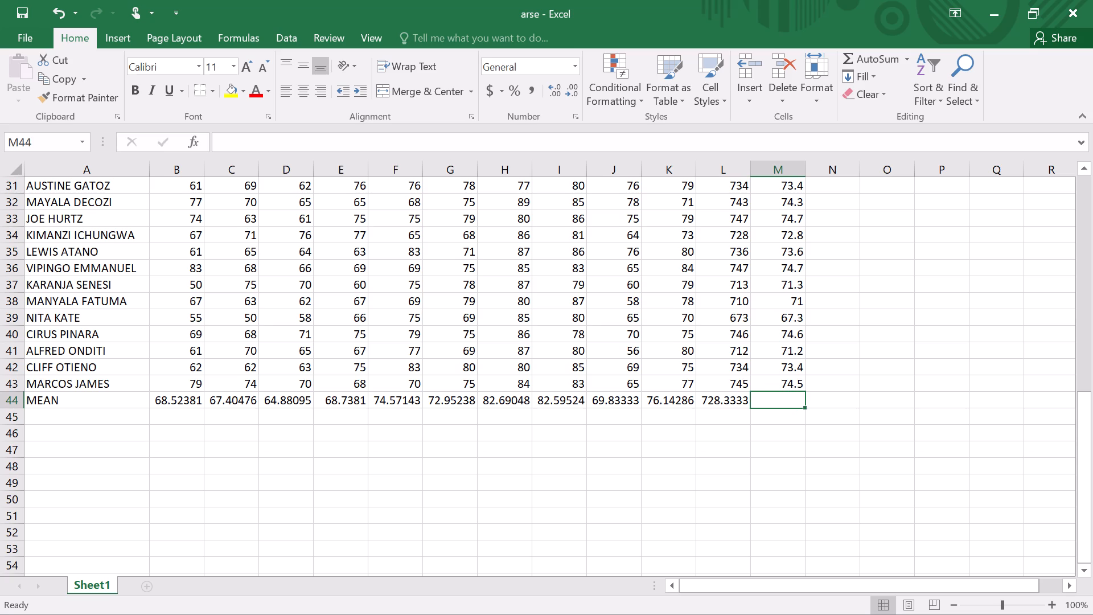
pyautogui.press('=')
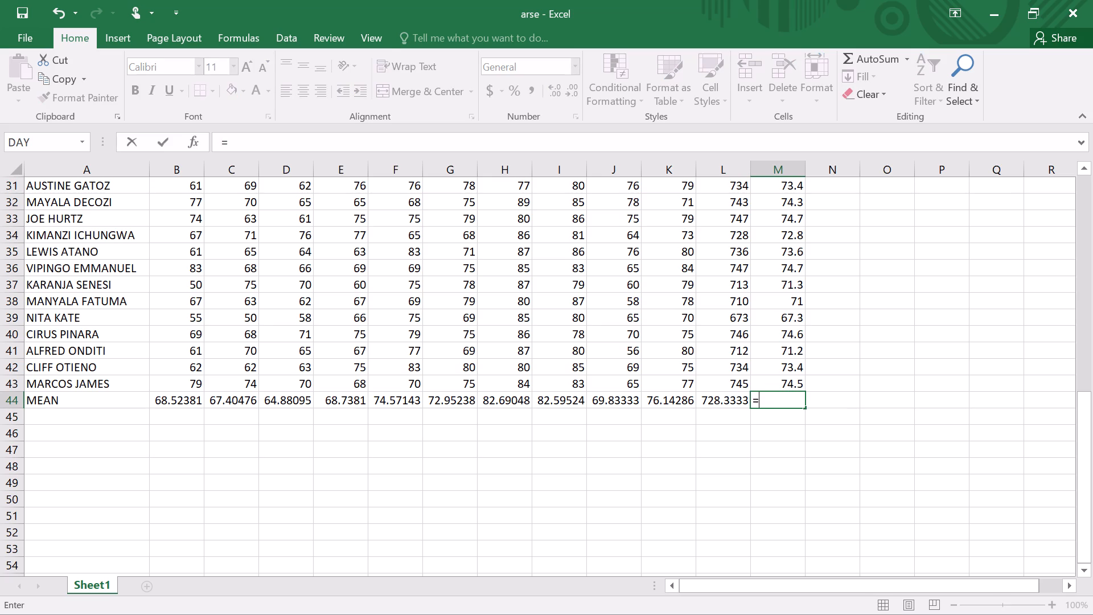
pyautogui.write('AVERA')
pyautogui.press('g')
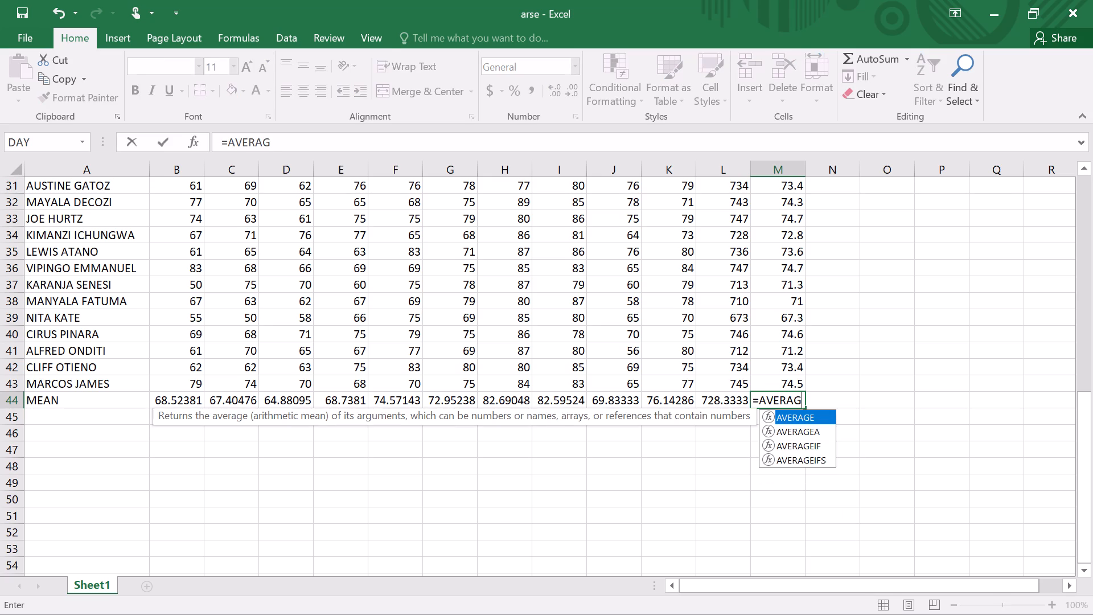
pyautogui.press('e')
pyautogui.hotkey('shift', '(')
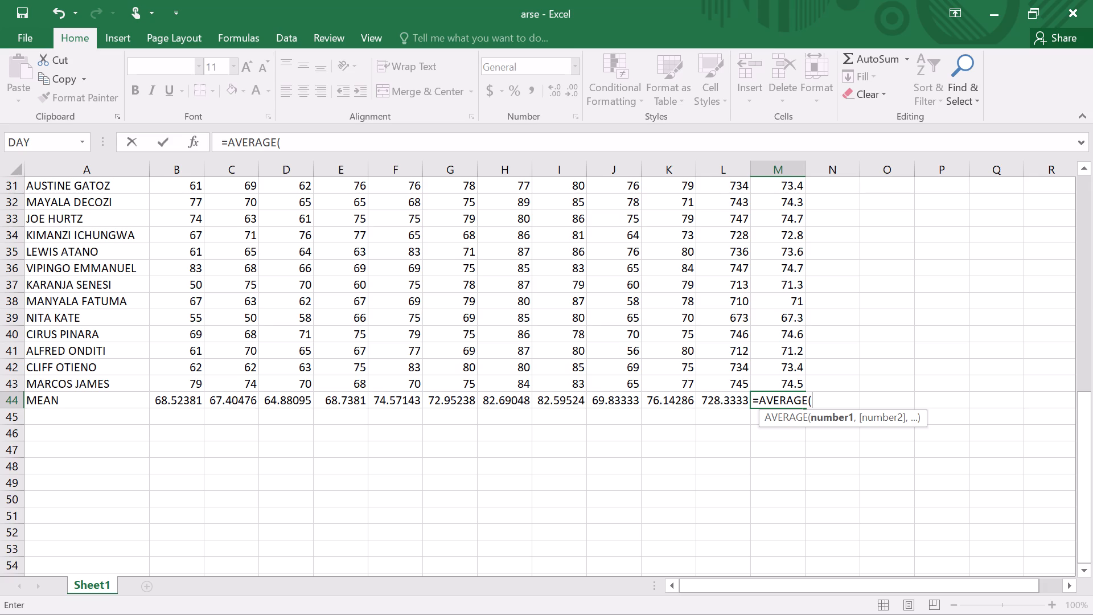
pyautogui.press('m')
pyautogui.press('2')
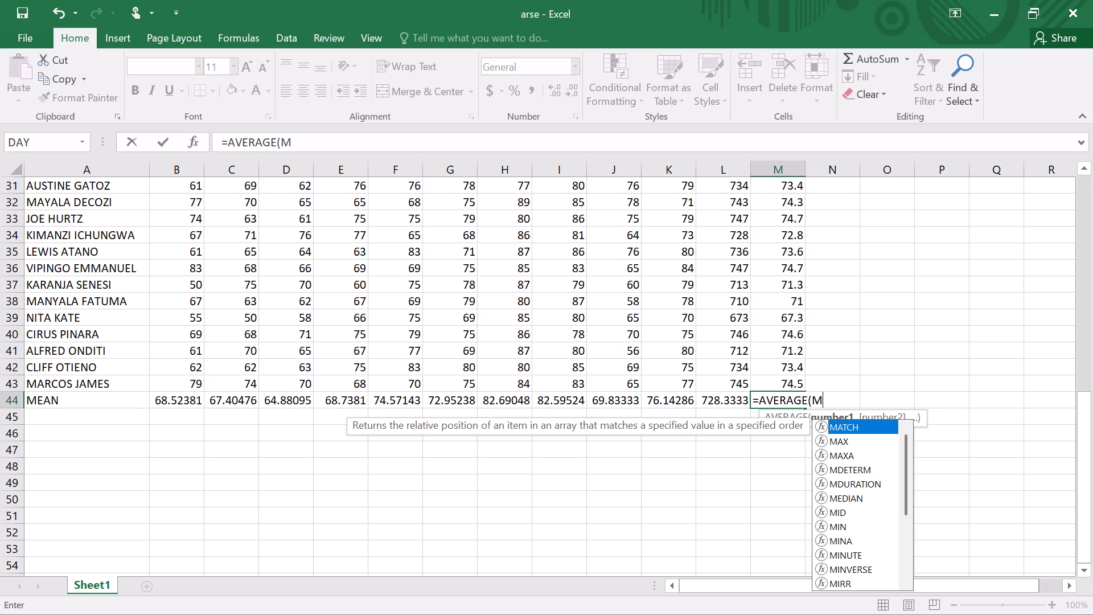
pyautogui.hotkey('shift', ':')
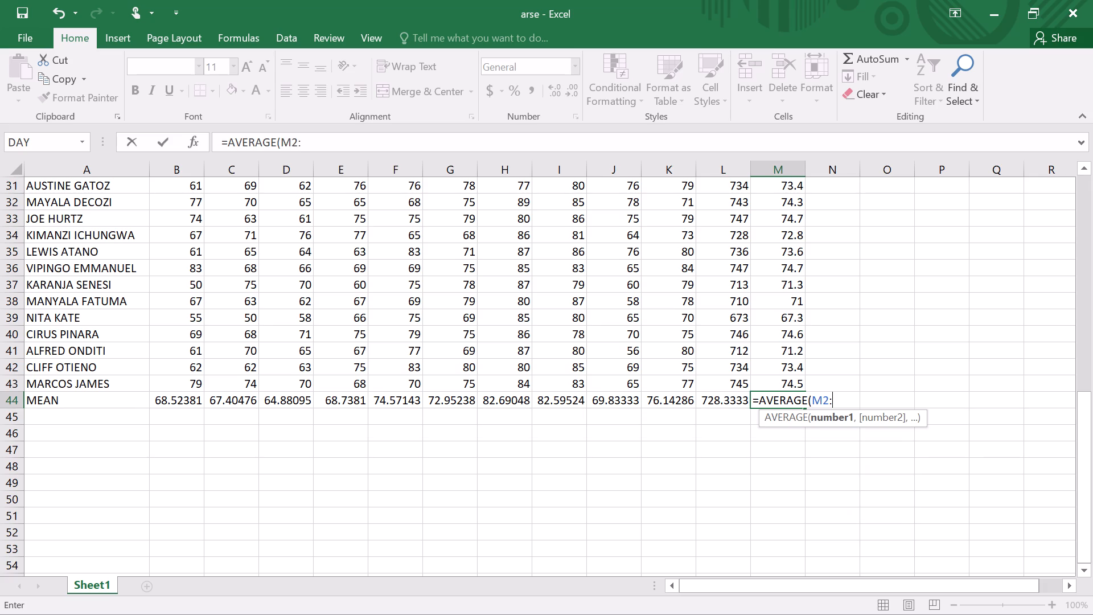
pyautogui.press('m')
pyautogui.write('43')
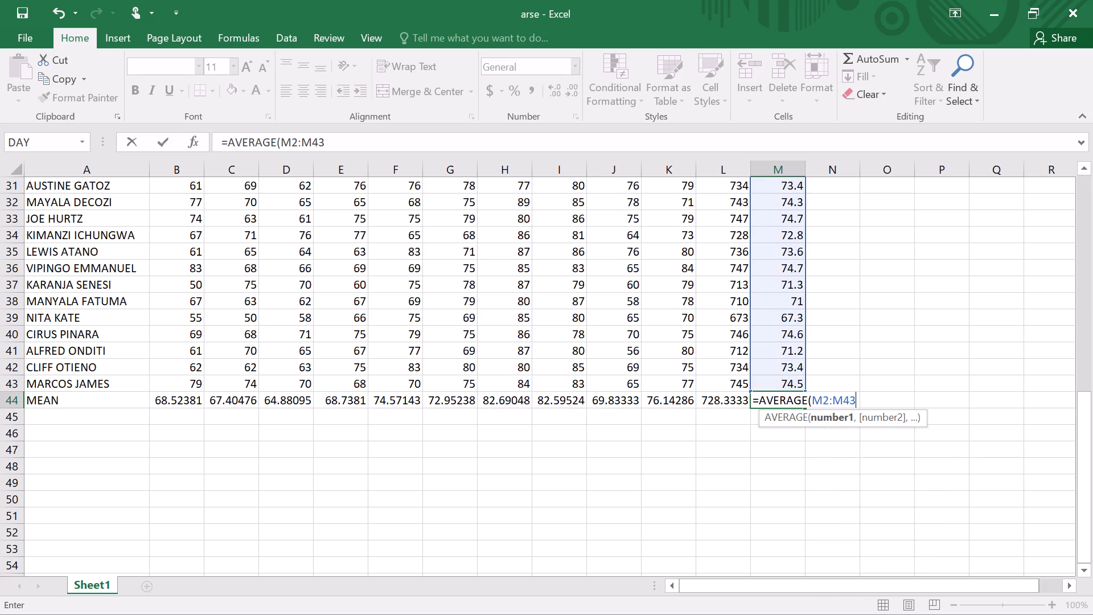
pyautogui.press('Return')
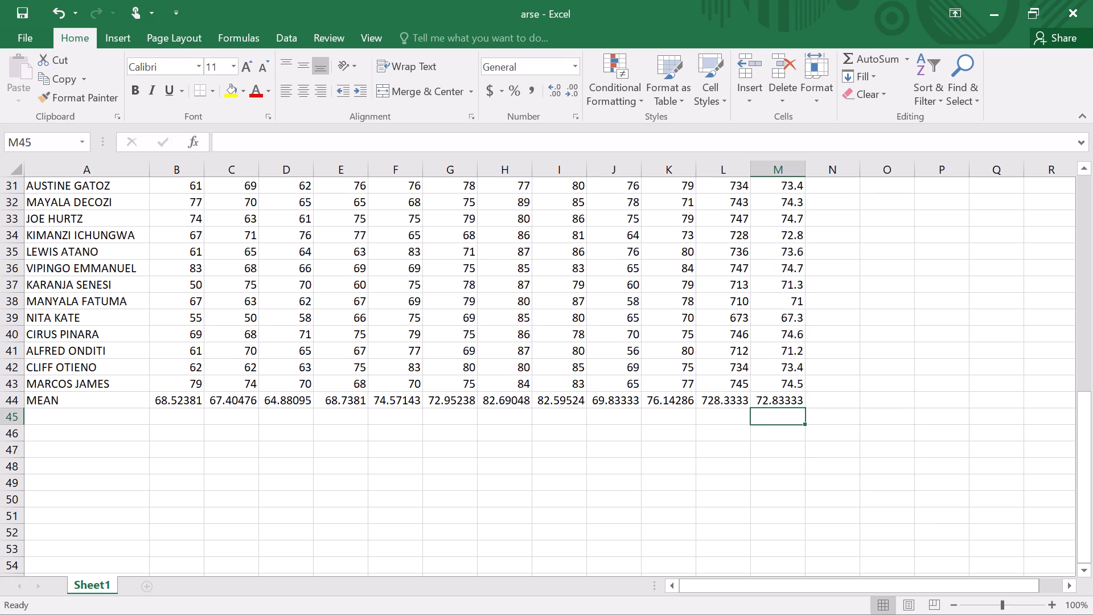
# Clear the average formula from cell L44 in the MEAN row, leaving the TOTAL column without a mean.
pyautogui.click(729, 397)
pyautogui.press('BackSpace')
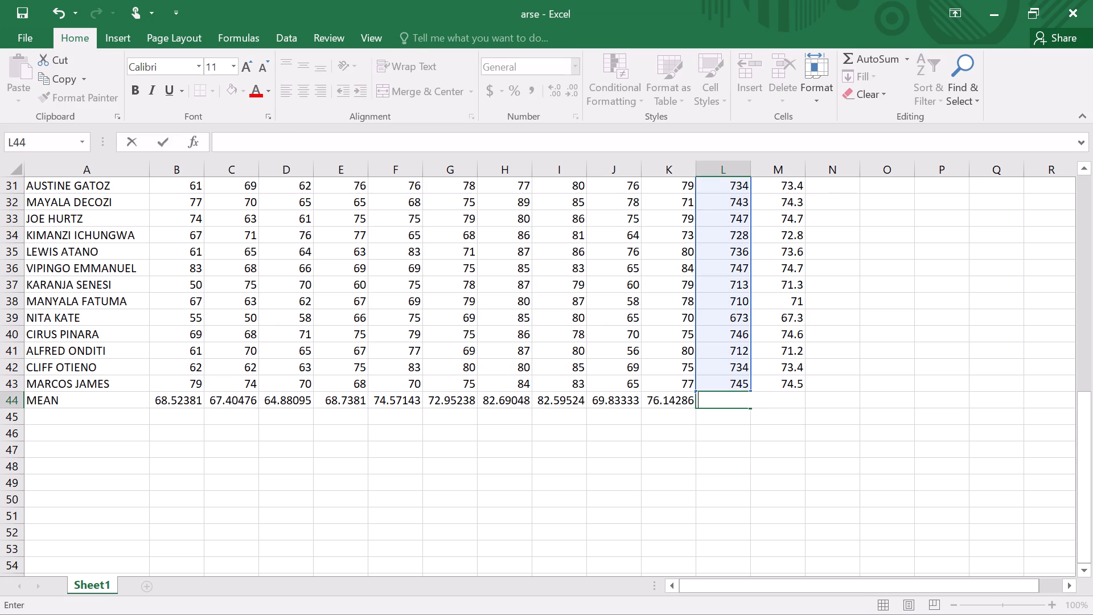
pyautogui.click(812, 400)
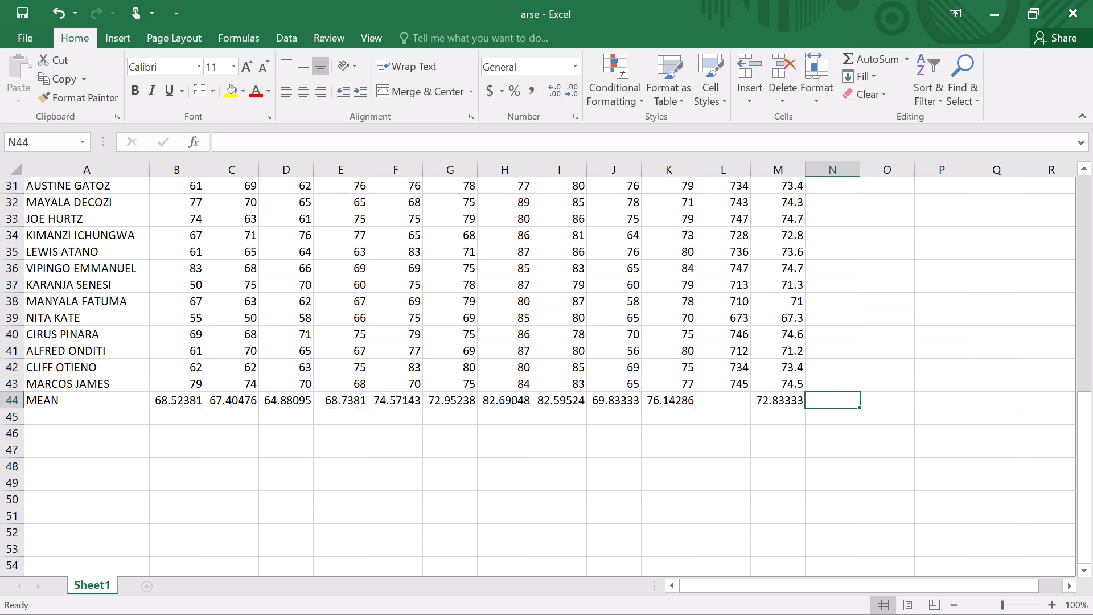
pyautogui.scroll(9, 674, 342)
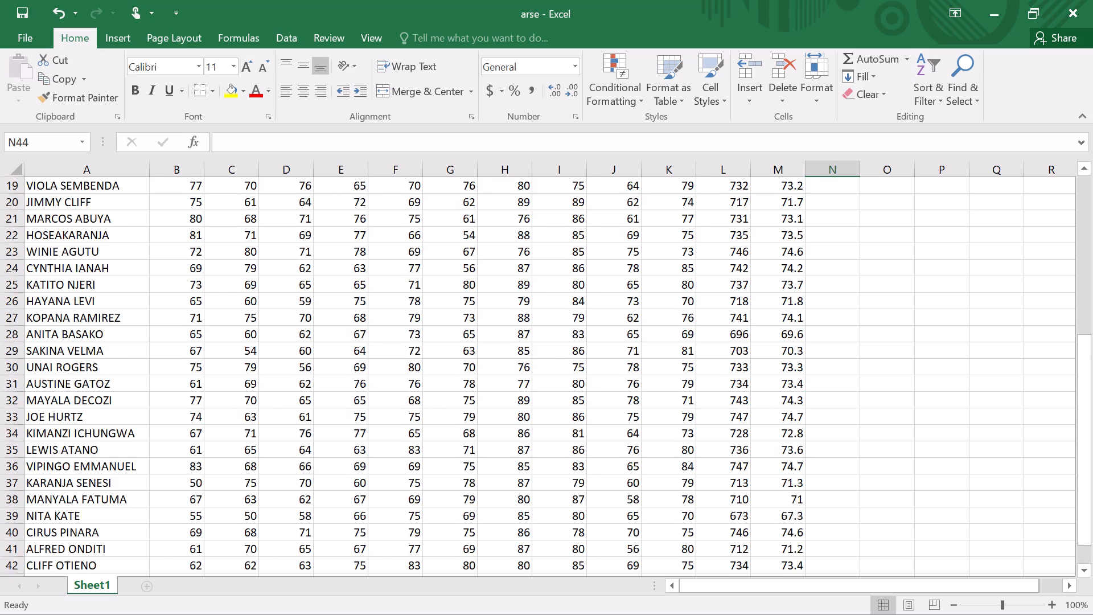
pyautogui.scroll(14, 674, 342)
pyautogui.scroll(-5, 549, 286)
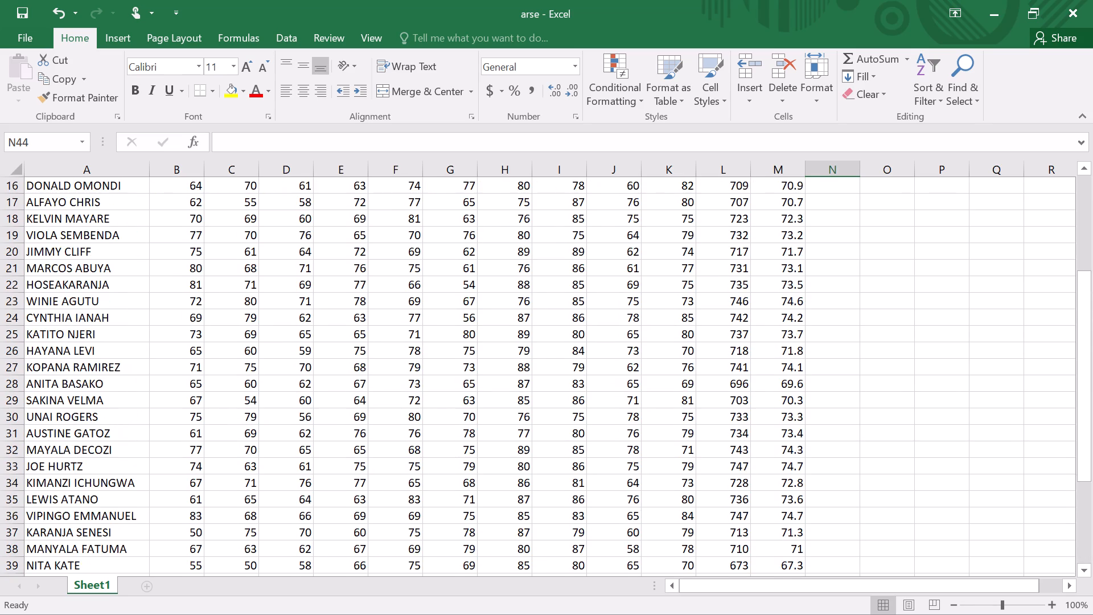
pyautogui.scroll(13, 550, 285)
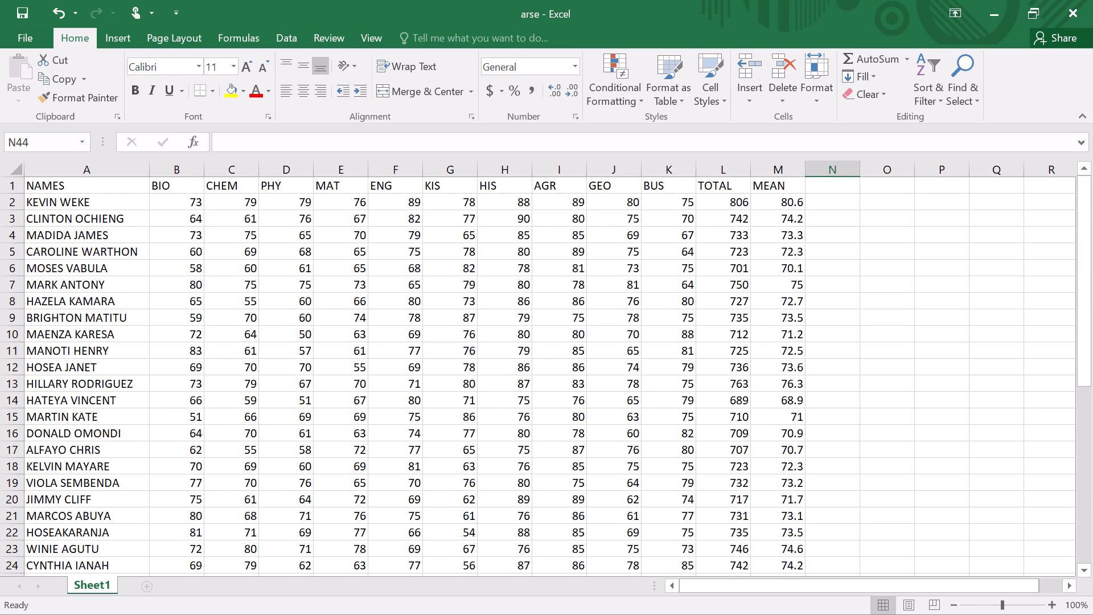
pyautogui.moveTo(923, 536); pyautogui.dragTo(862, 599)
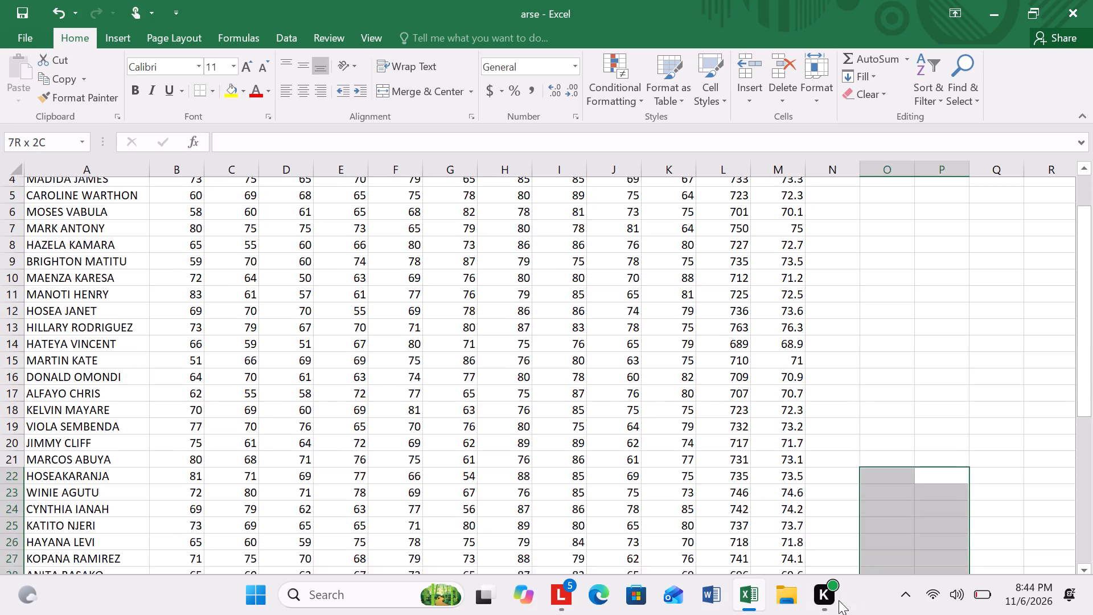
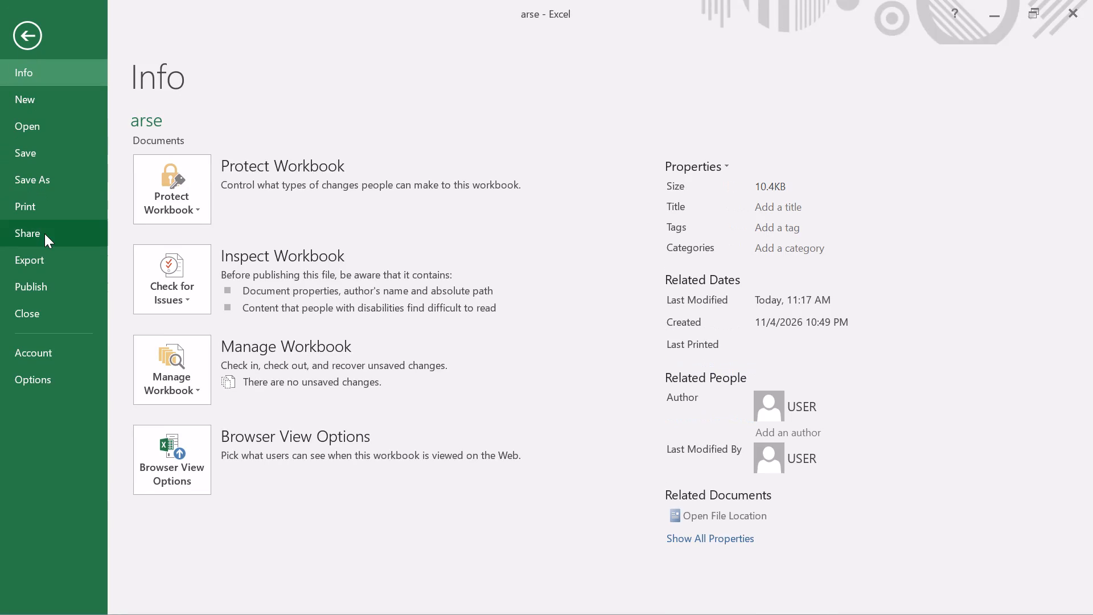
# Save the arse workbook under its existing name, keeping the completed totals and means.
pyautogui.click(47, 148)
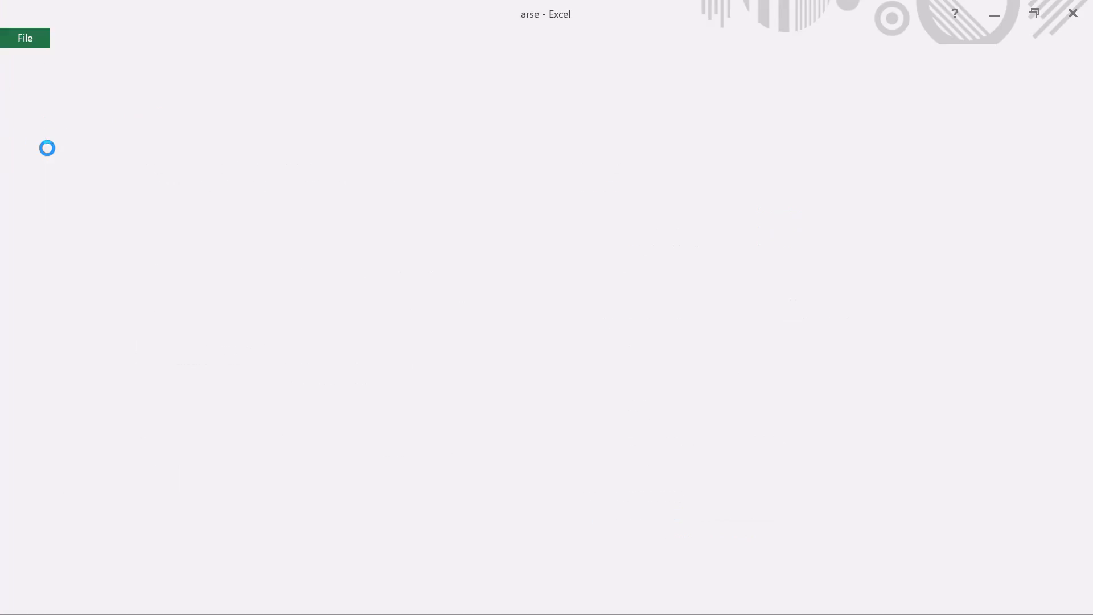